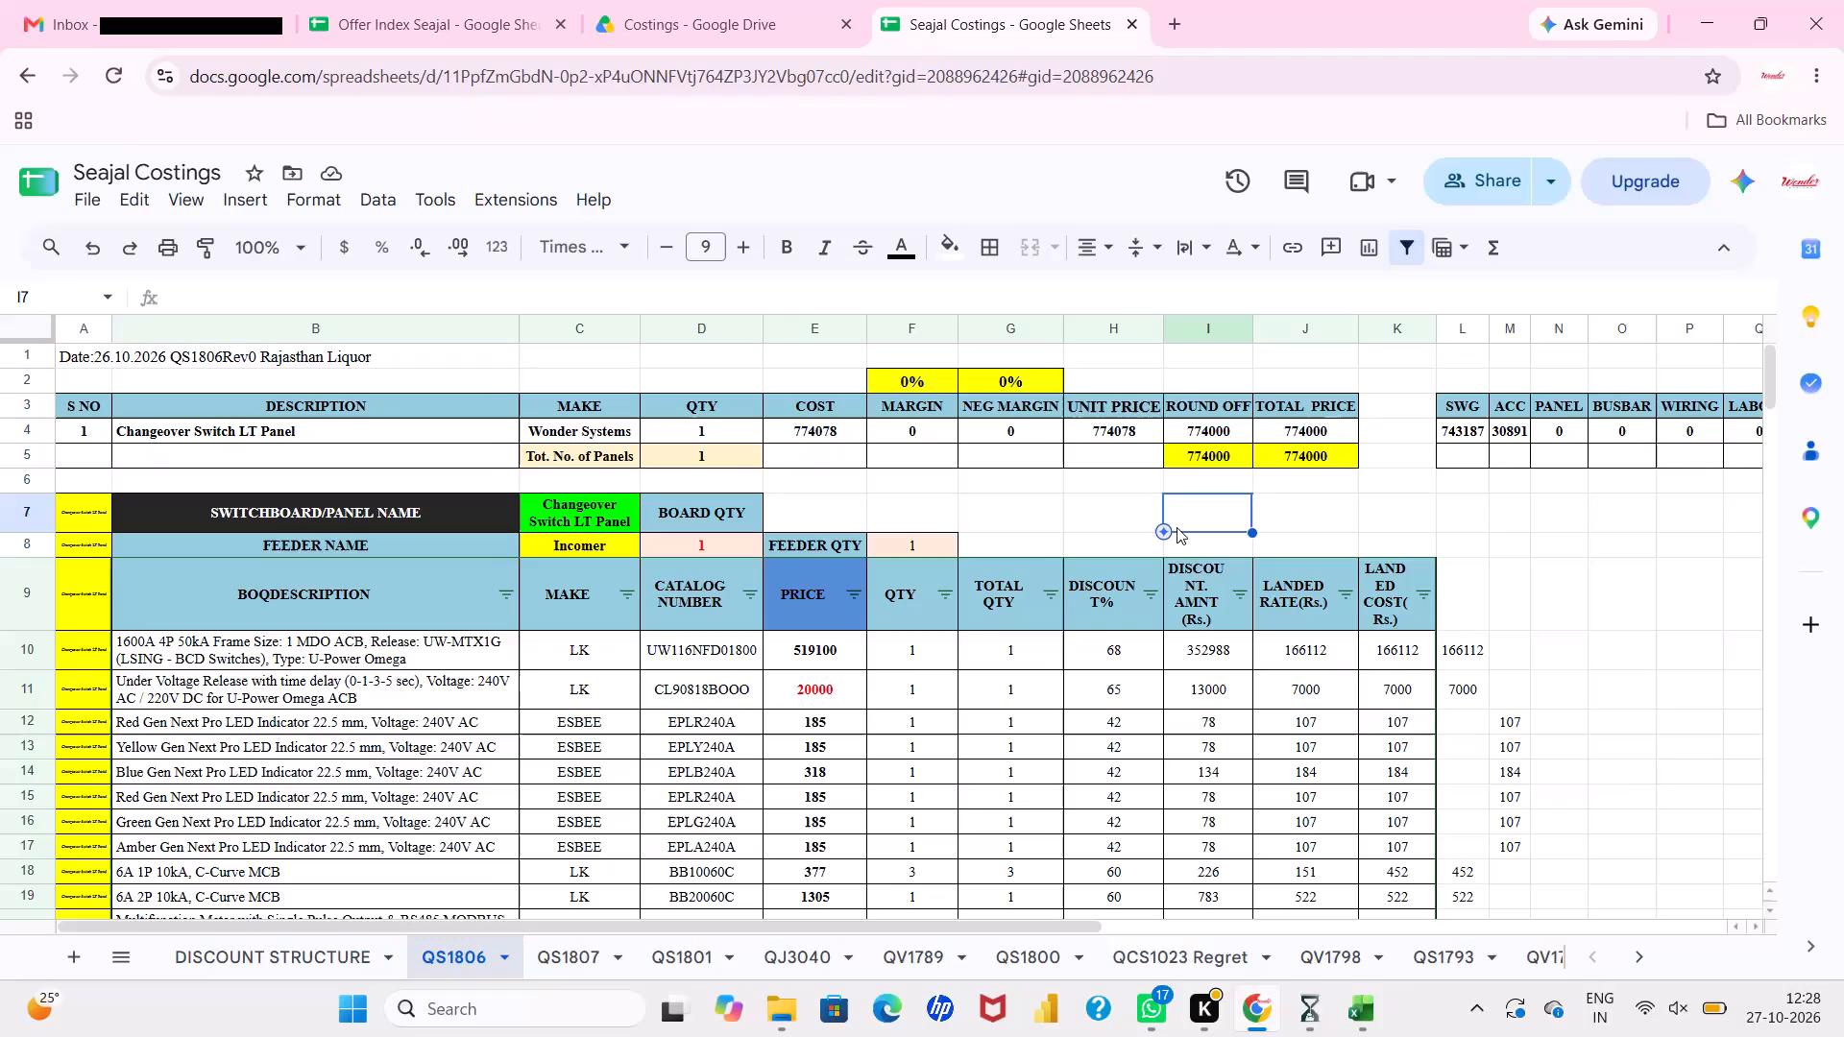
# Hide the empty columns T to Z beyond the cost summary on the QS1806 sheet.
pyautogui.click(1287, 518)
pyautogui.click(1397, 497)
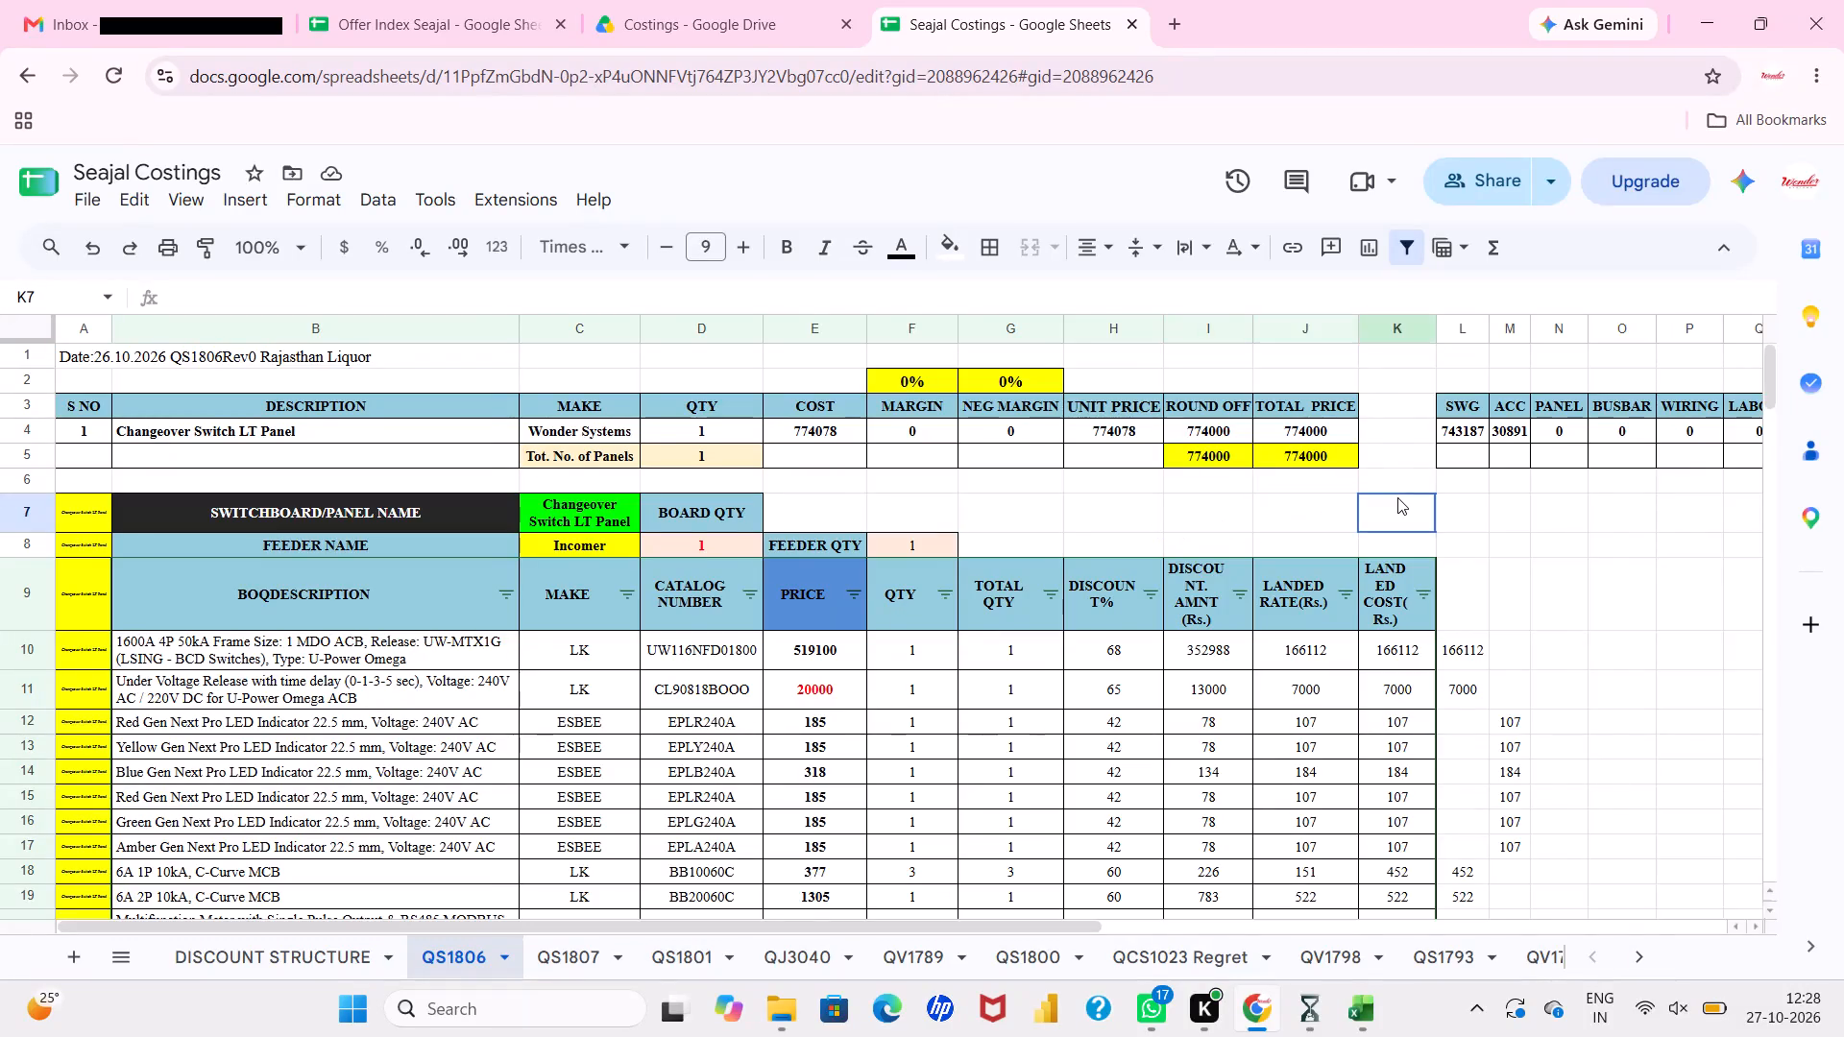
pyautogui.hscroll(-5, 1397, 497)
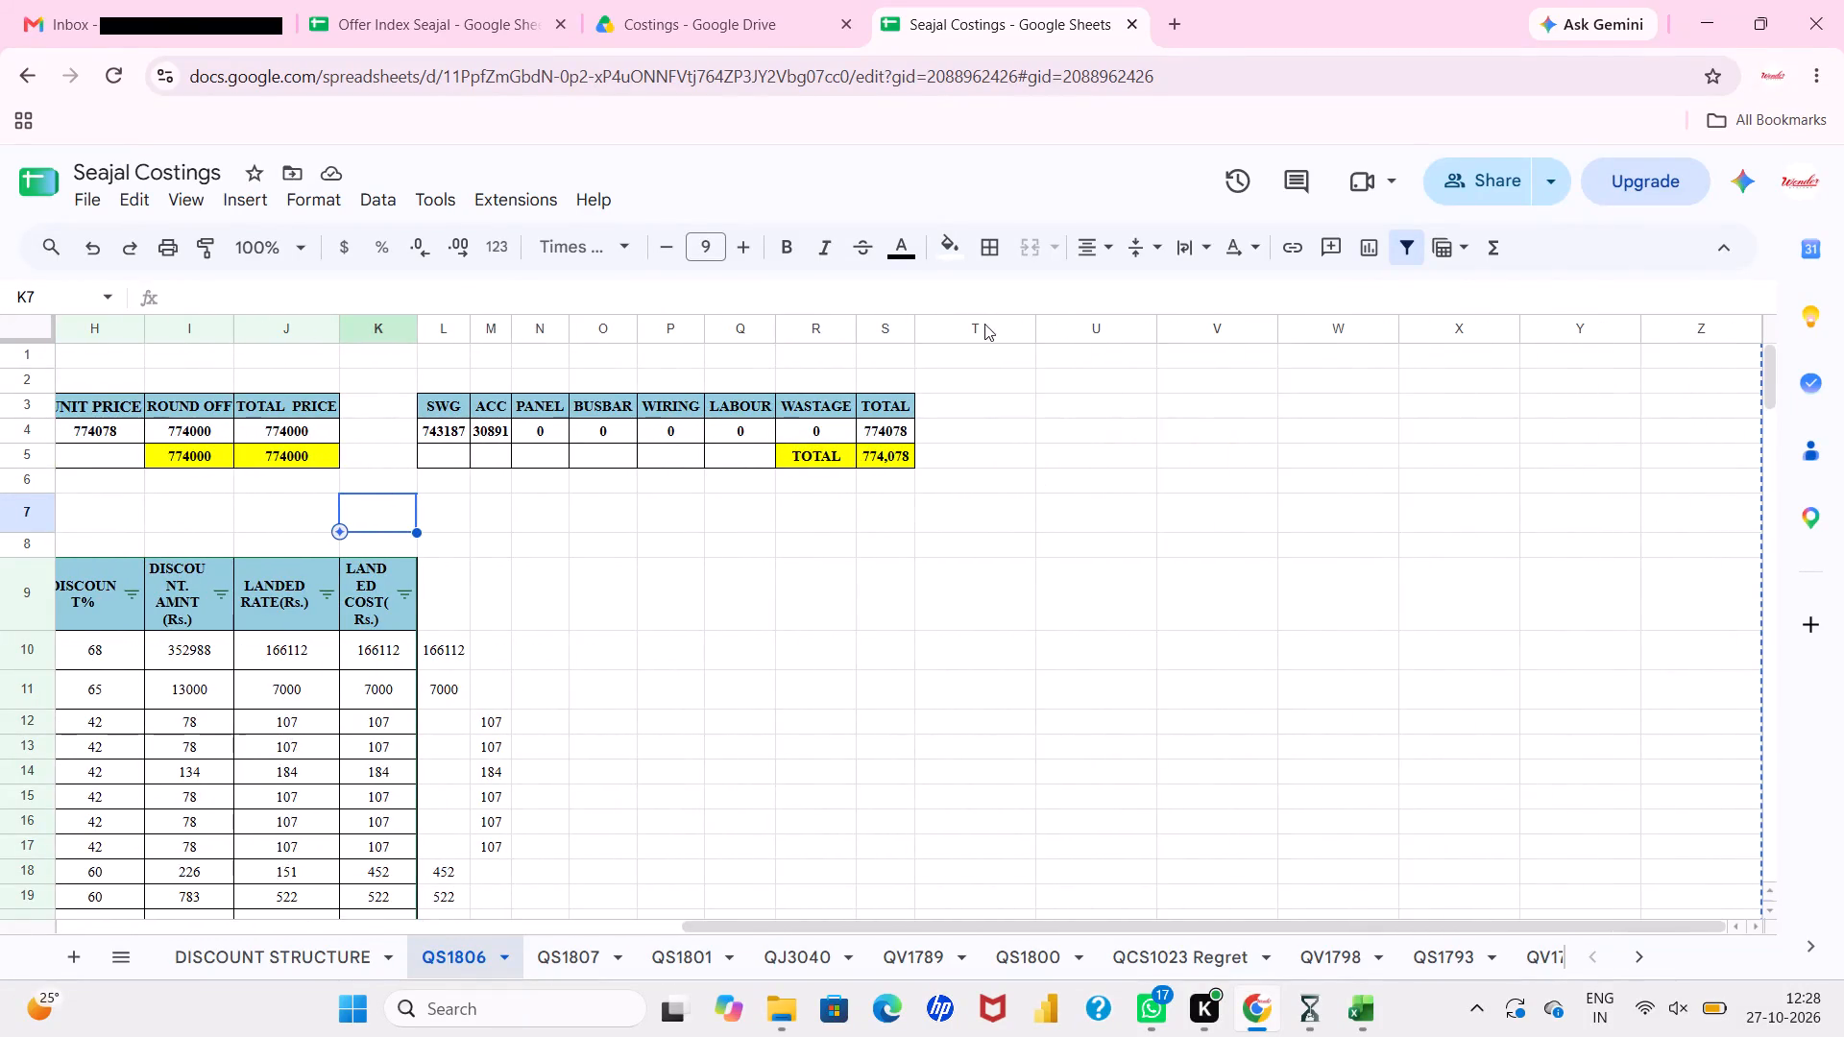
pyautogui.click(983, 329)
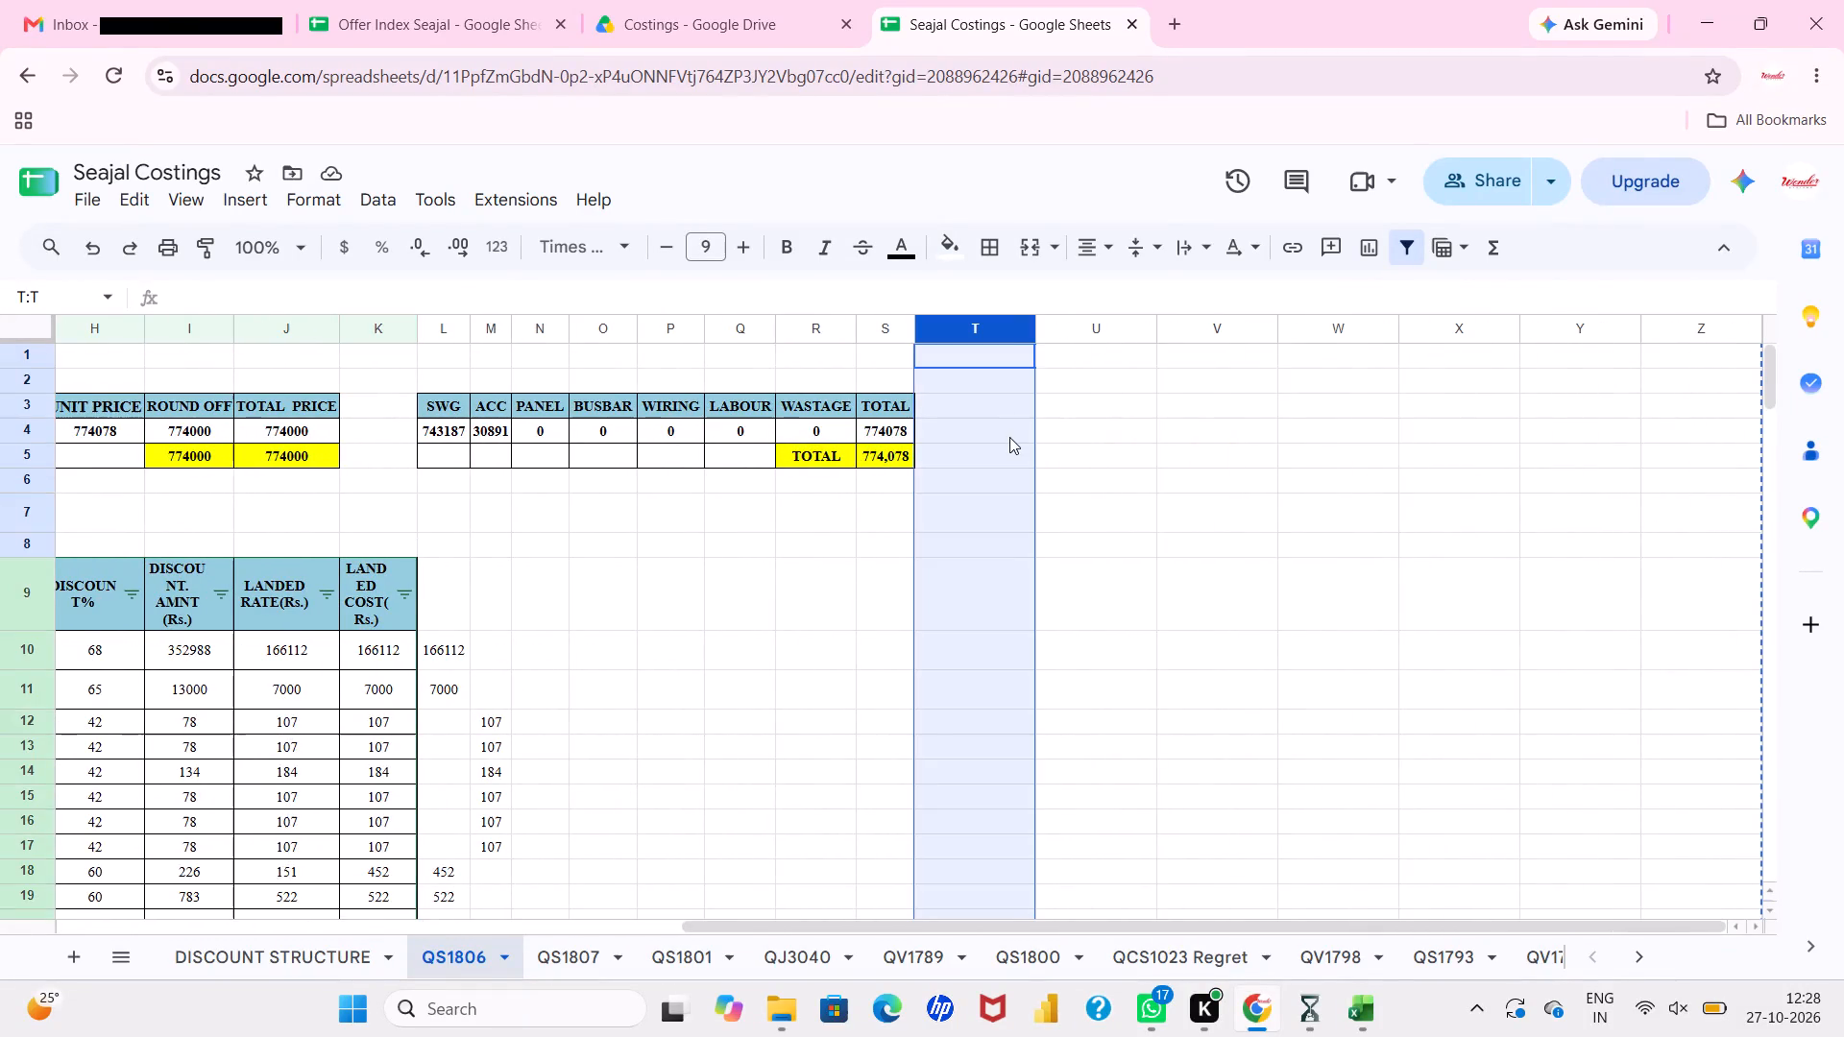
pyautogui.click(1009, 437)
pyautogui.moveTo(999, 331); pyautogui.dragTo(1753, 373)
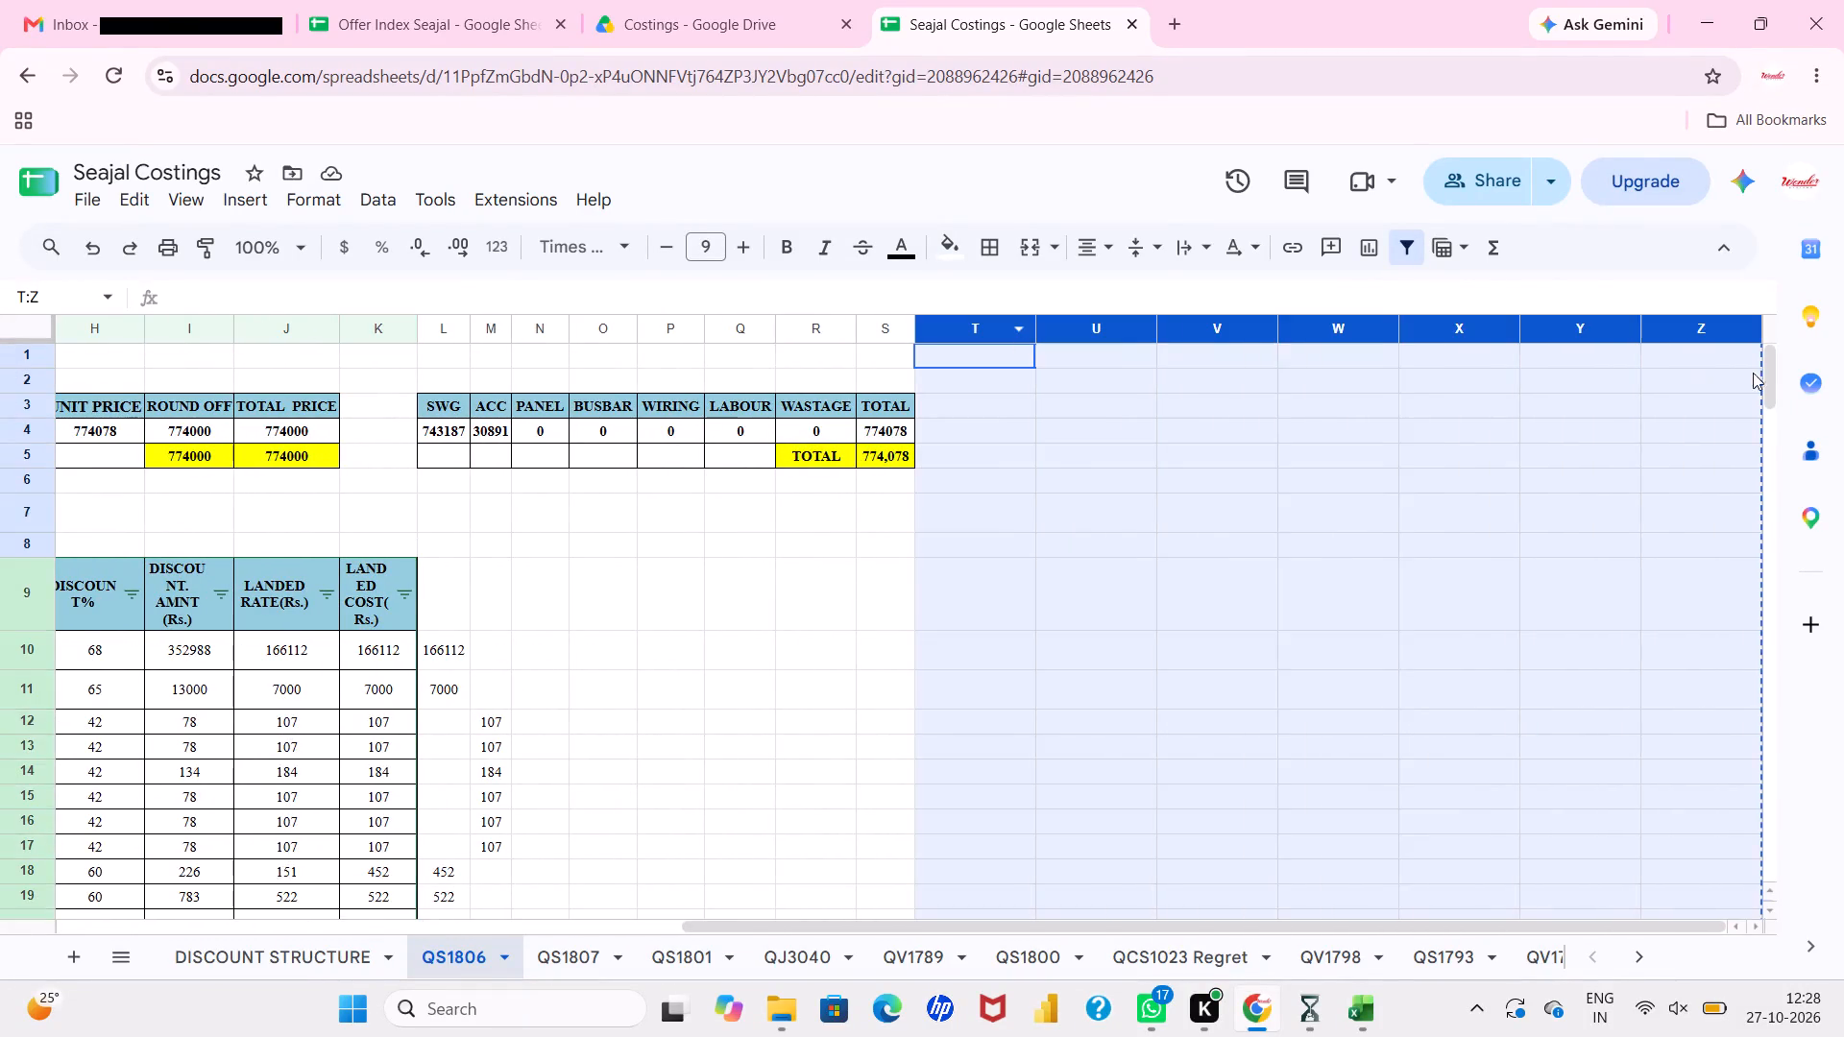
pyautogui.moveTo(1753, 373); pyautogui.dragTo(1841, 329)
pyautogui.rightClick(1344, 333)
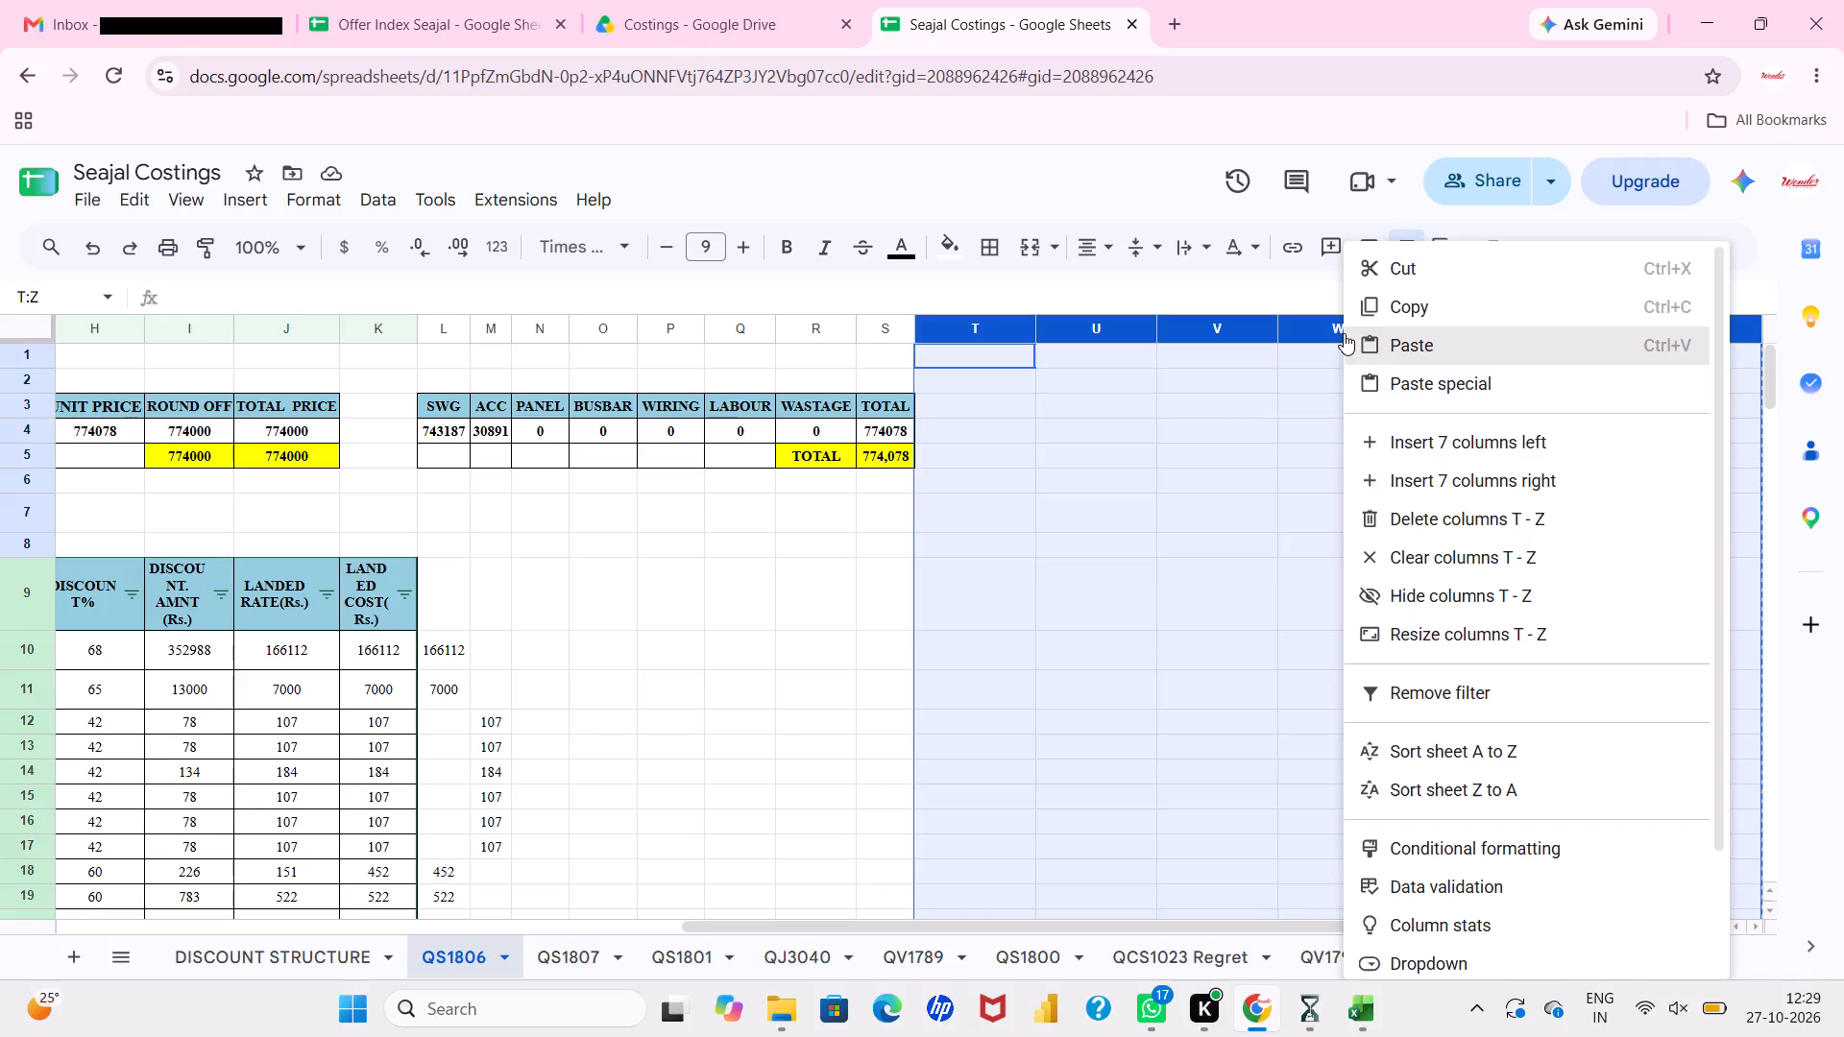
pyautogui.click(1412, 583)
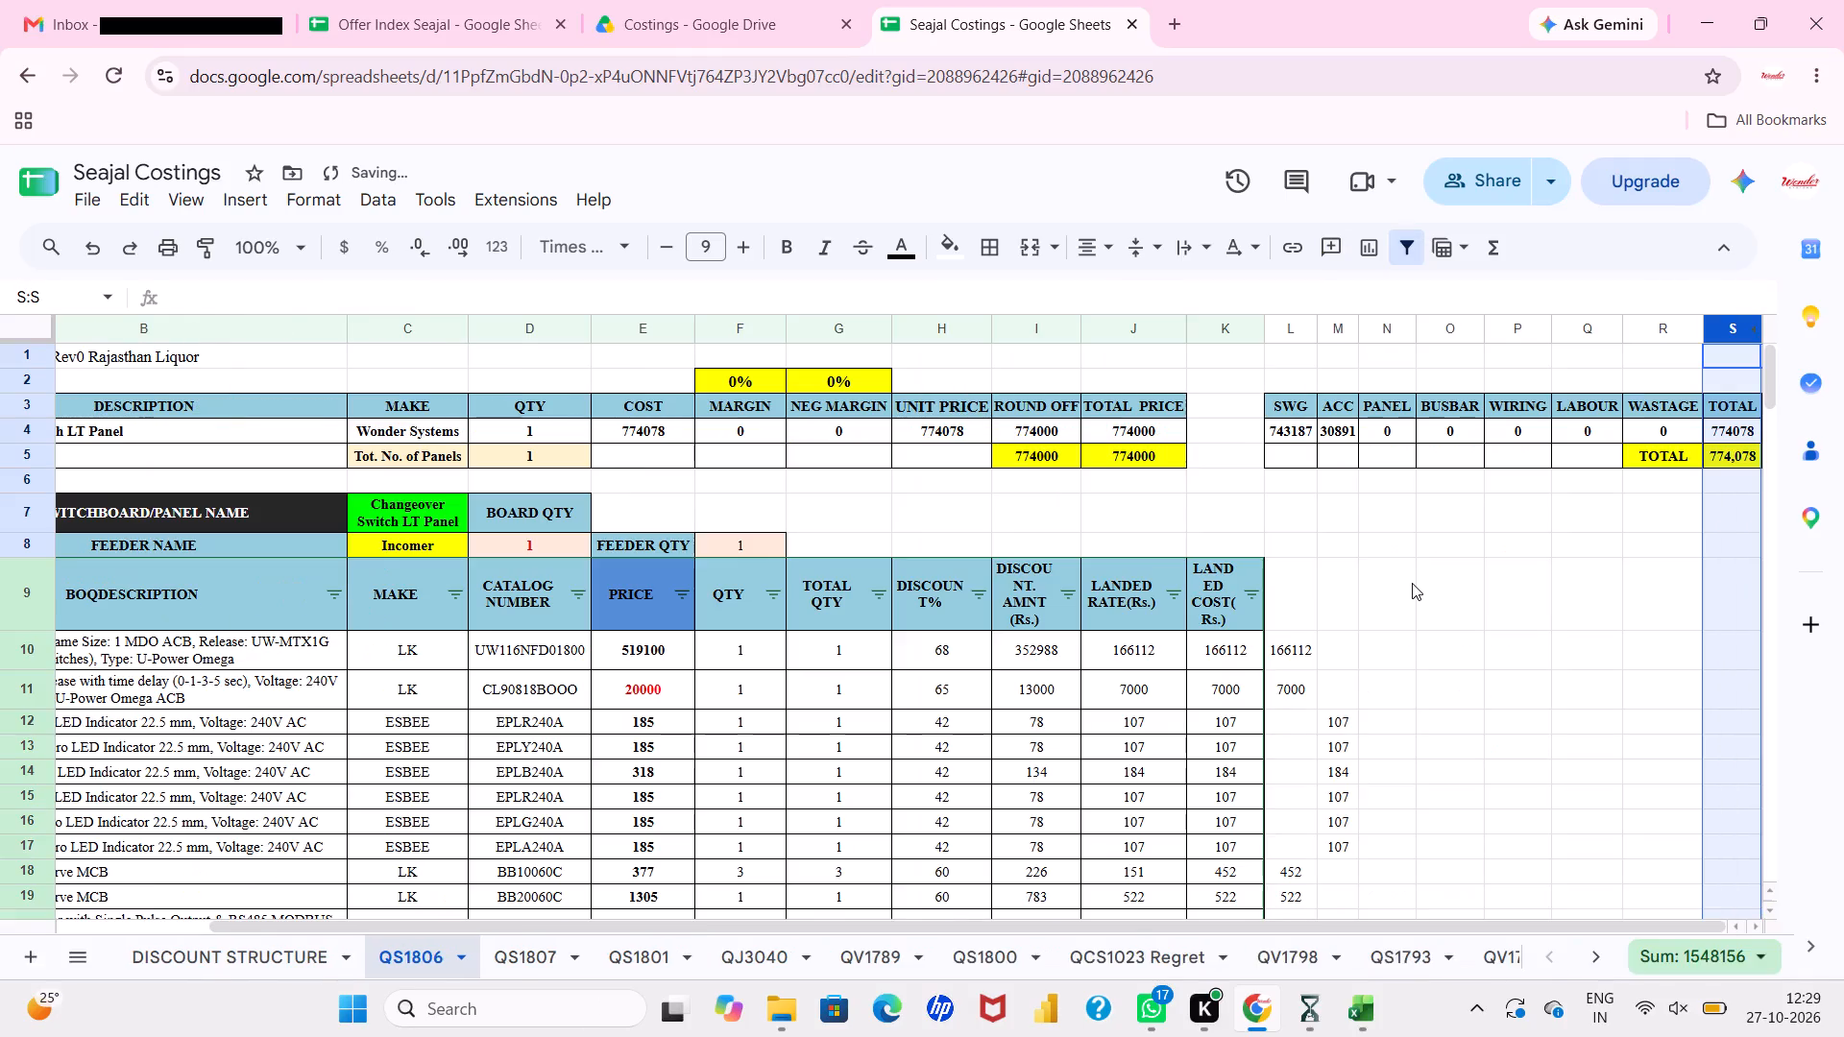
pyautogui.click(1412, 583)
# Review the QS1806 costing from the price summary through the feeder BOQs to the fabrication, busbar and wiring details.
pyautogui.hscroll(-1, 1412, 583)
pyautogui.hscroll(3, 1412, 583)
pyautogui.scroll(-8, 1412, 583)
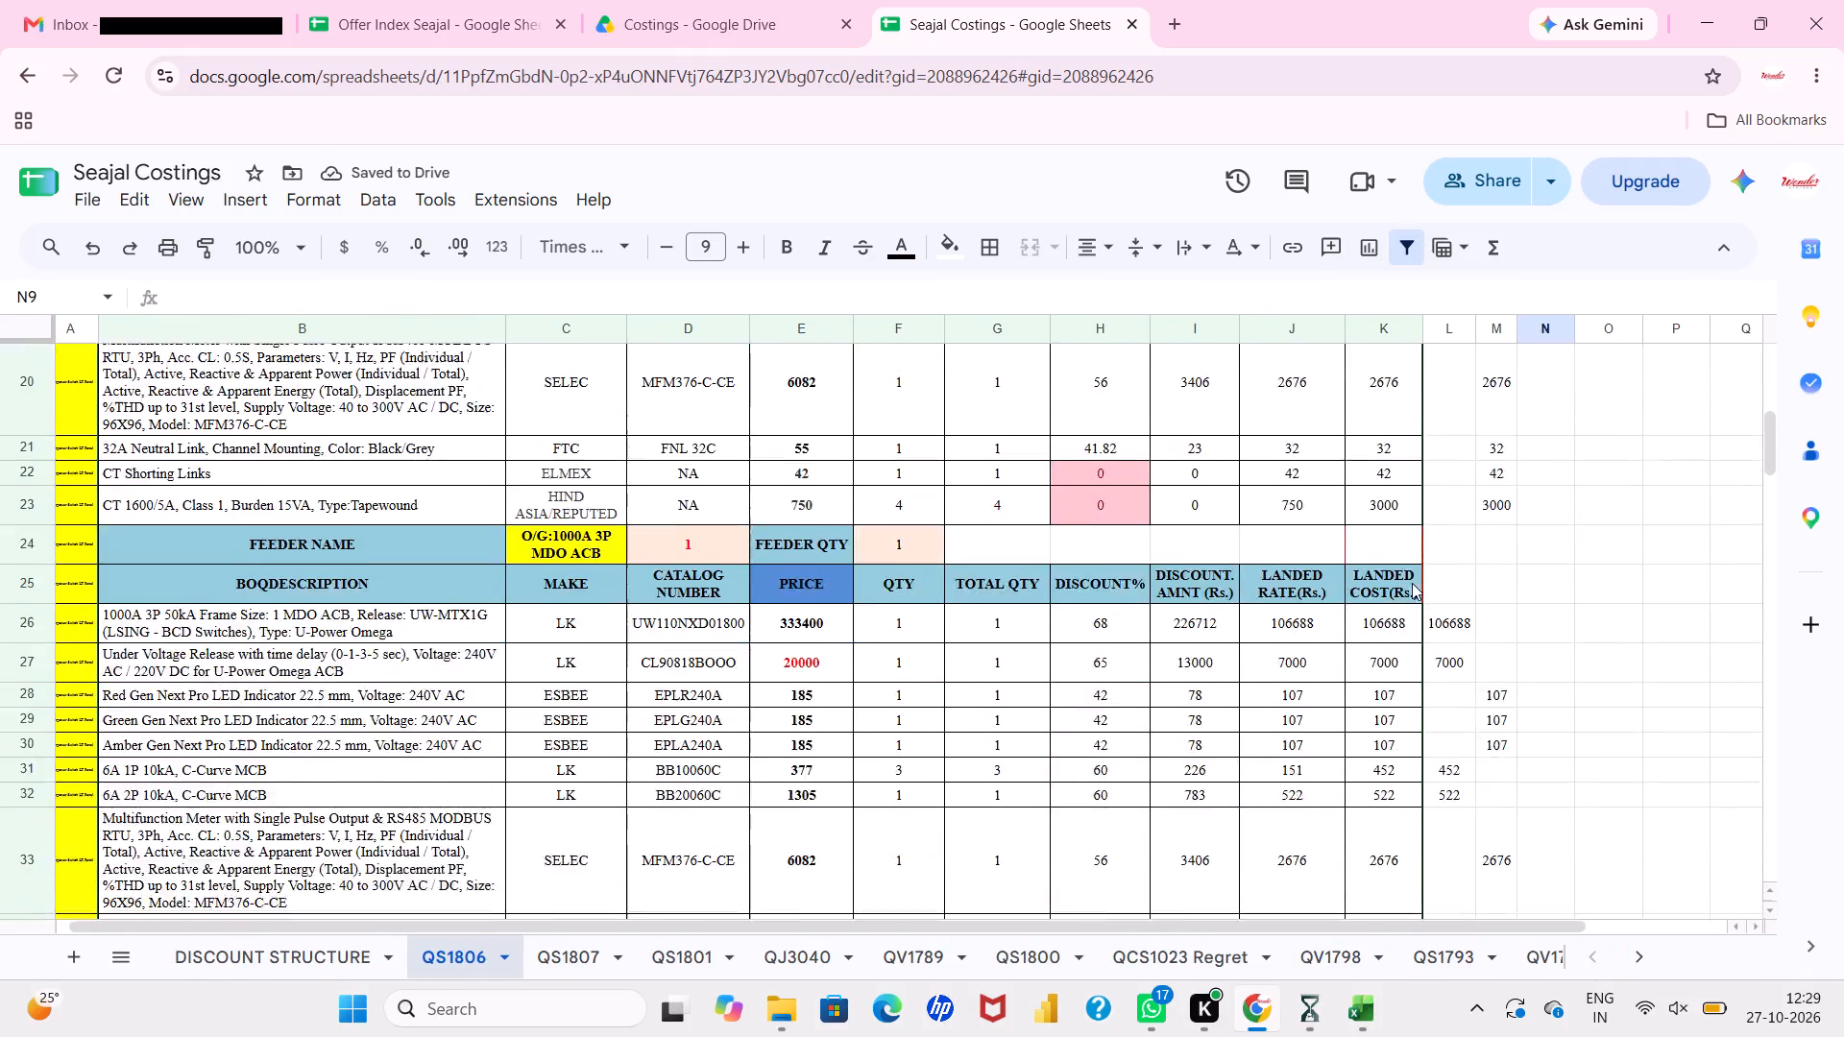
pyautogui.scroll(-8, 1412, 583)
pyautogui.scroll(9, 1412, 583)
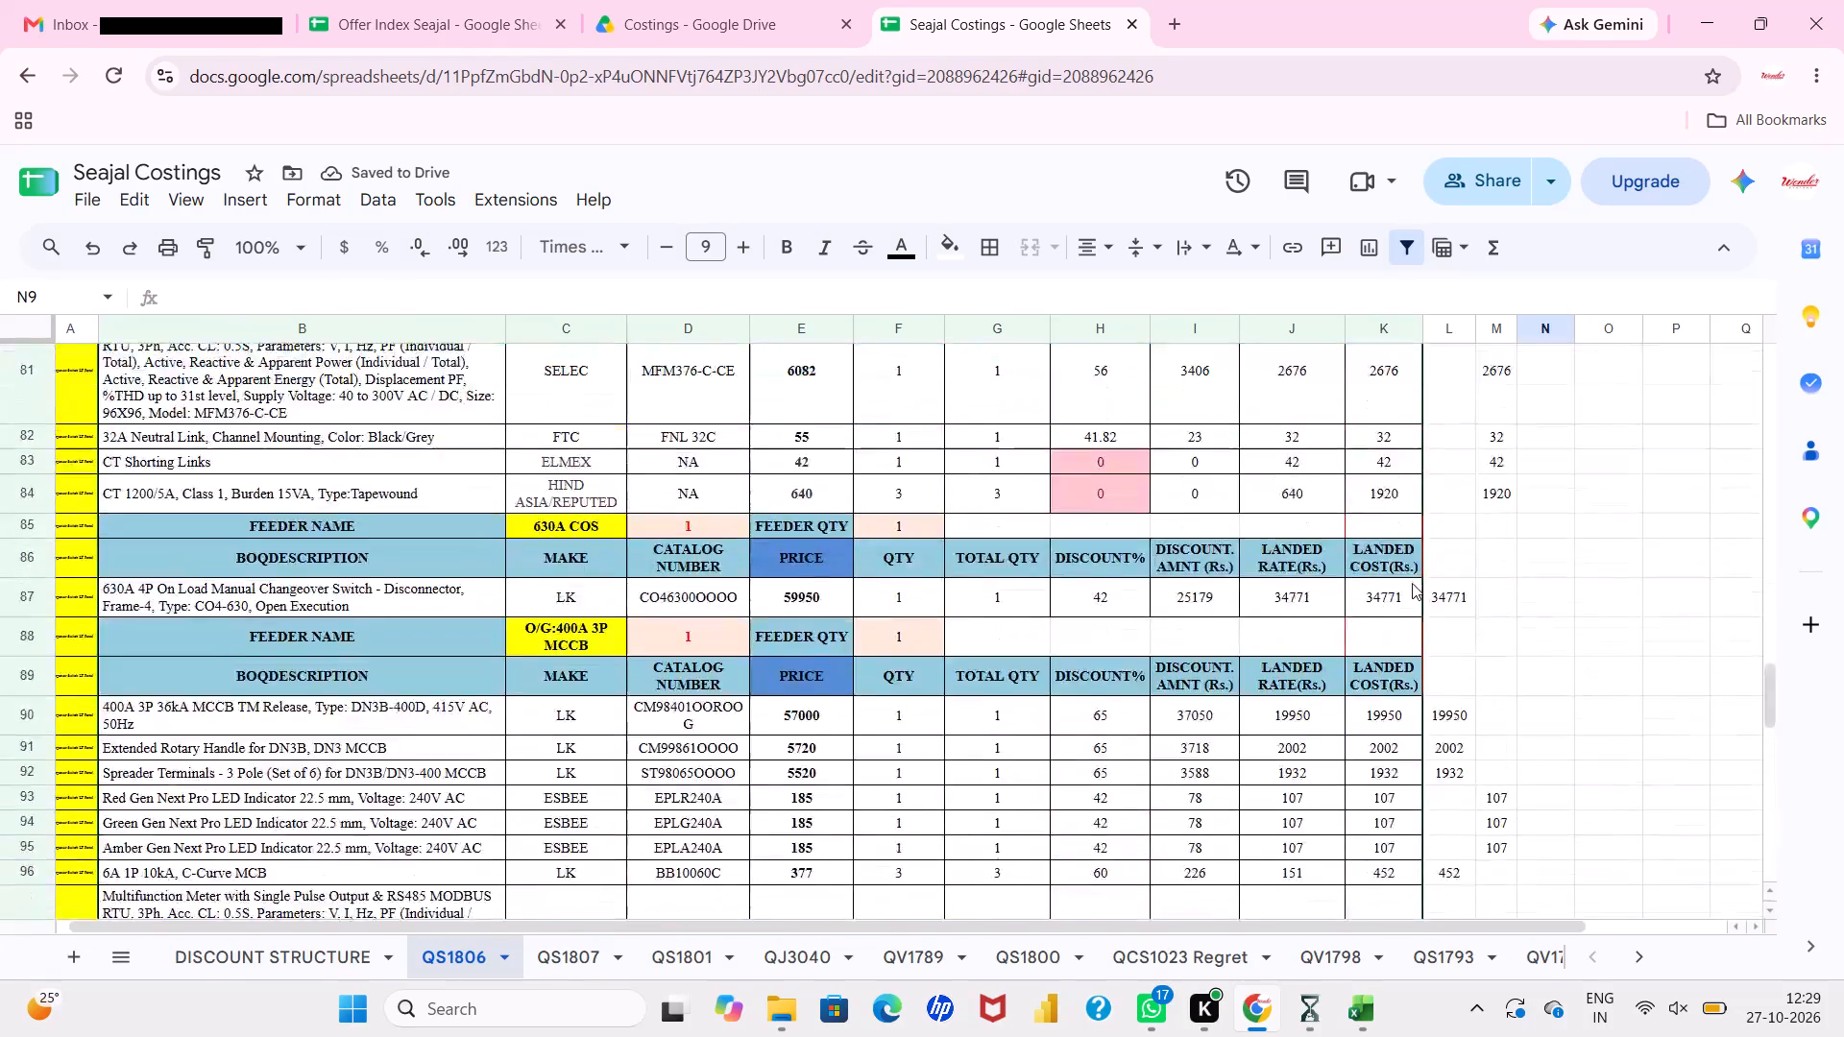
pyautogui.scroll(4, 1412, 583)
pyautogui.hscroll(-1, 1338, 484)
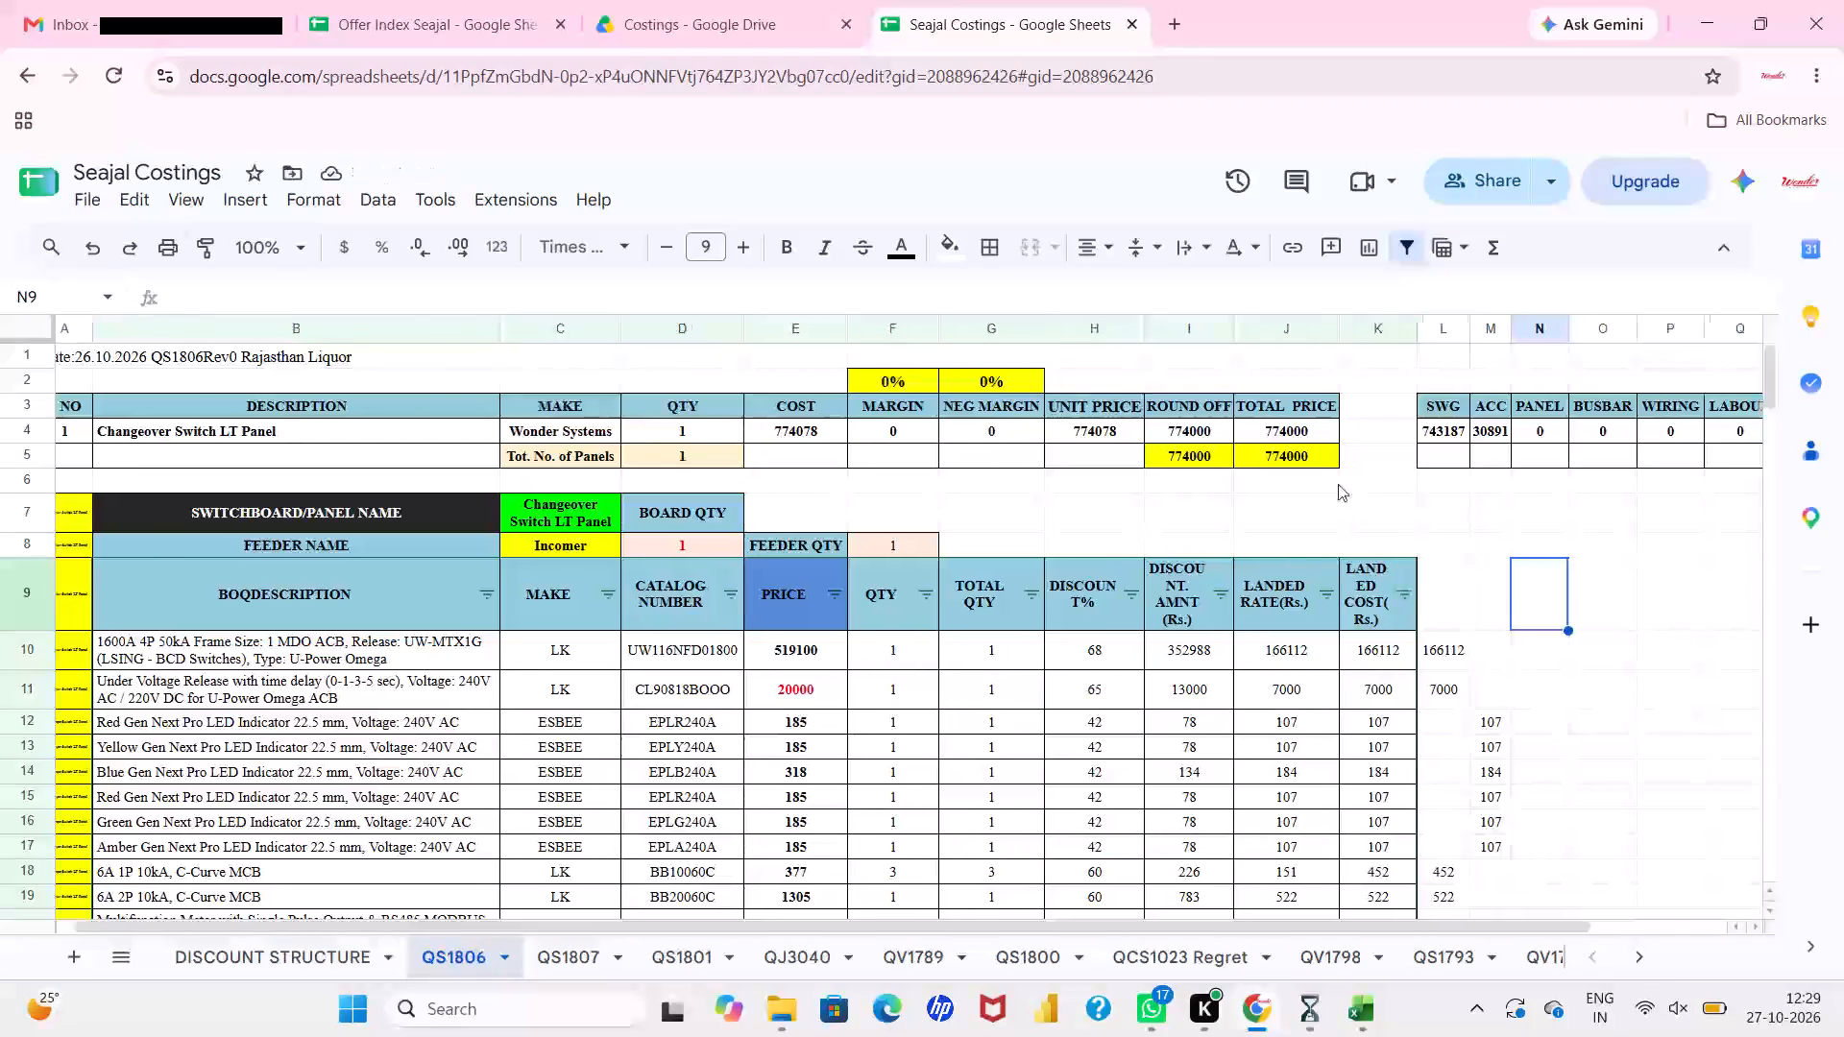
pyautogui.hscroll(3, 1338, 484)
pyautogui.scroll(-1, 1338, 484)
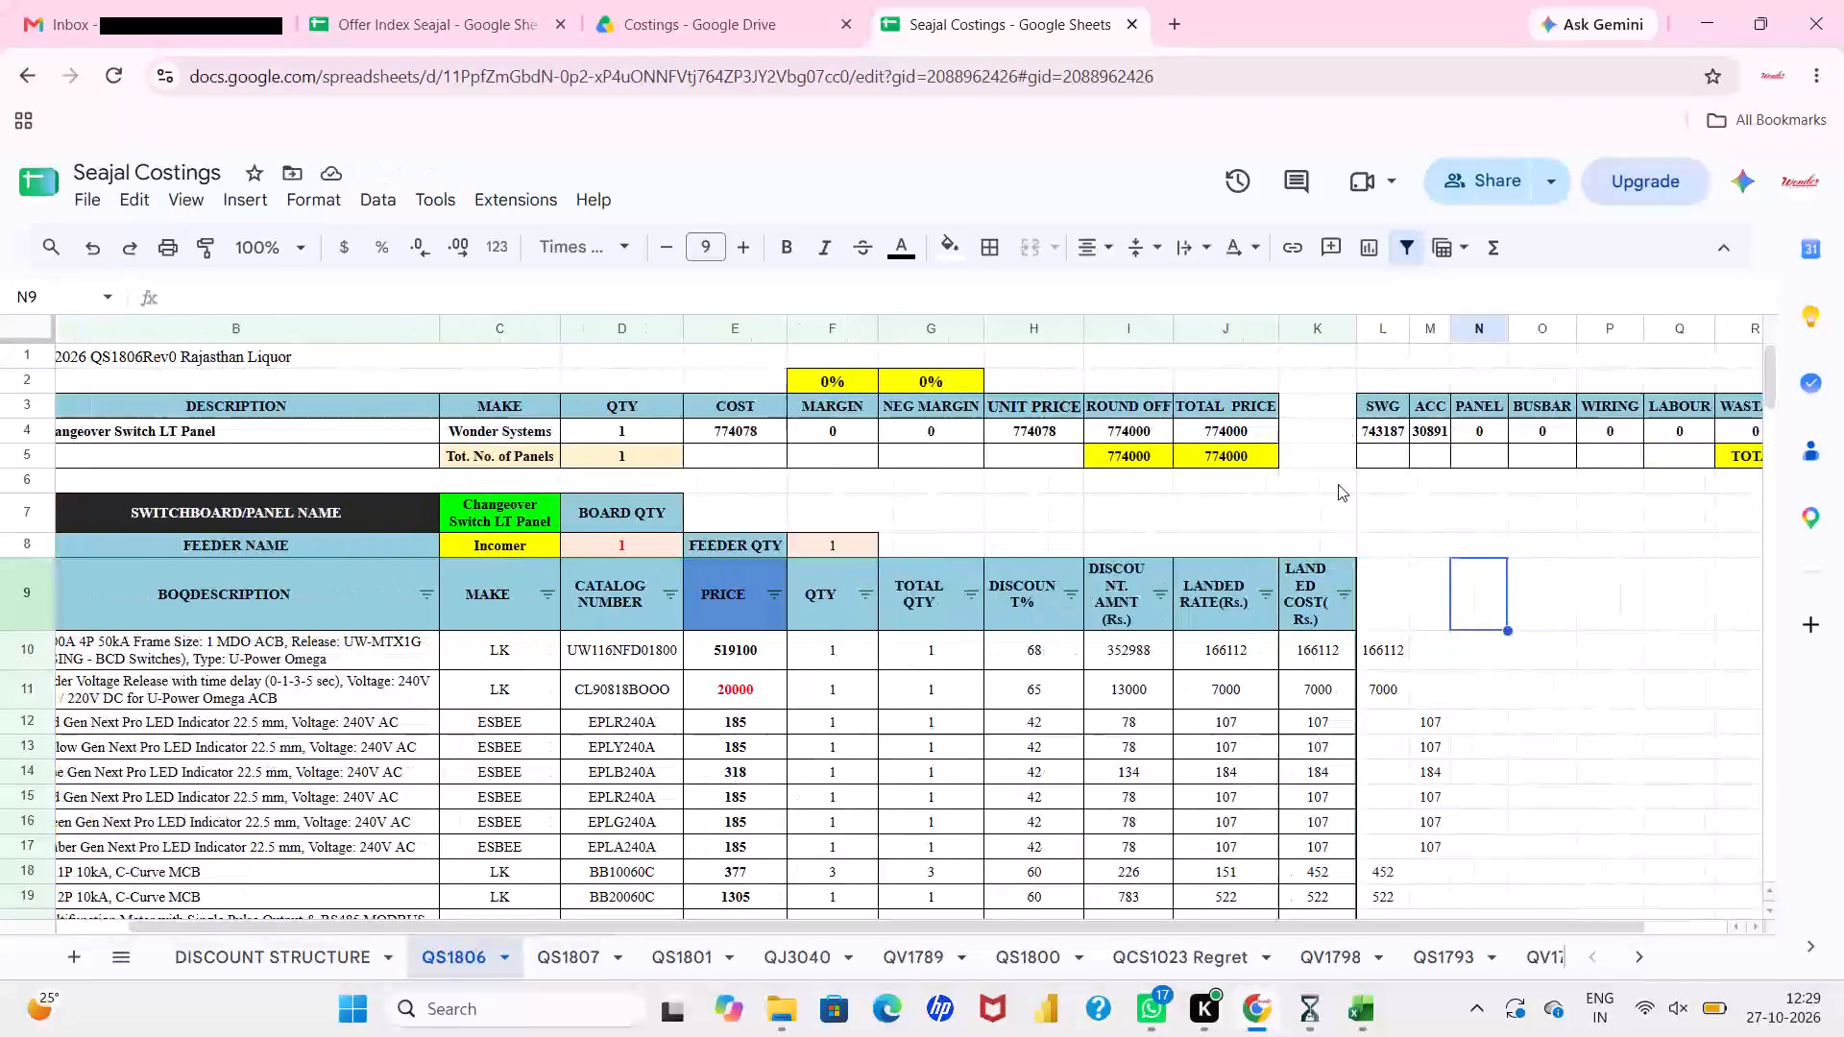
pyautogui.scroll(-6, 1338, 484)
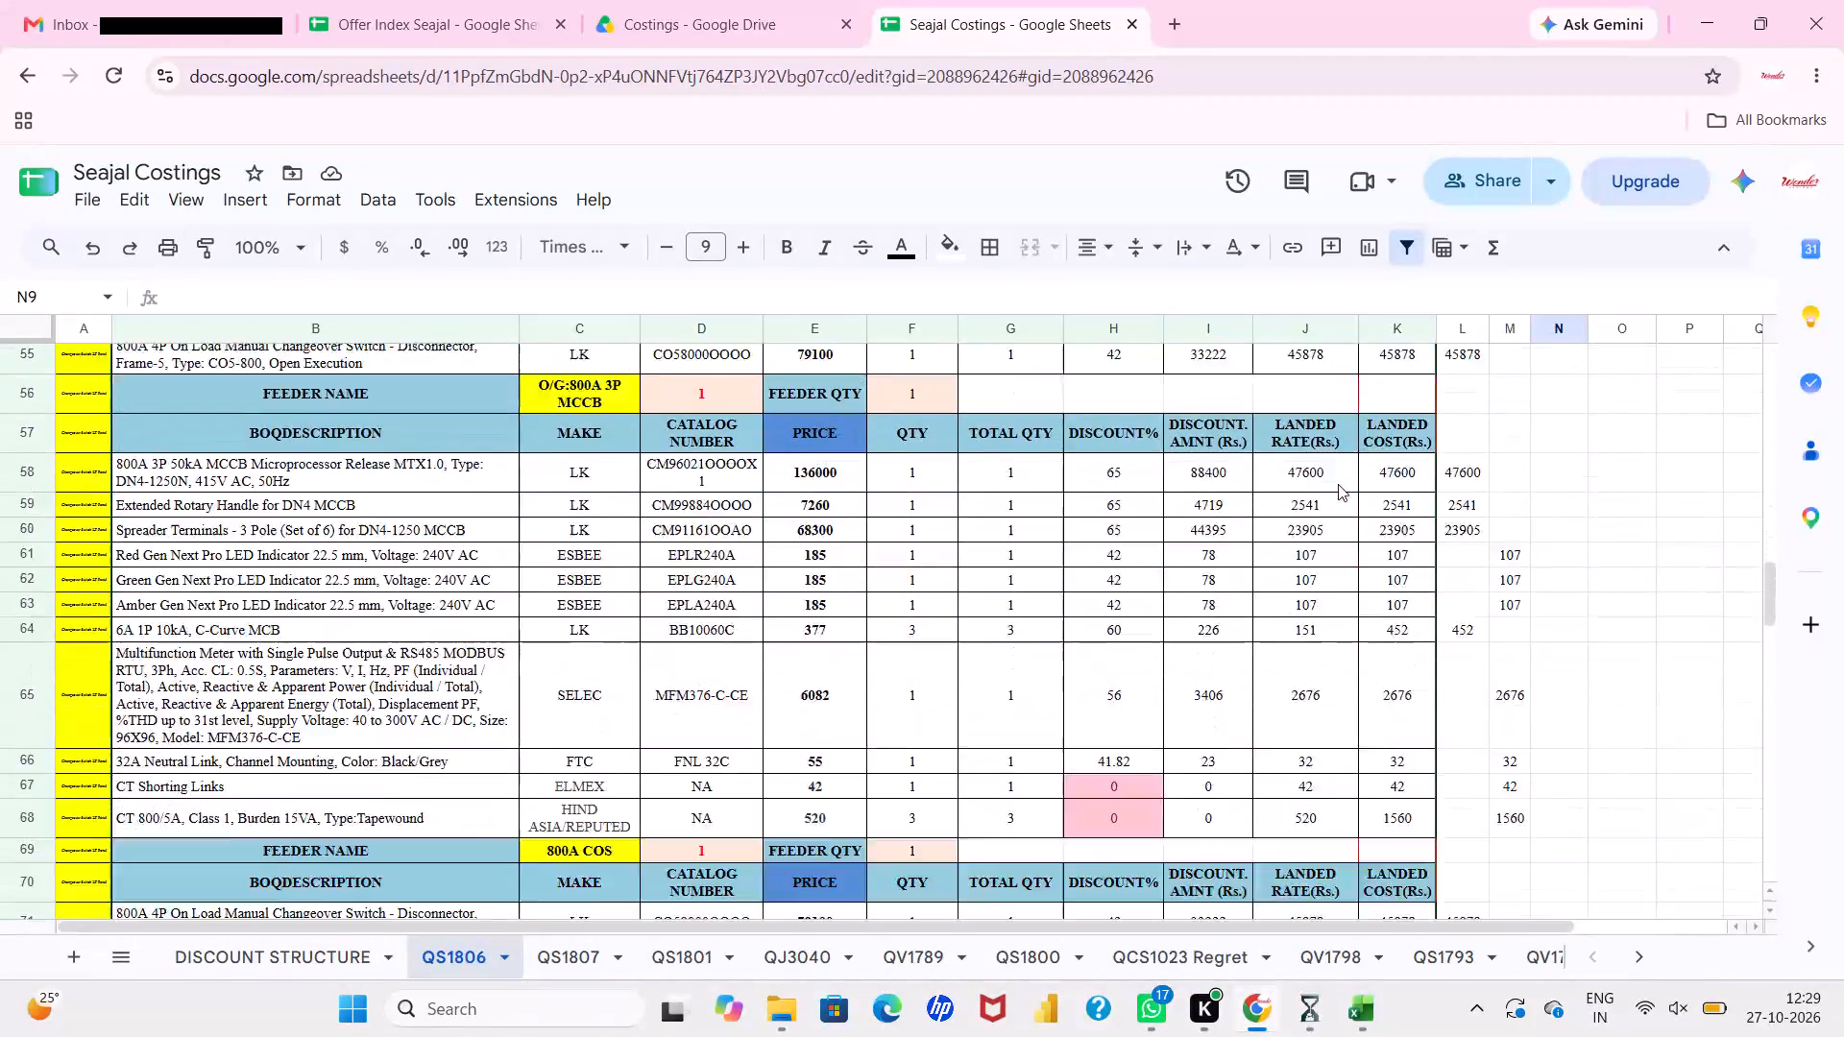
pyautogui.scroll(-2, 1338, 484)
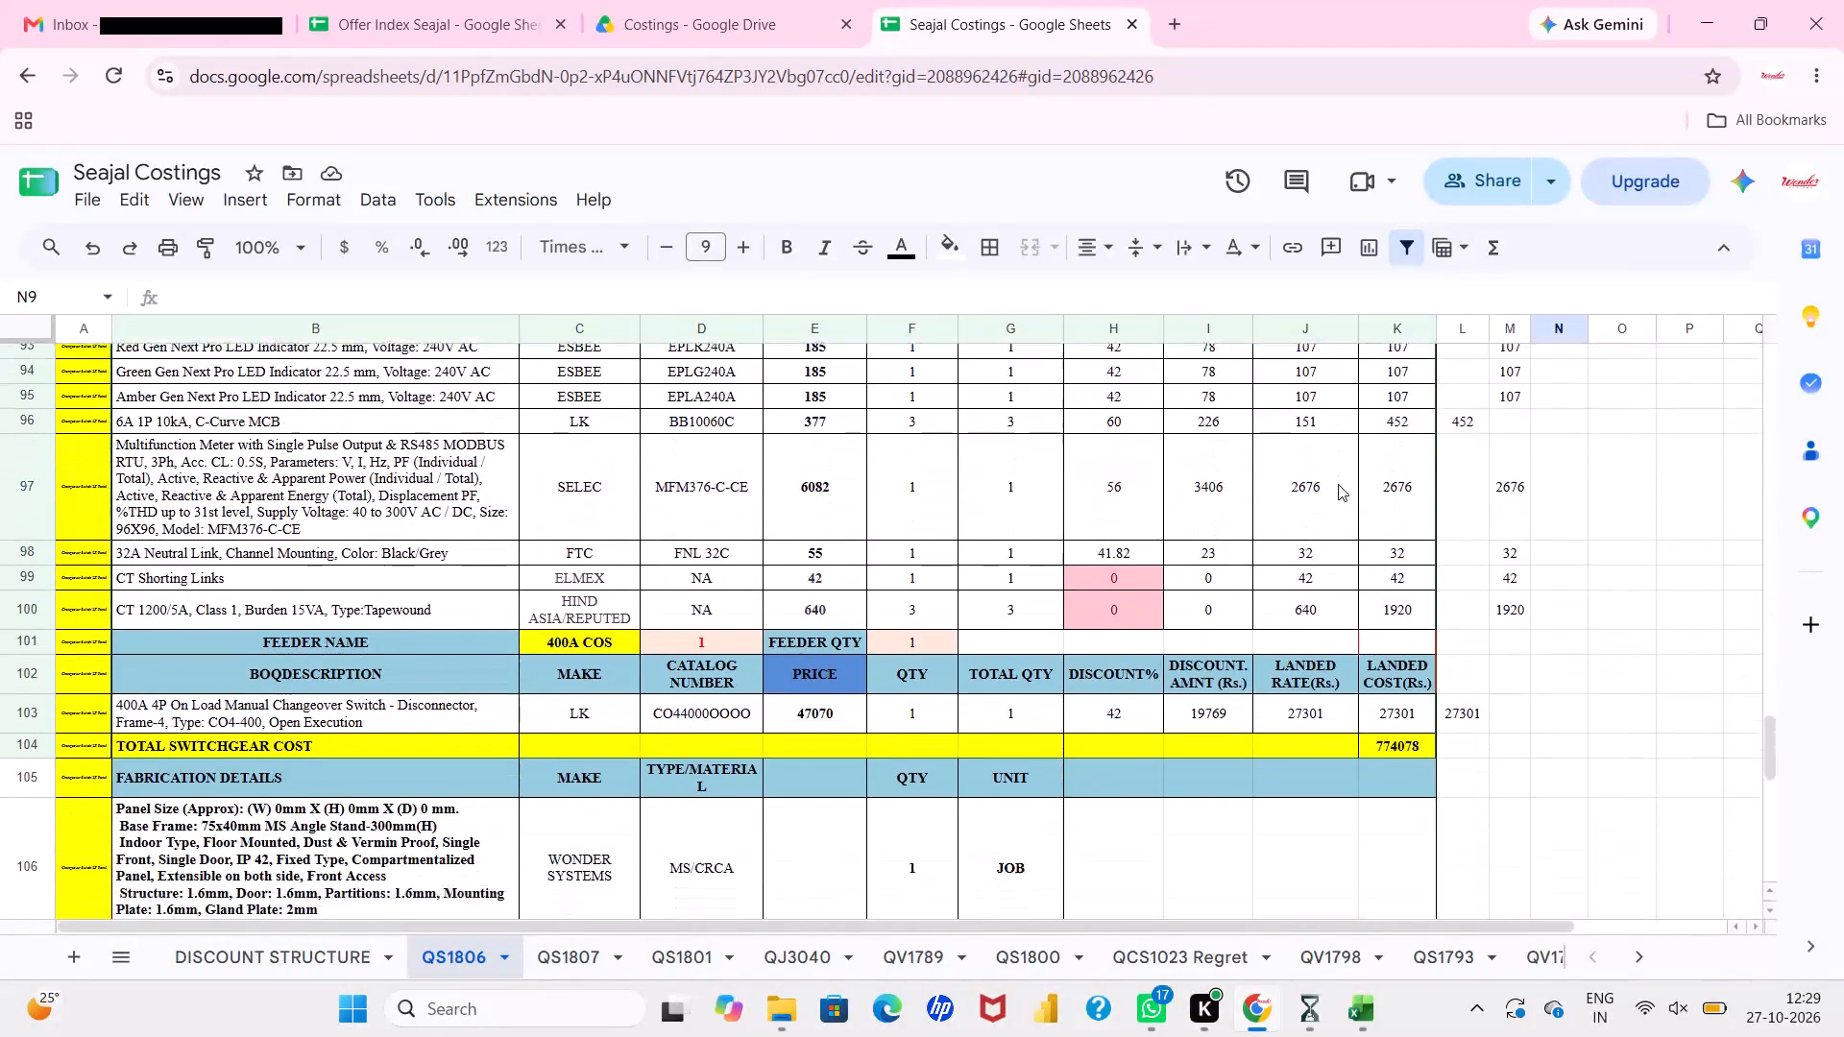
pyautogui.scroll(-2, 1338, 484)
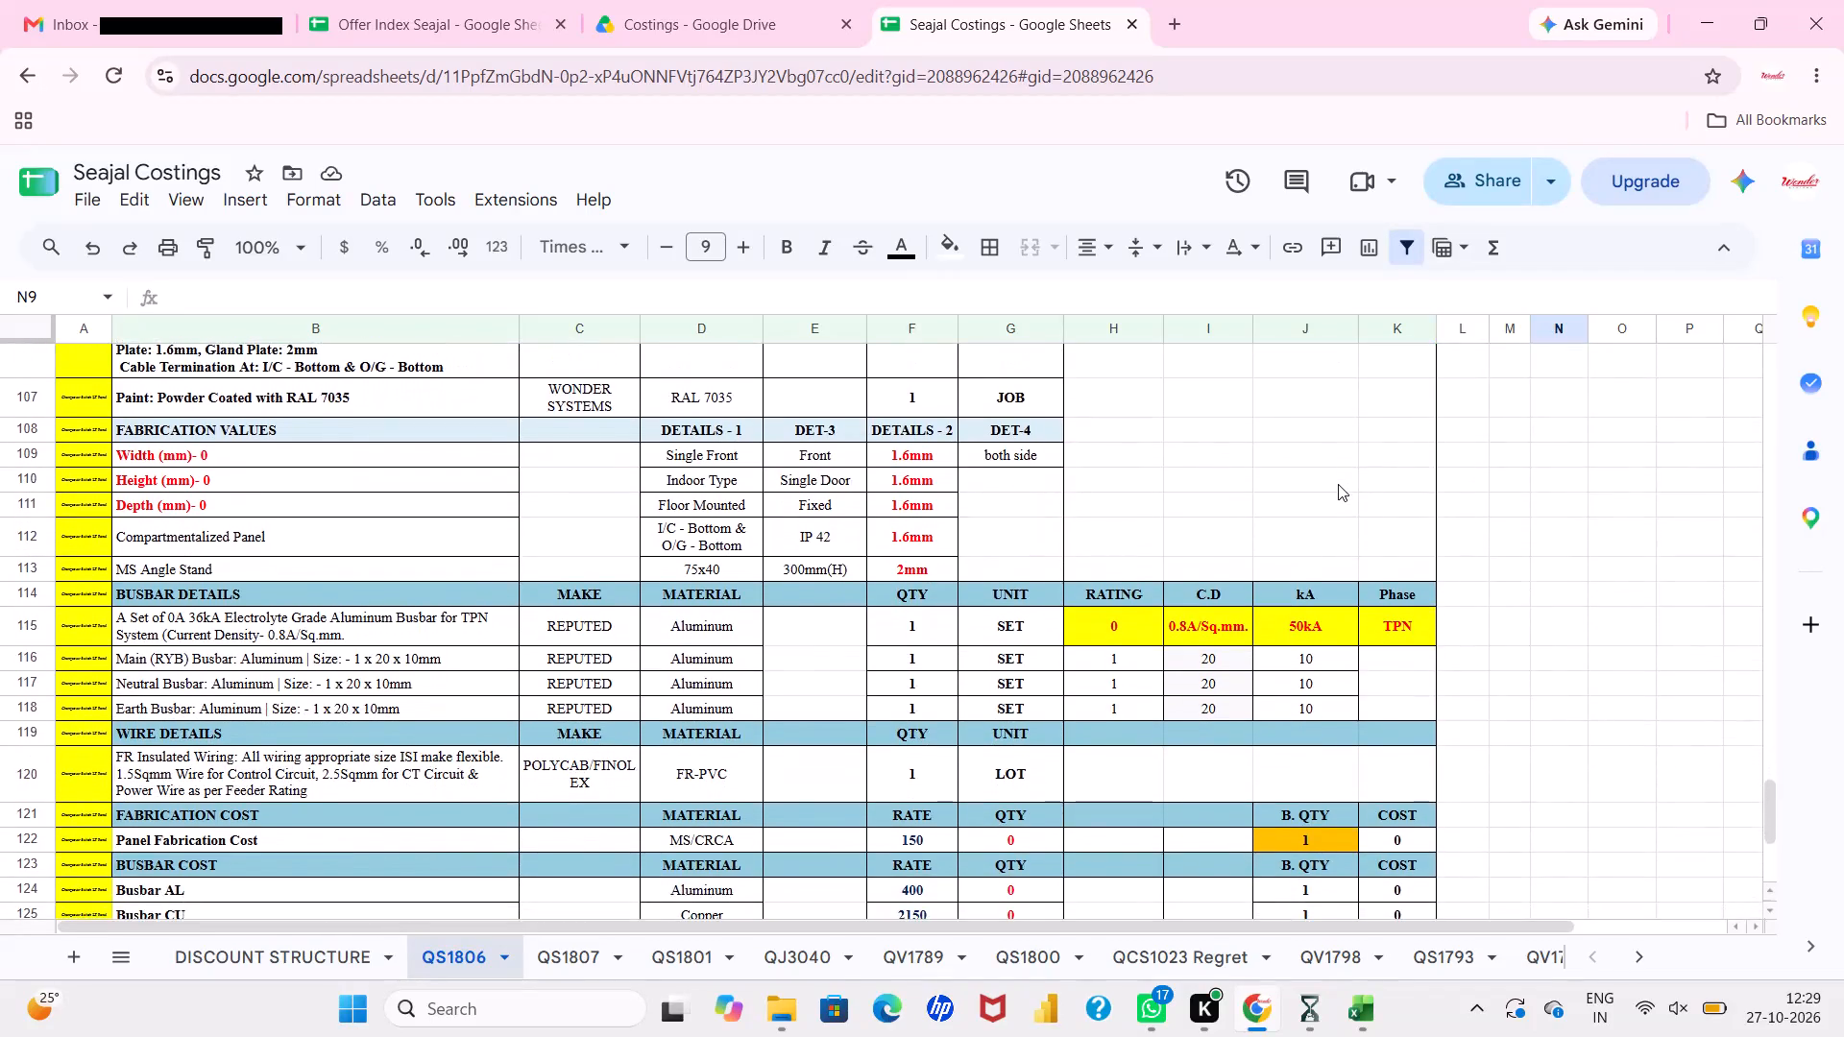
# Append /LAPP to the POLYCAB/FINOLEX make of the FR insulated wiring under Wire Details on the QS1806 sheet.
pyautogui.scroll(-2, 1338, 484)
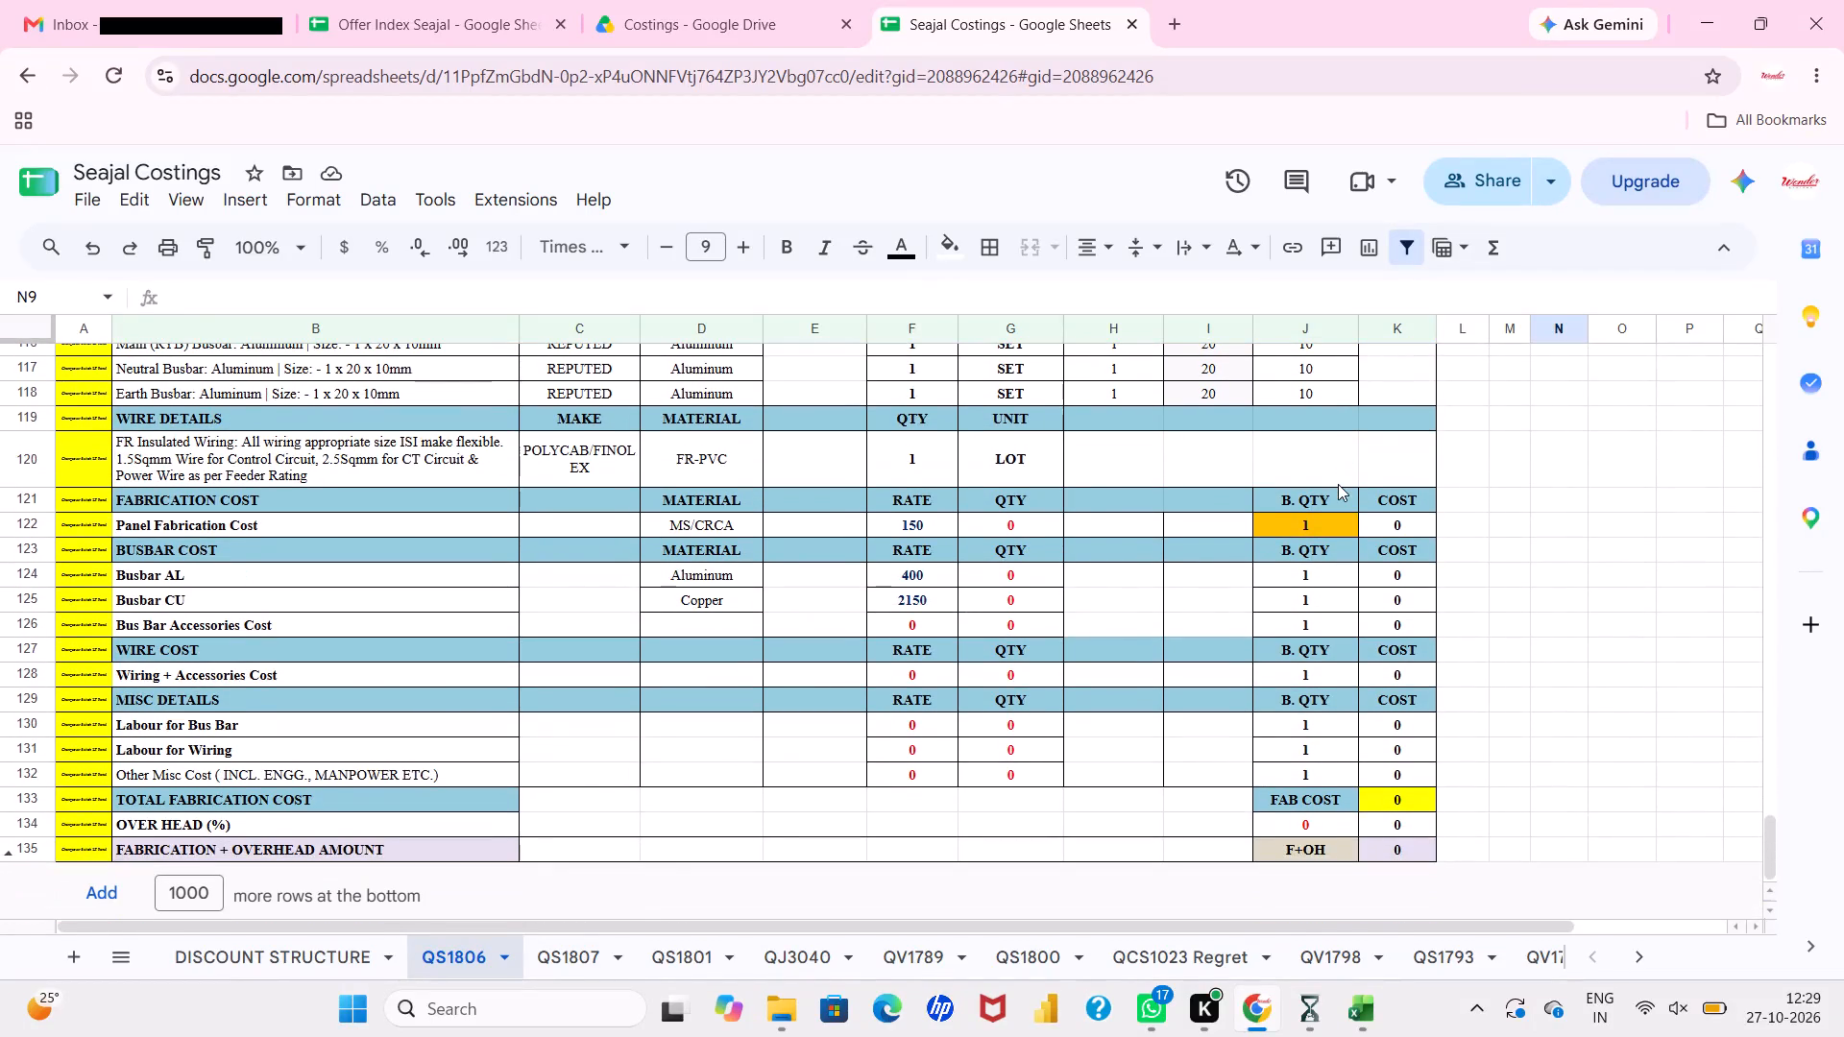
pyautogui.doubleClick(605, 468)
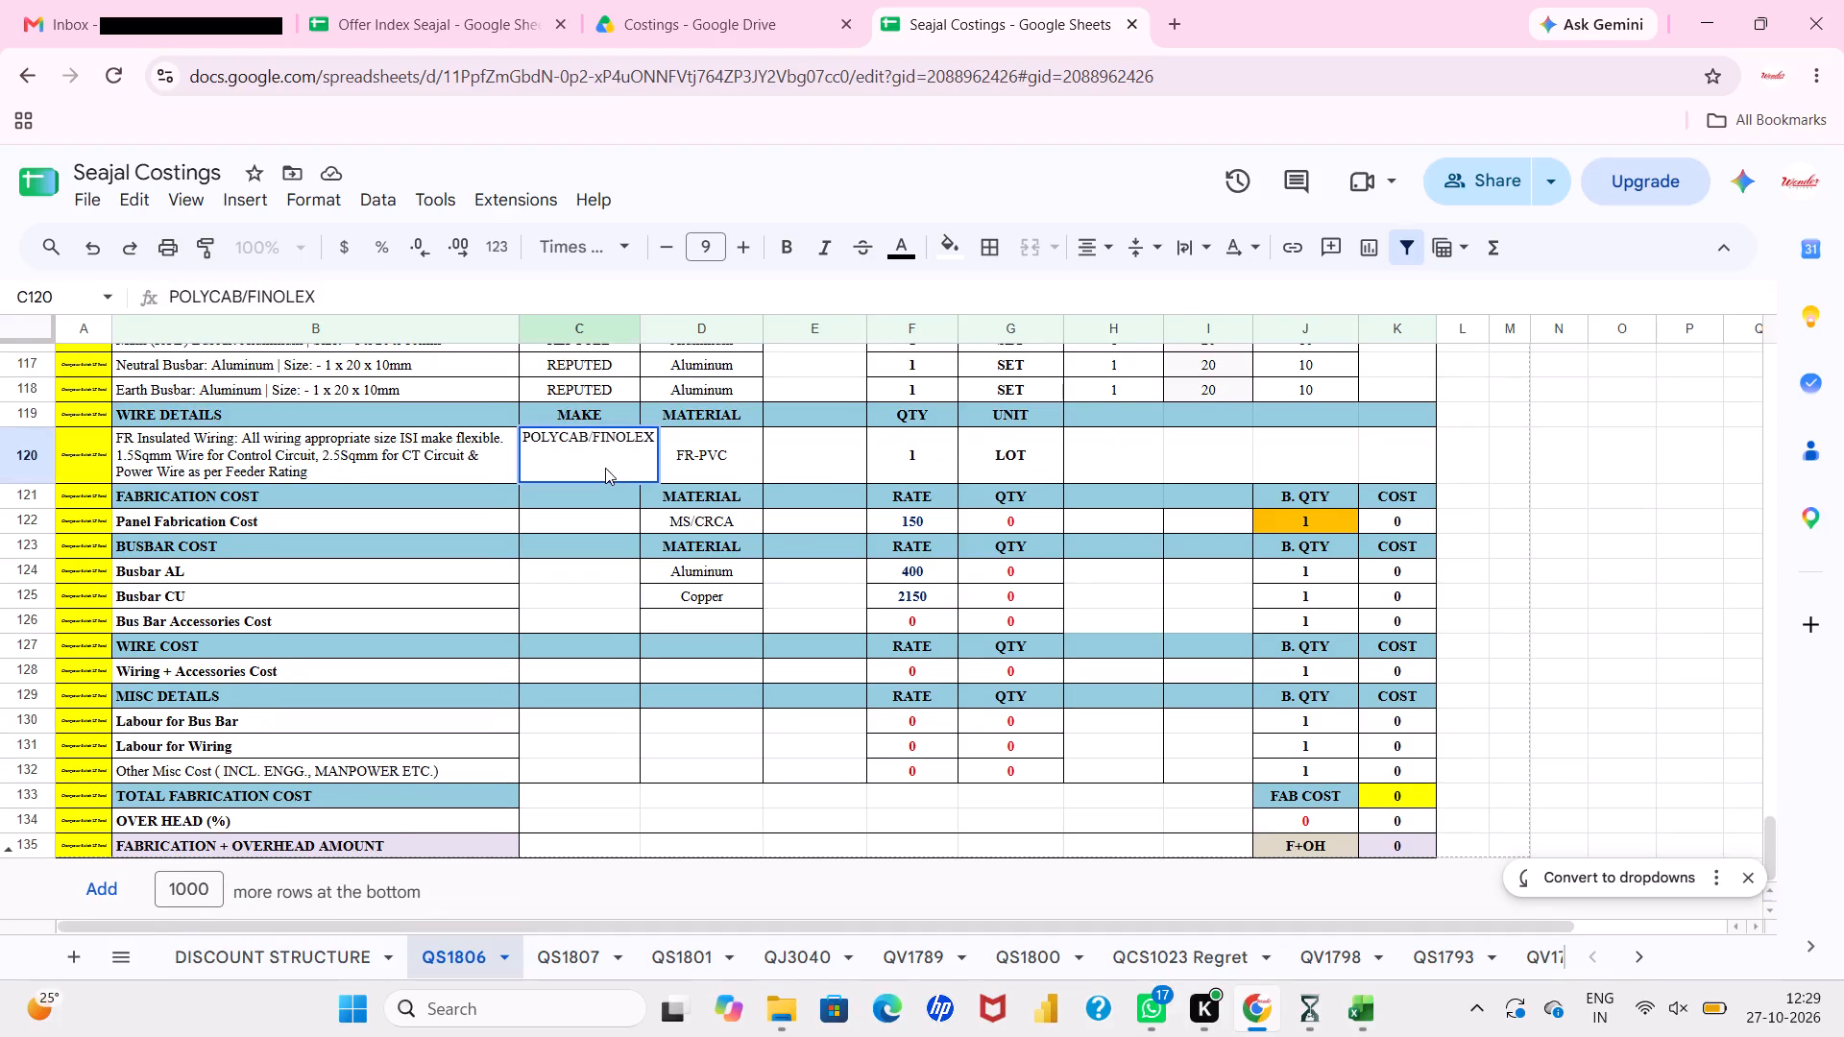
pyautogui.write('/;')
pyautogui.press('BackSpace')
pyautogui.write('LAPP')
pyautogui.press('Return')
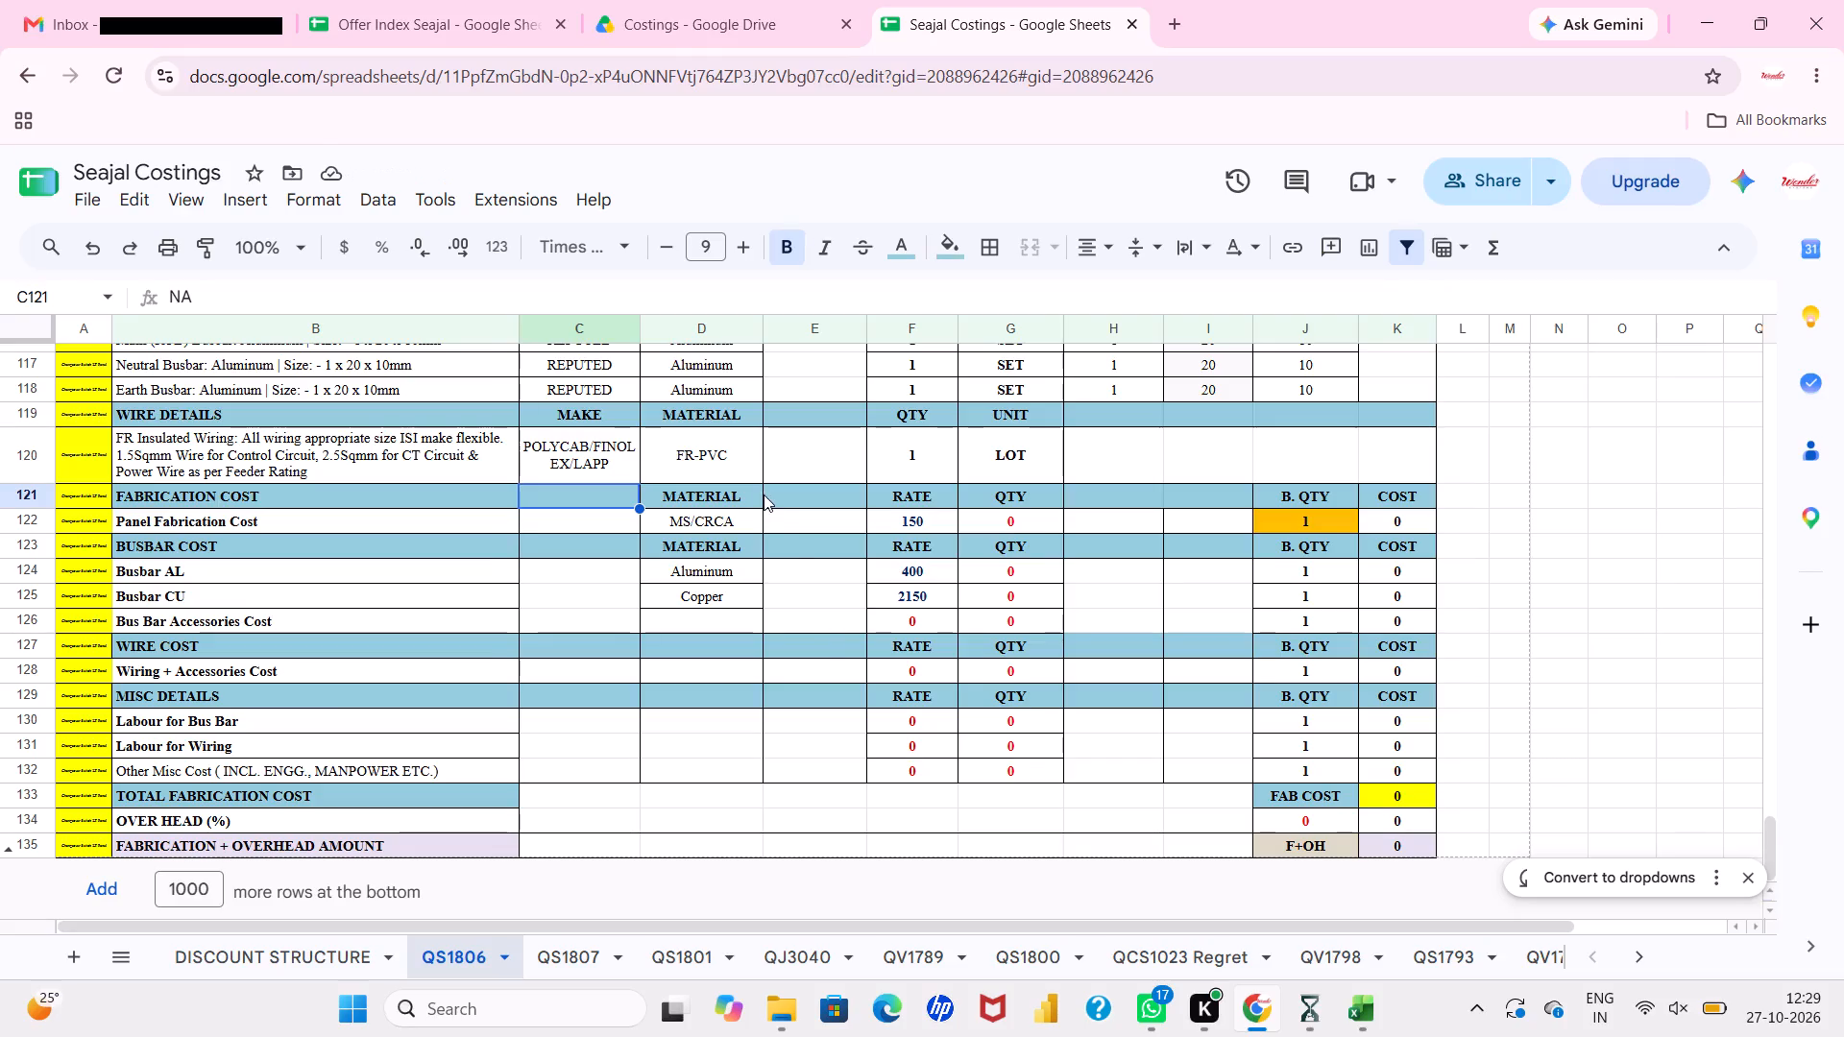
pyautogui.click(819, 636)
# Go back up through the QS1806 costing from the cost sections to the 800A feeder BOQs.
pyautogui.scroll(1, 819, 636)
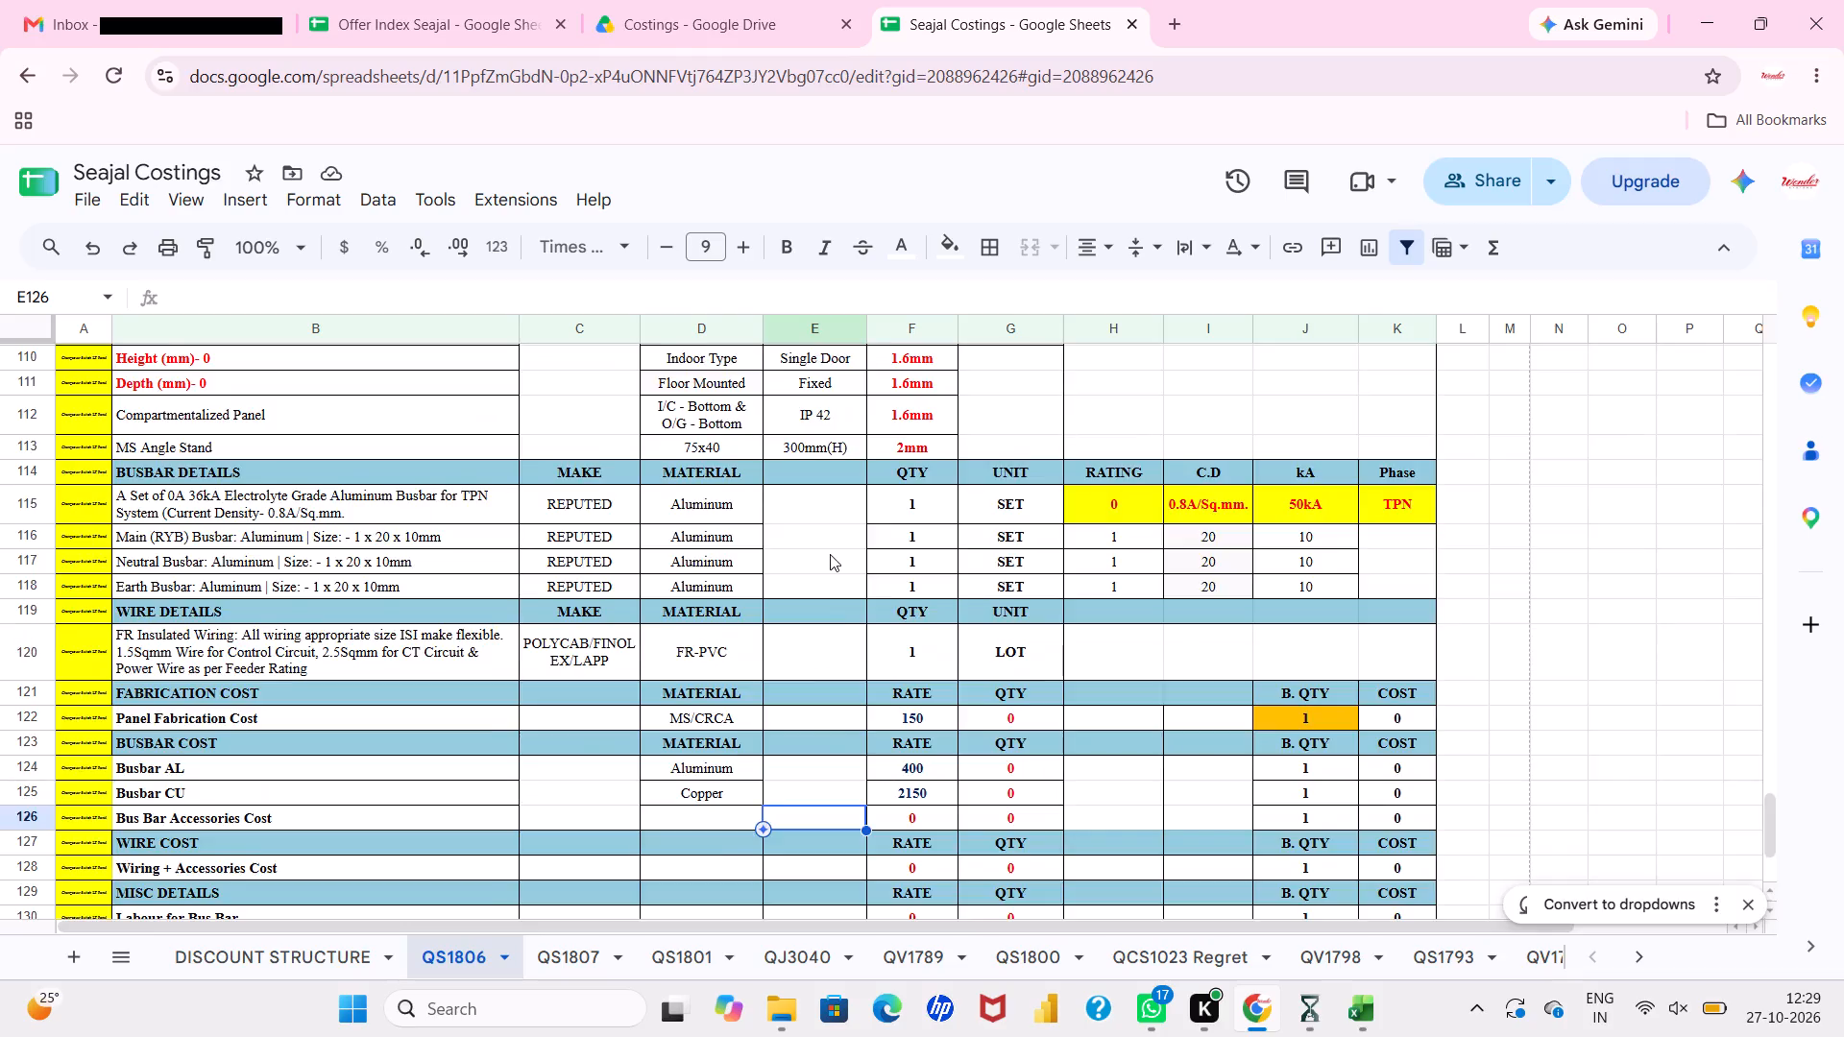
pyautogui.scroll(8, 830, 554)
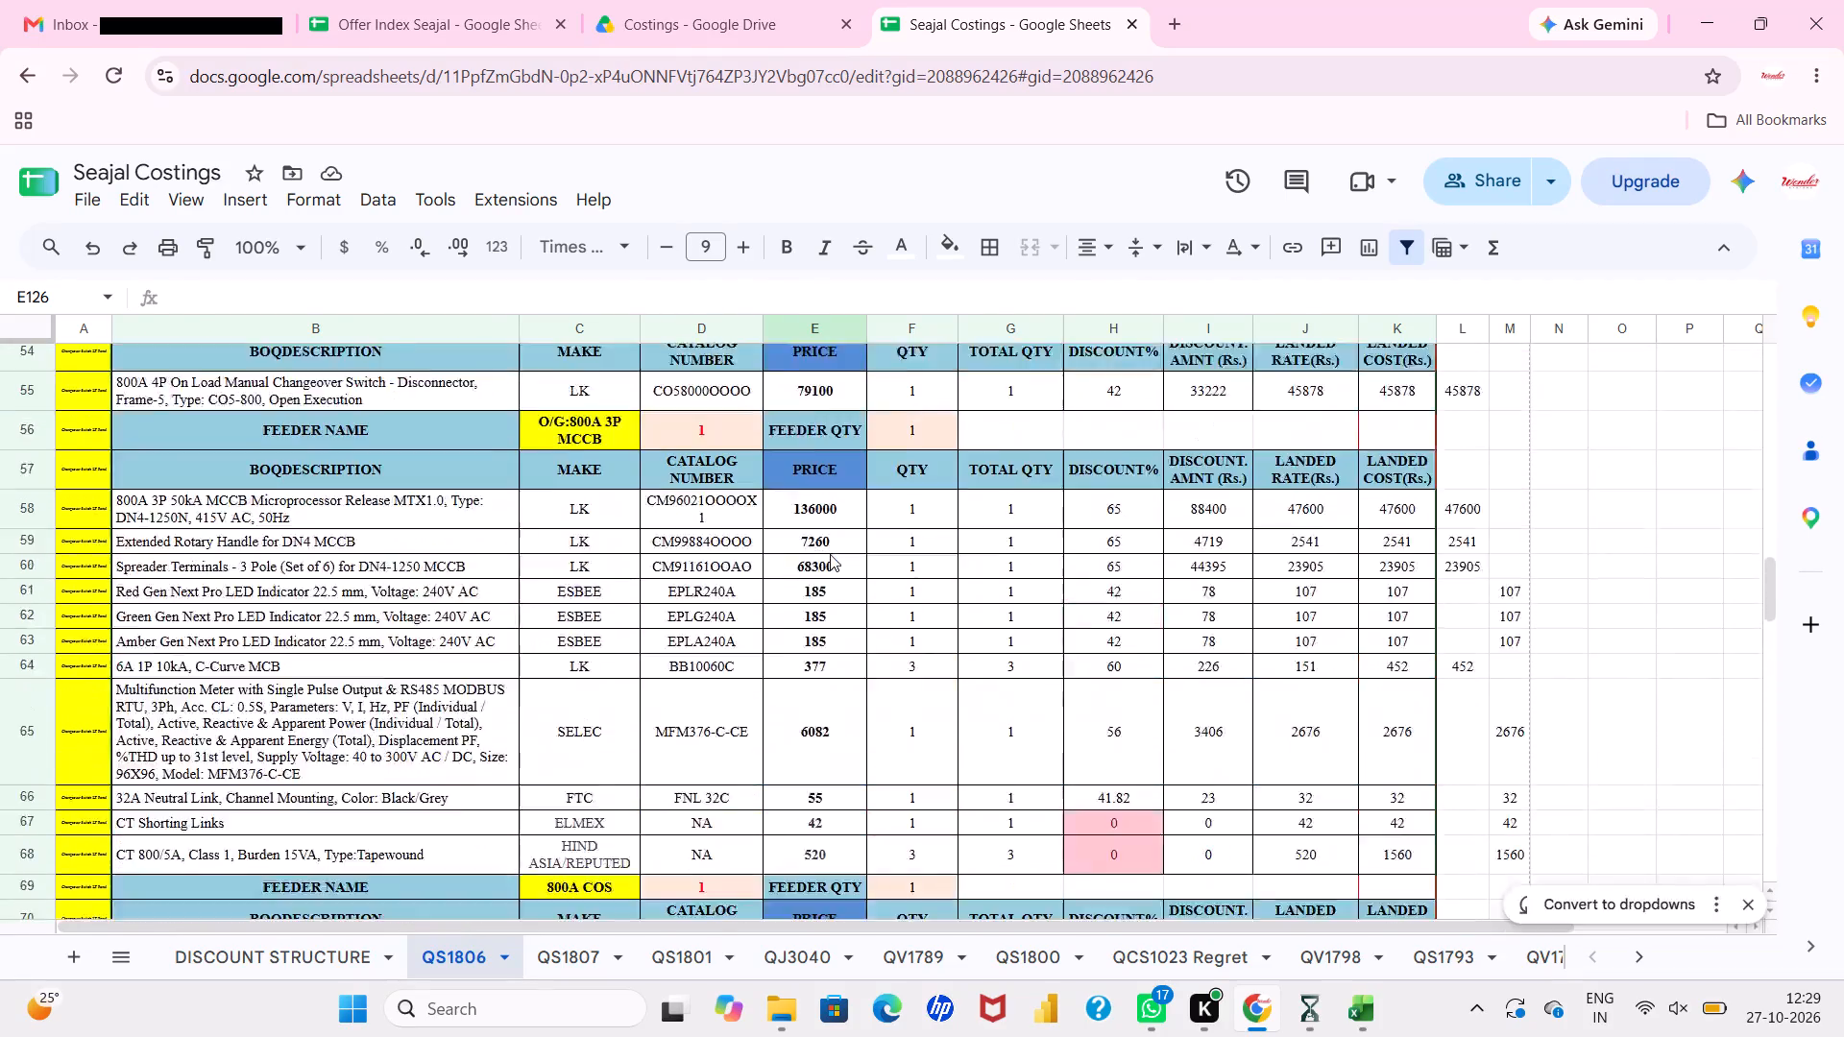
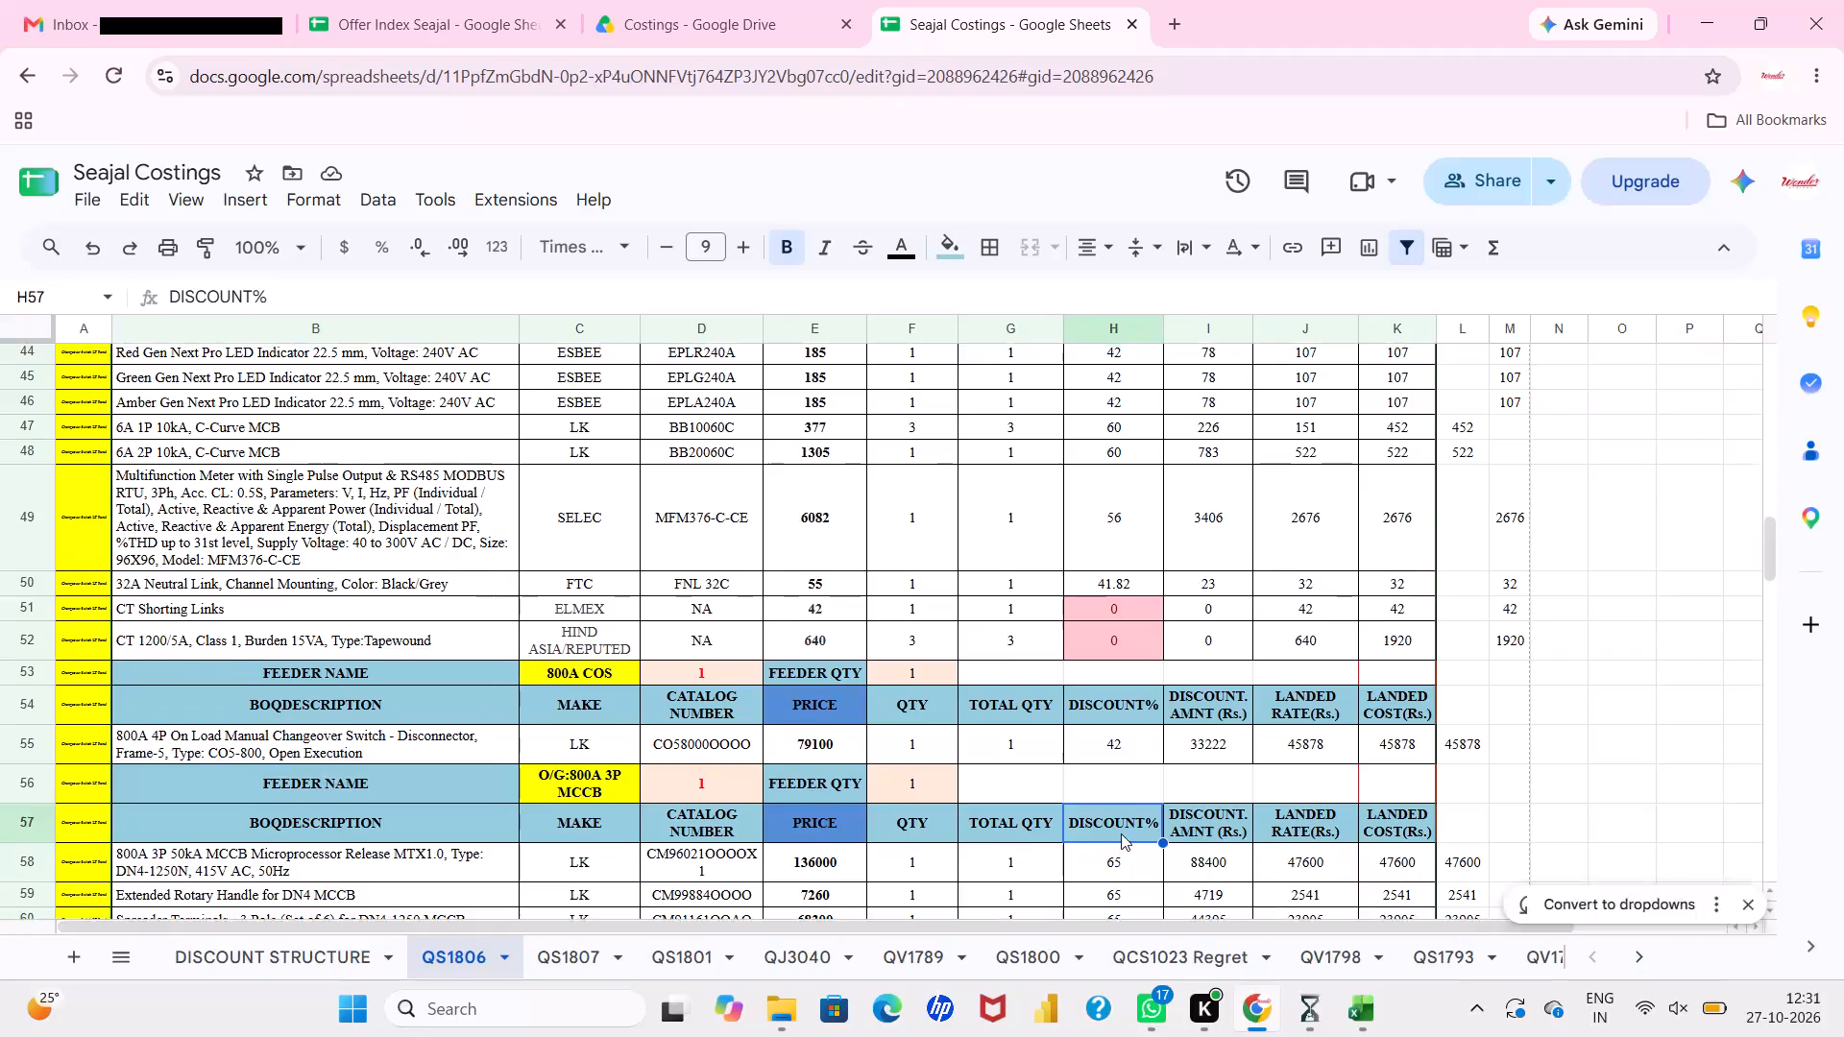
# Open the filter options of the BOQDESCRIPTION column on the QS1806 sheet, down to the filter-by-values list.
pyautogui.scroll(2, 1121, 833)
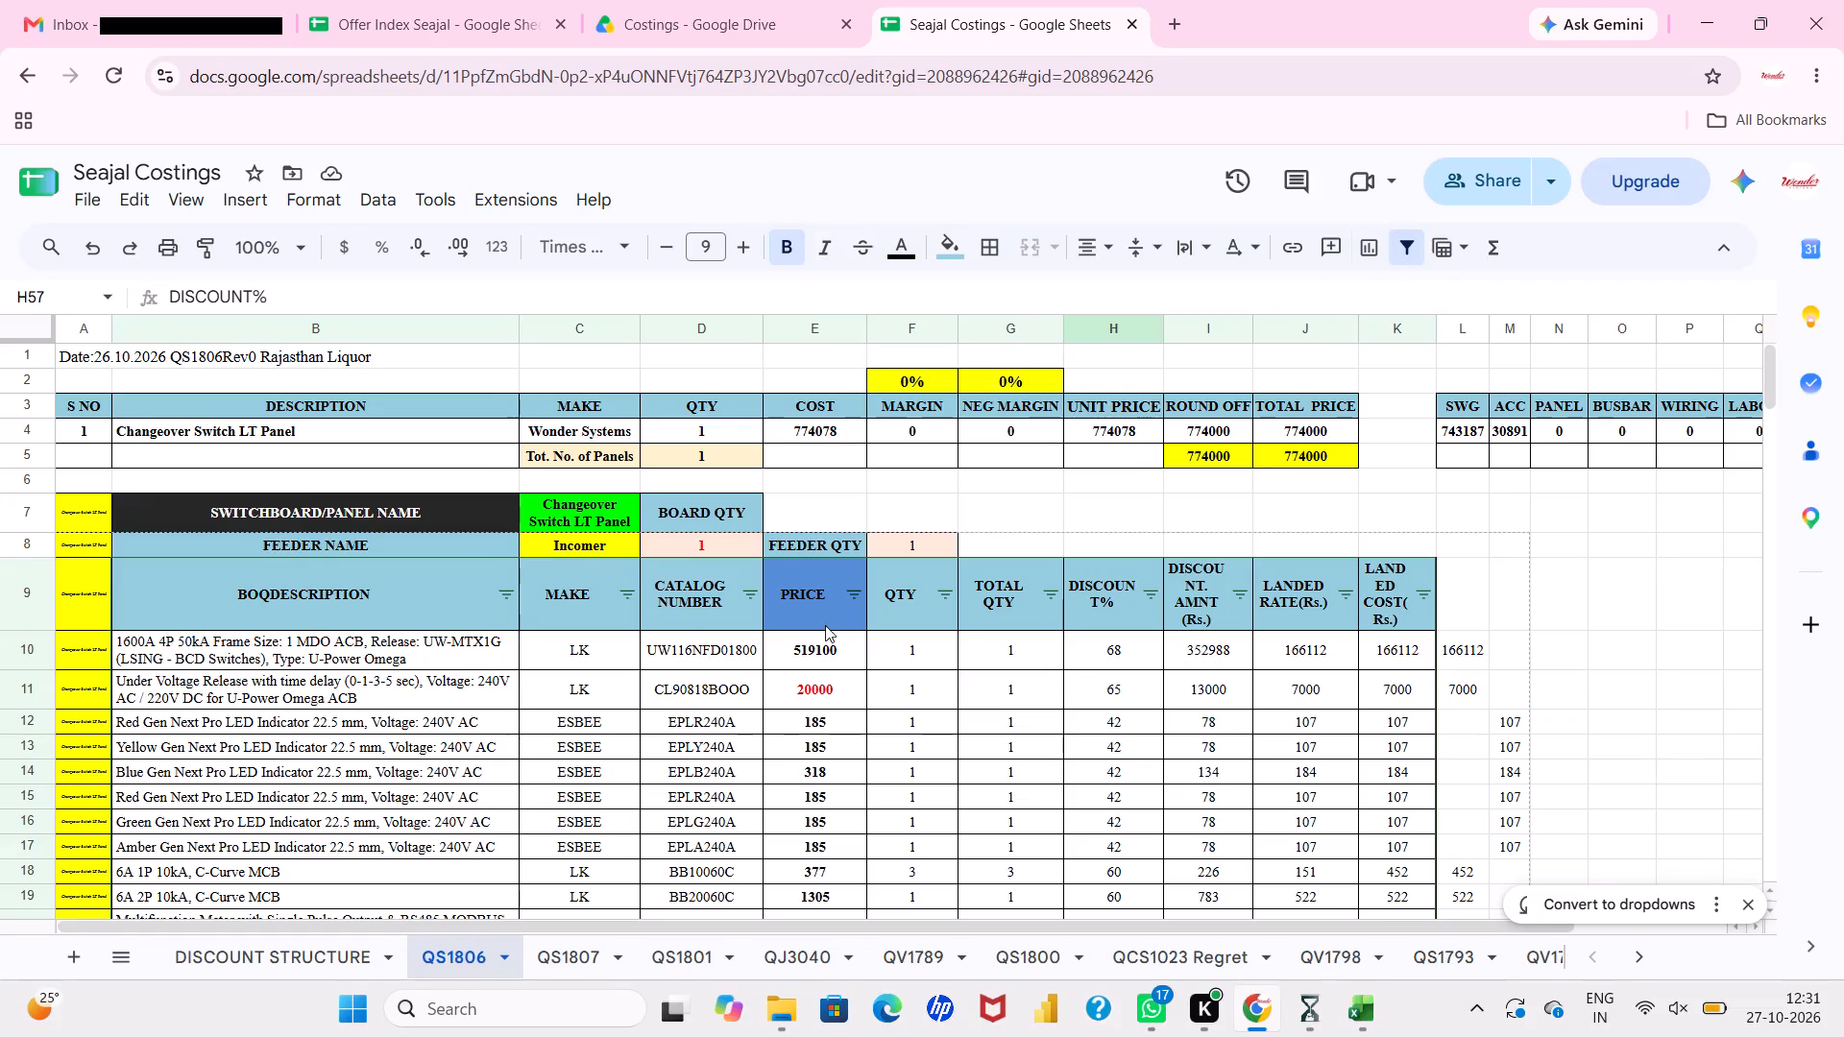
pyautogui.click(511, 602)
pyautogui.scroll(-1, 450, 759)
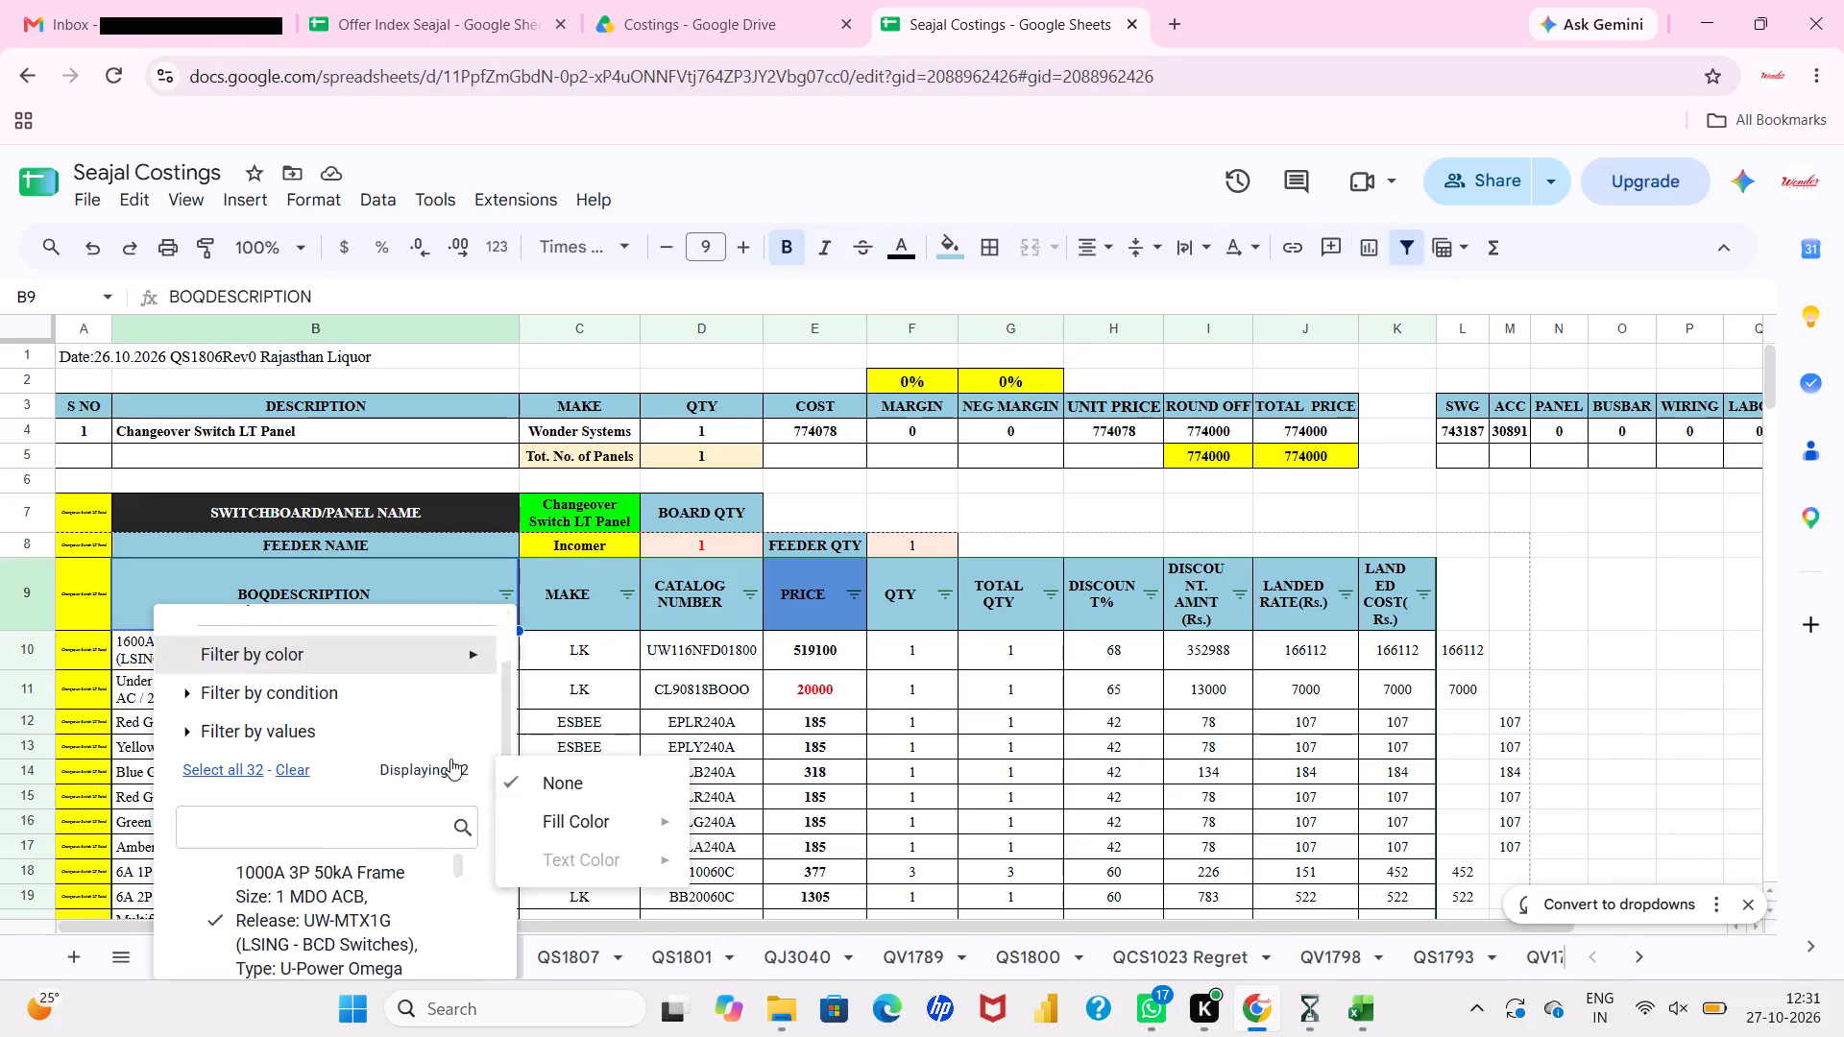
# Clear the ticked values in the BOQDESCRIPTION filter and search its value list for PAN.
pyautogui.scroll(-1, 450, 759)
pyautogui.click(238, 709)
pyautogui.click(238, 709)
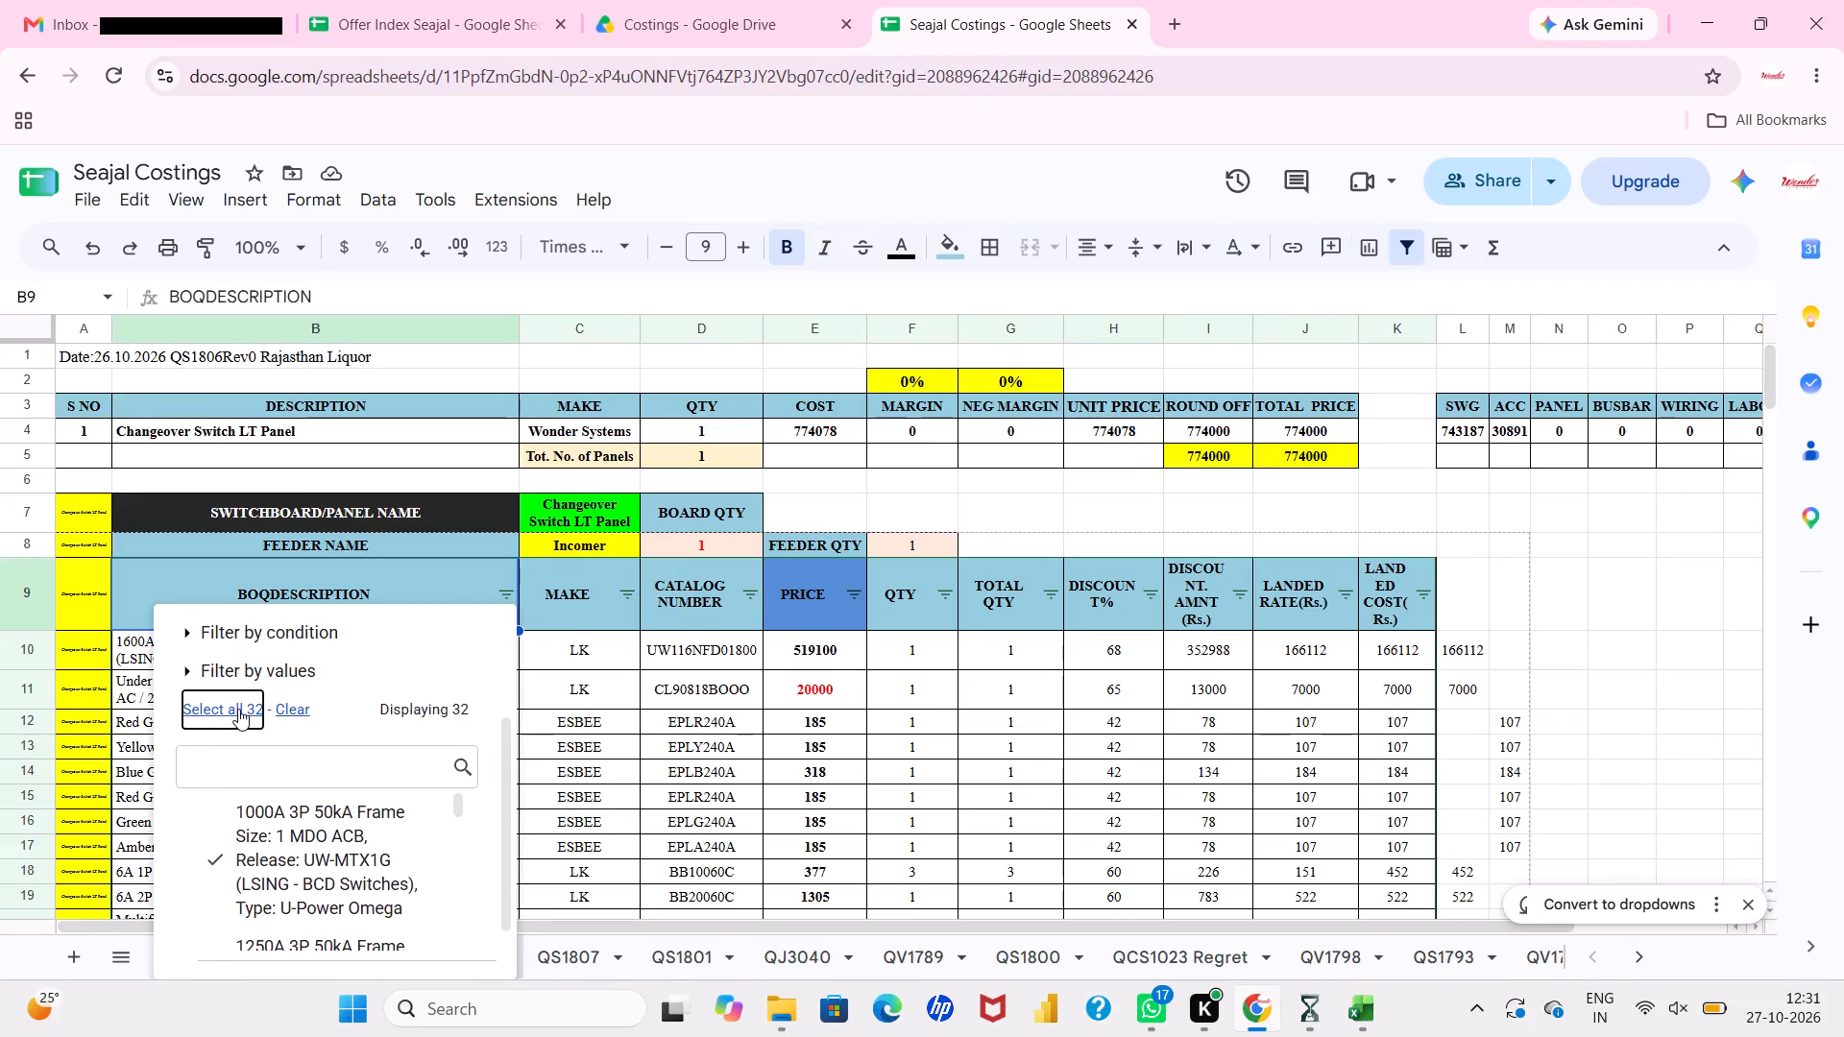
pyautogui.click(289, 702)
pyautogui.scroll(-1, 289, 702)
pyautogui.click(288, 696)
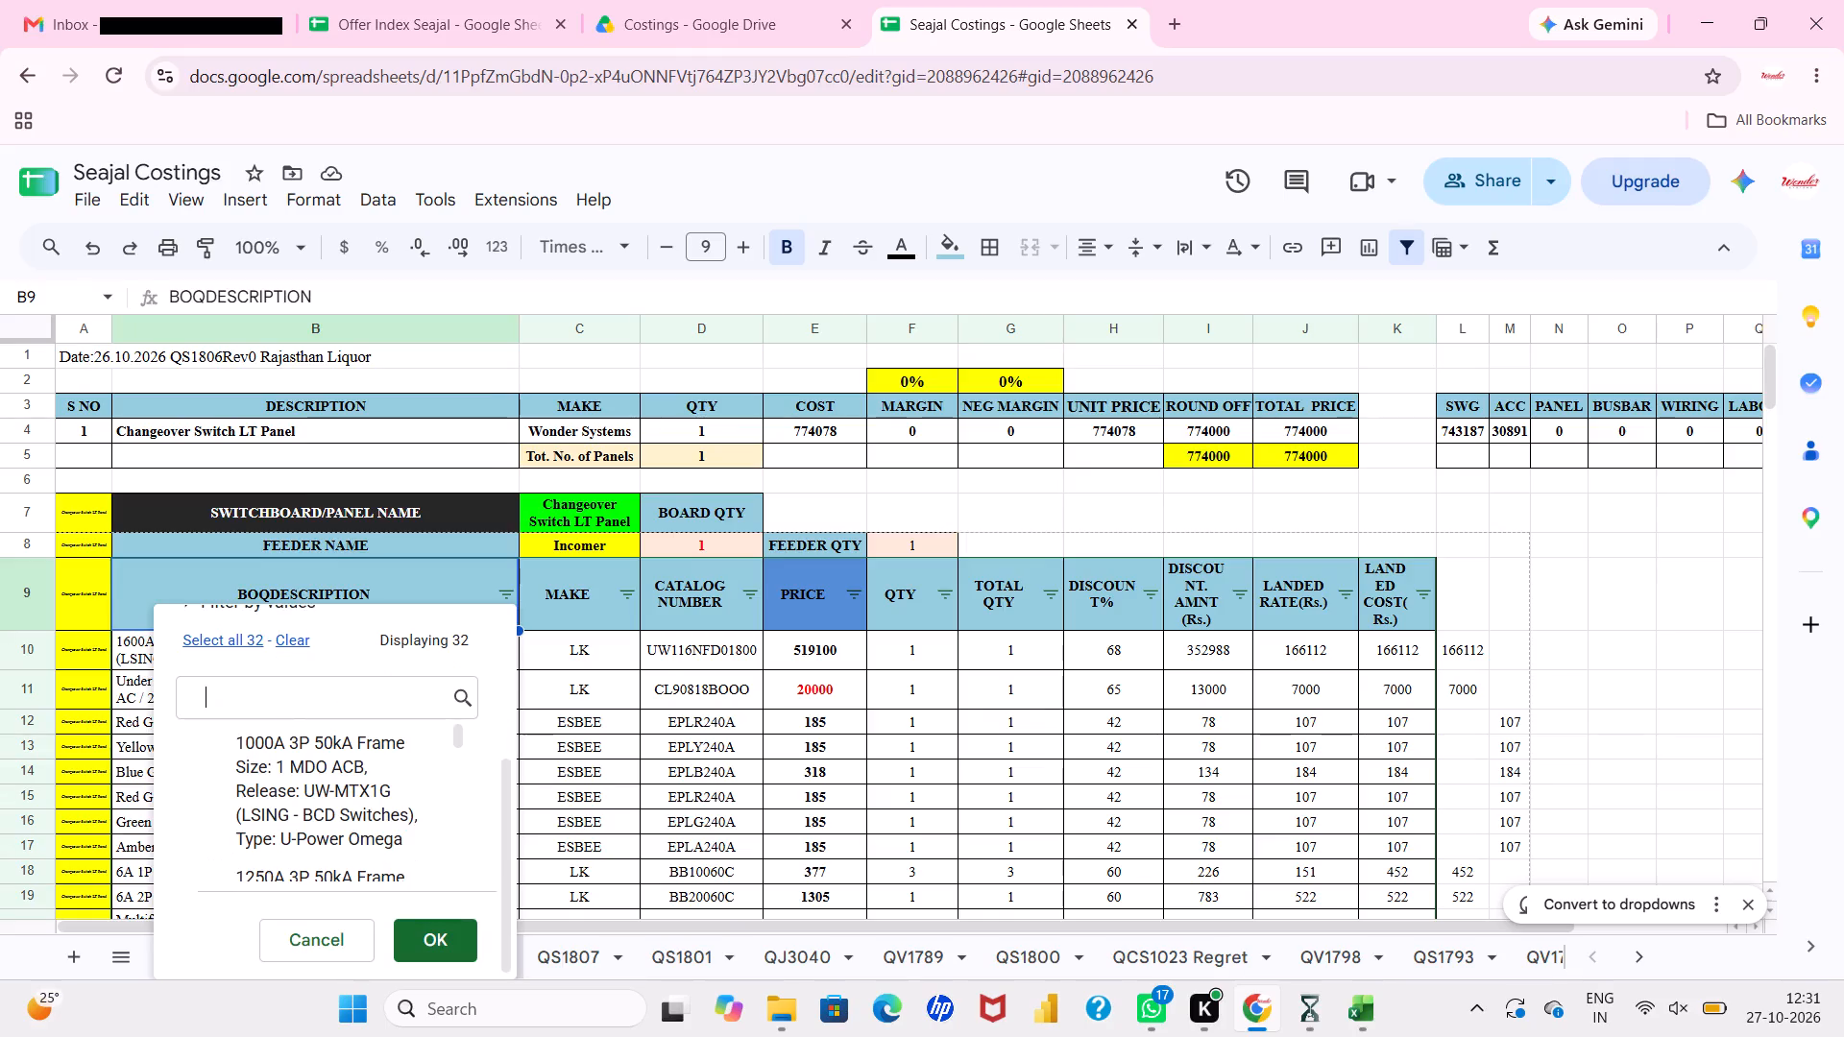
pyautogui.write('PAN')
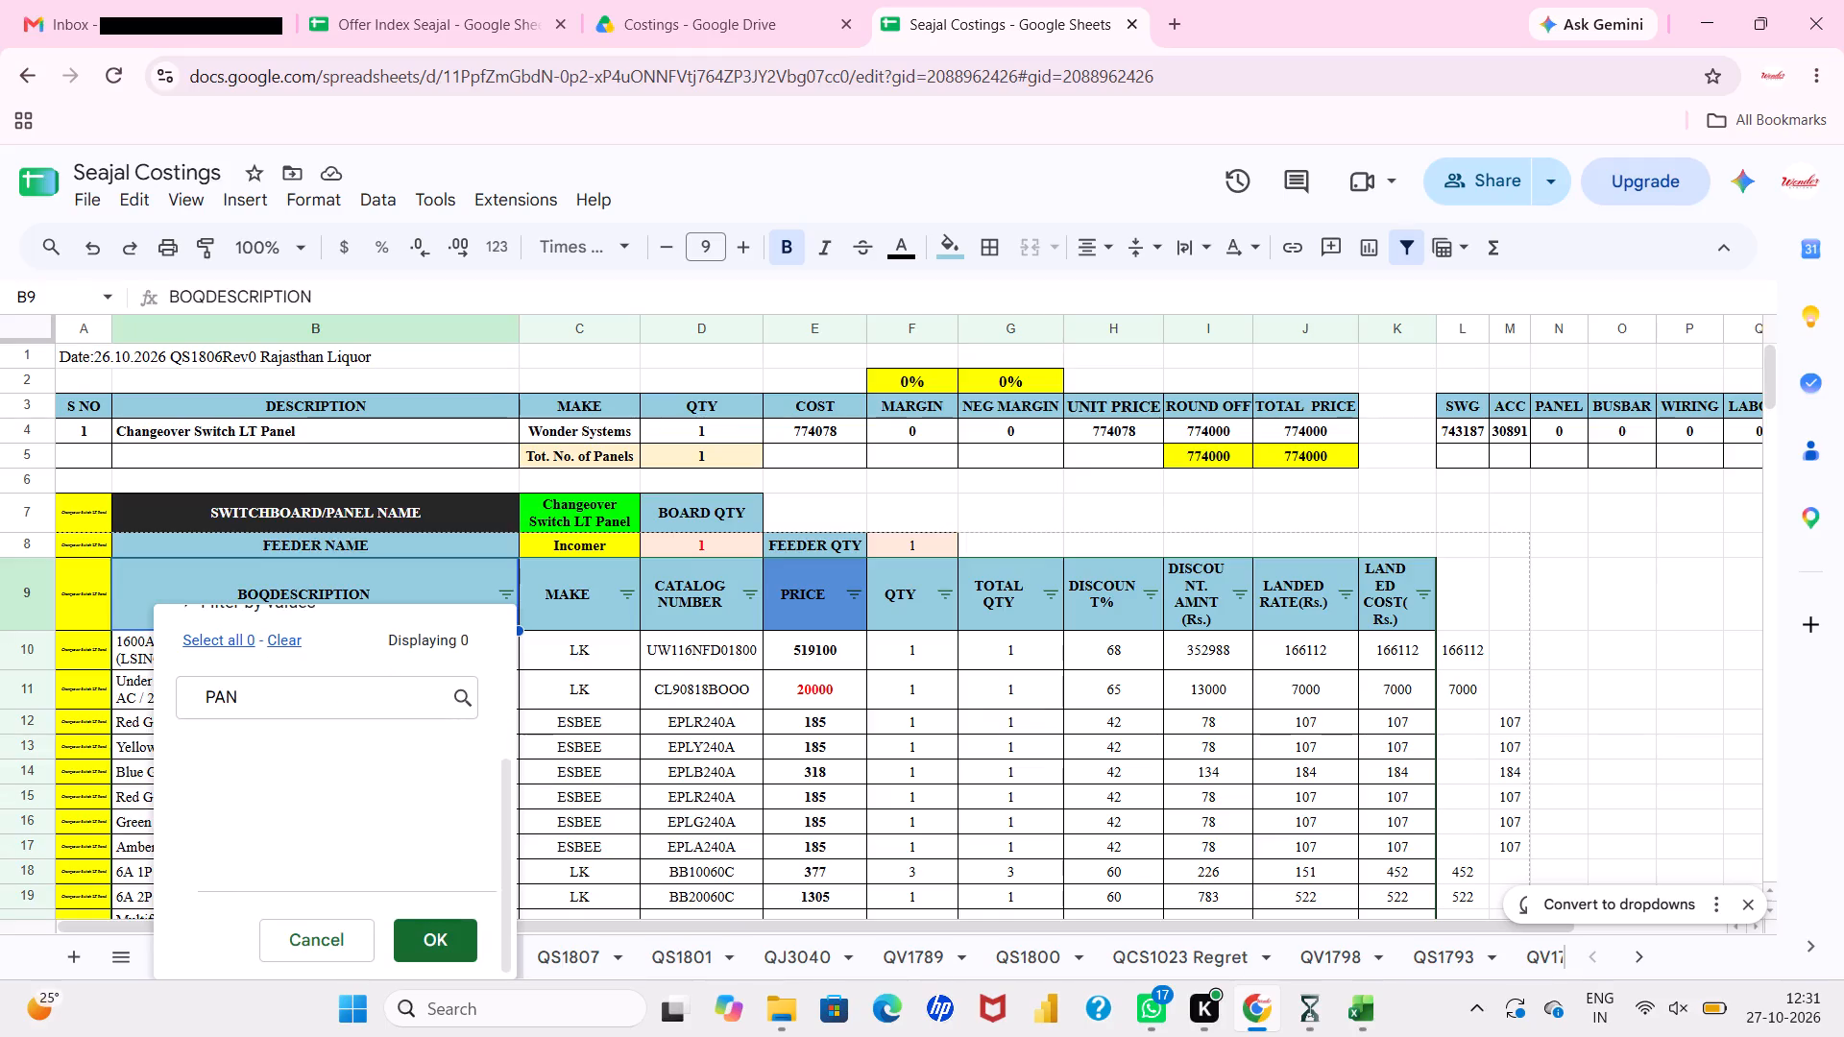
pyautogui.press('BackSpace')
pyautogui.press('BackSpace')
pyautogui.press('BackSpace')
pyautogui.press('BackSpace')
pyautogui.press('BackSpace')
pyautogui.press('BackSpace')
pyautogui.press('BackSpace')
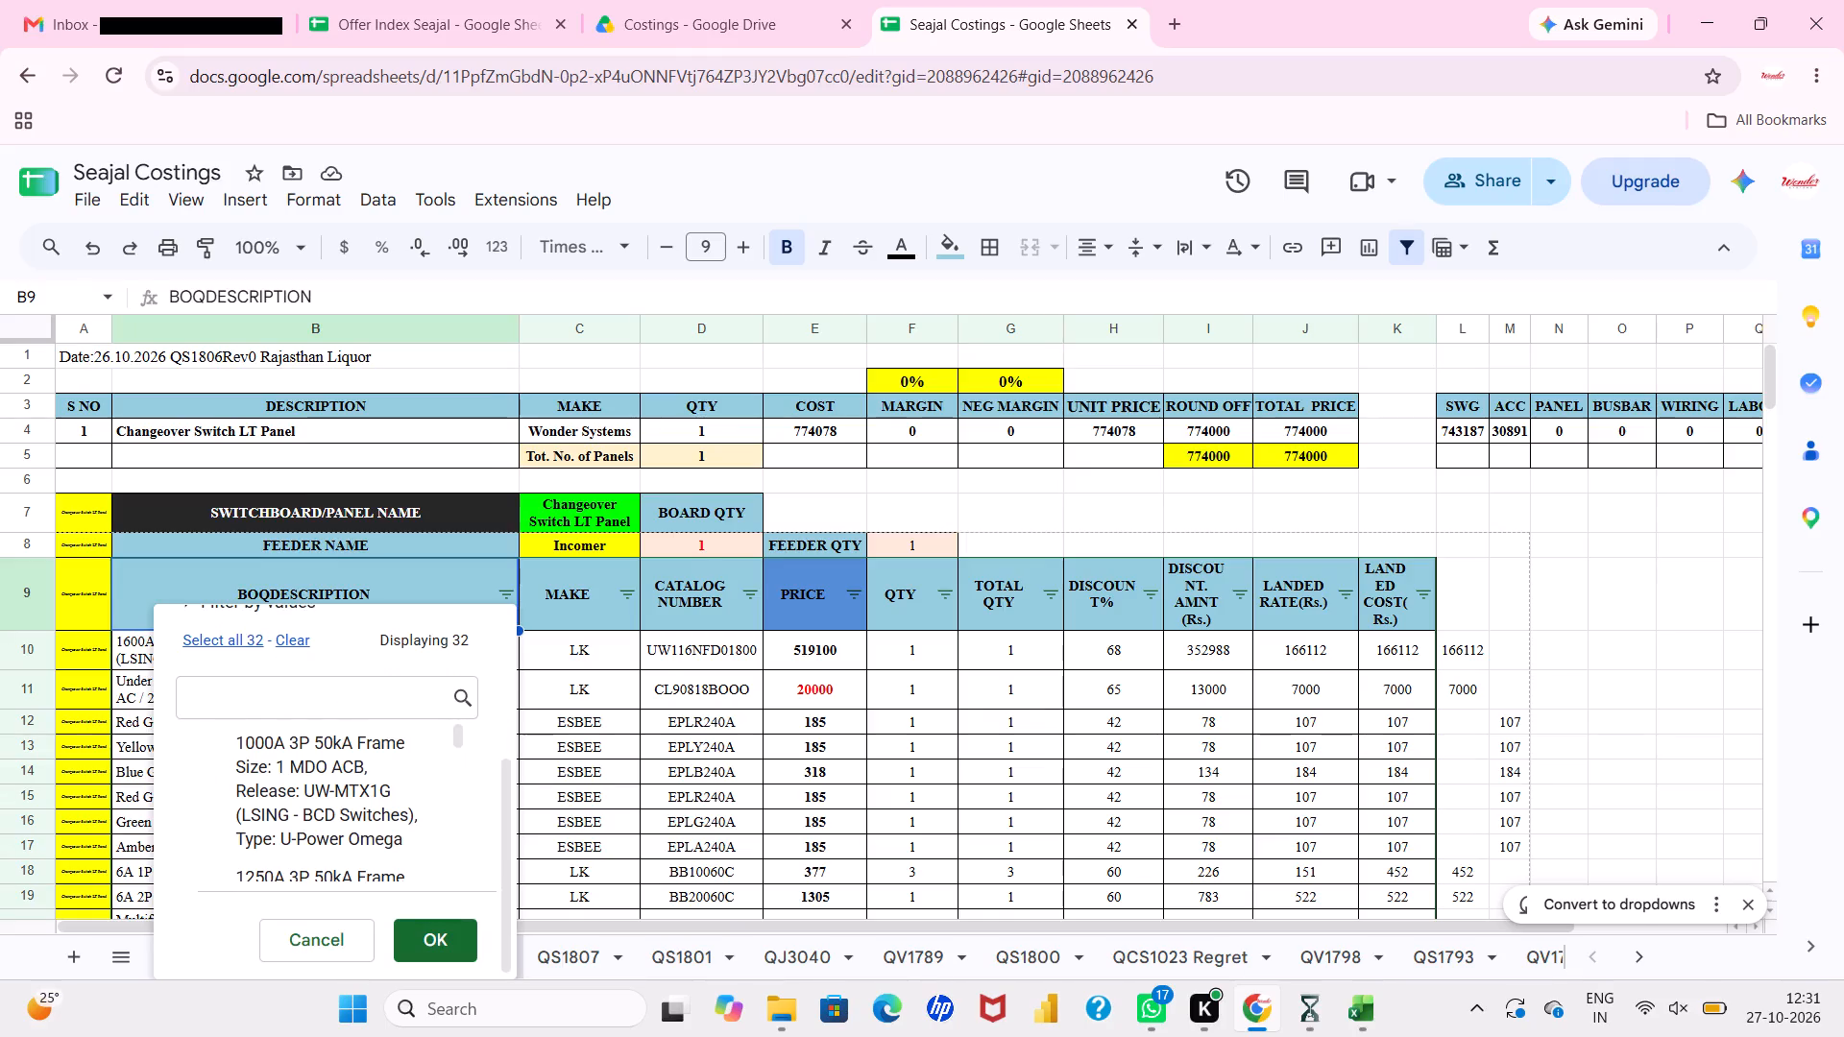
# Examine the QS1806 rows from the fabrication, busbar and wire details through the cost section, and back up past the feeder BOQs.
pyautogui.scroll(-8, 619, 712)
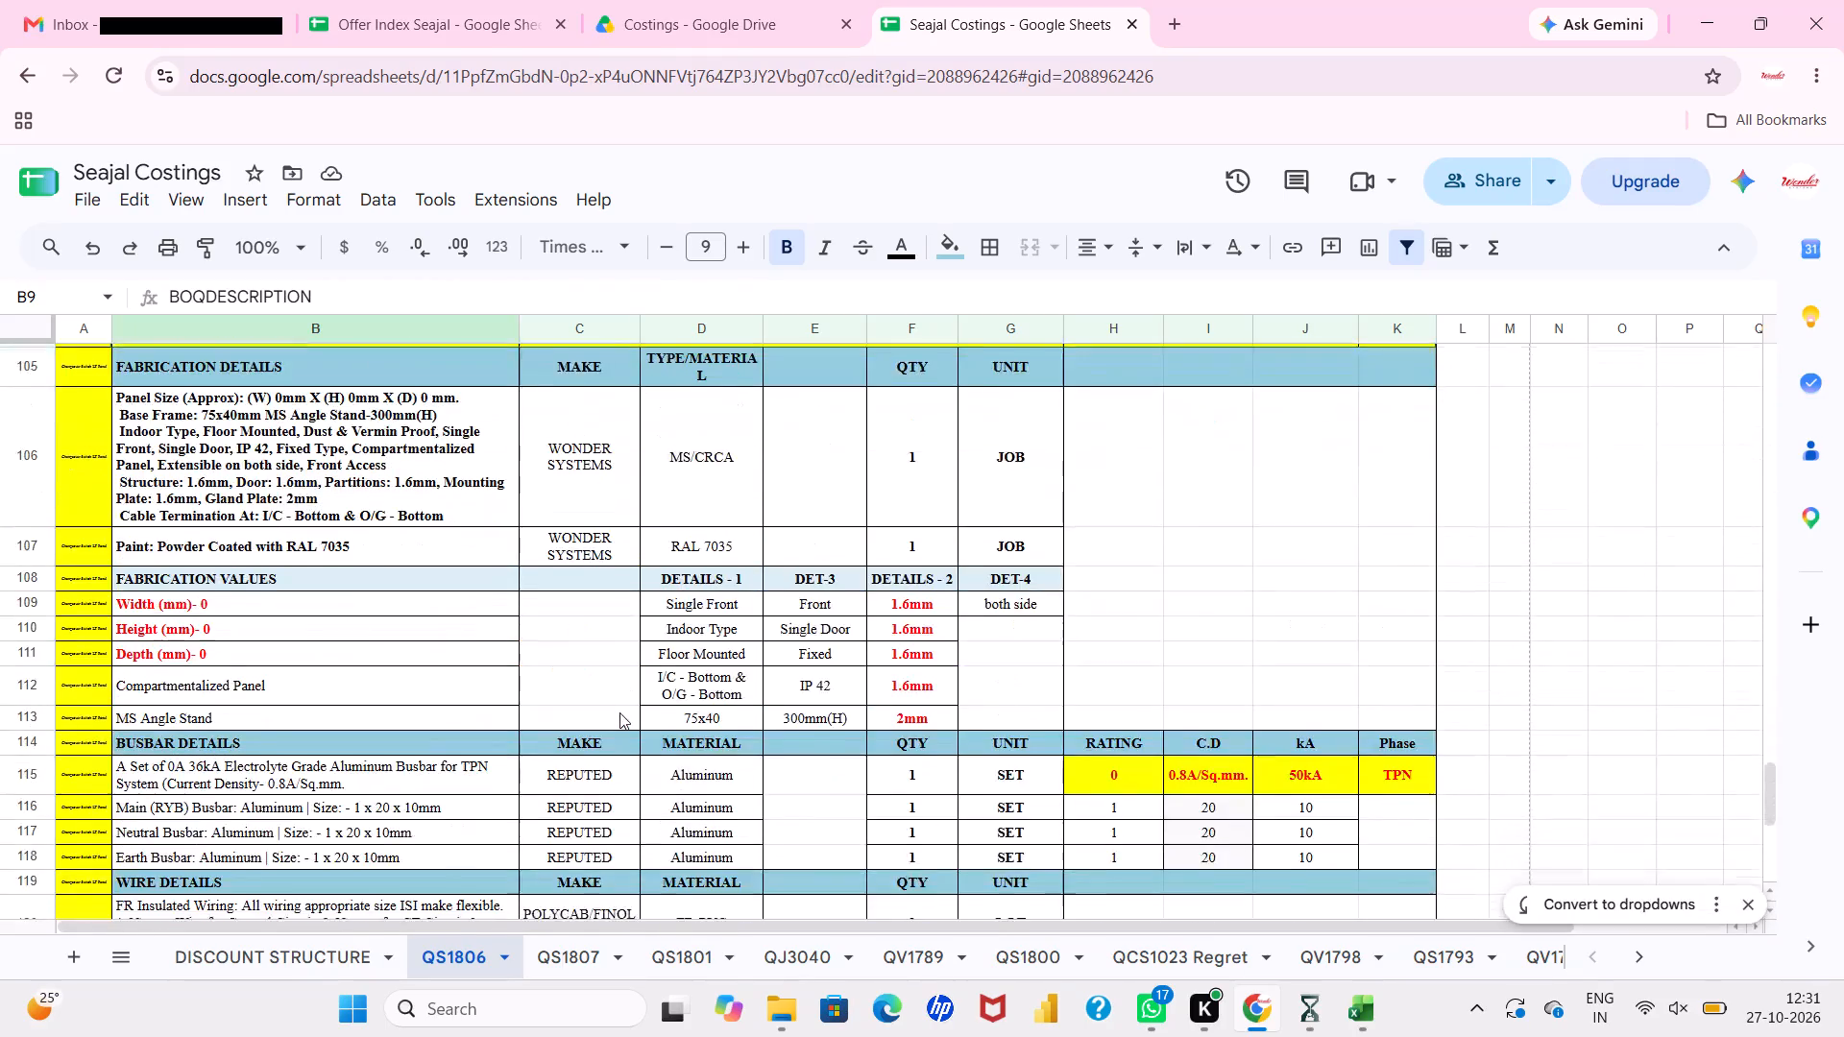
pyautogui.scroll(-3, 619, 712)
pyautogui.scroll(2, 619, 712)
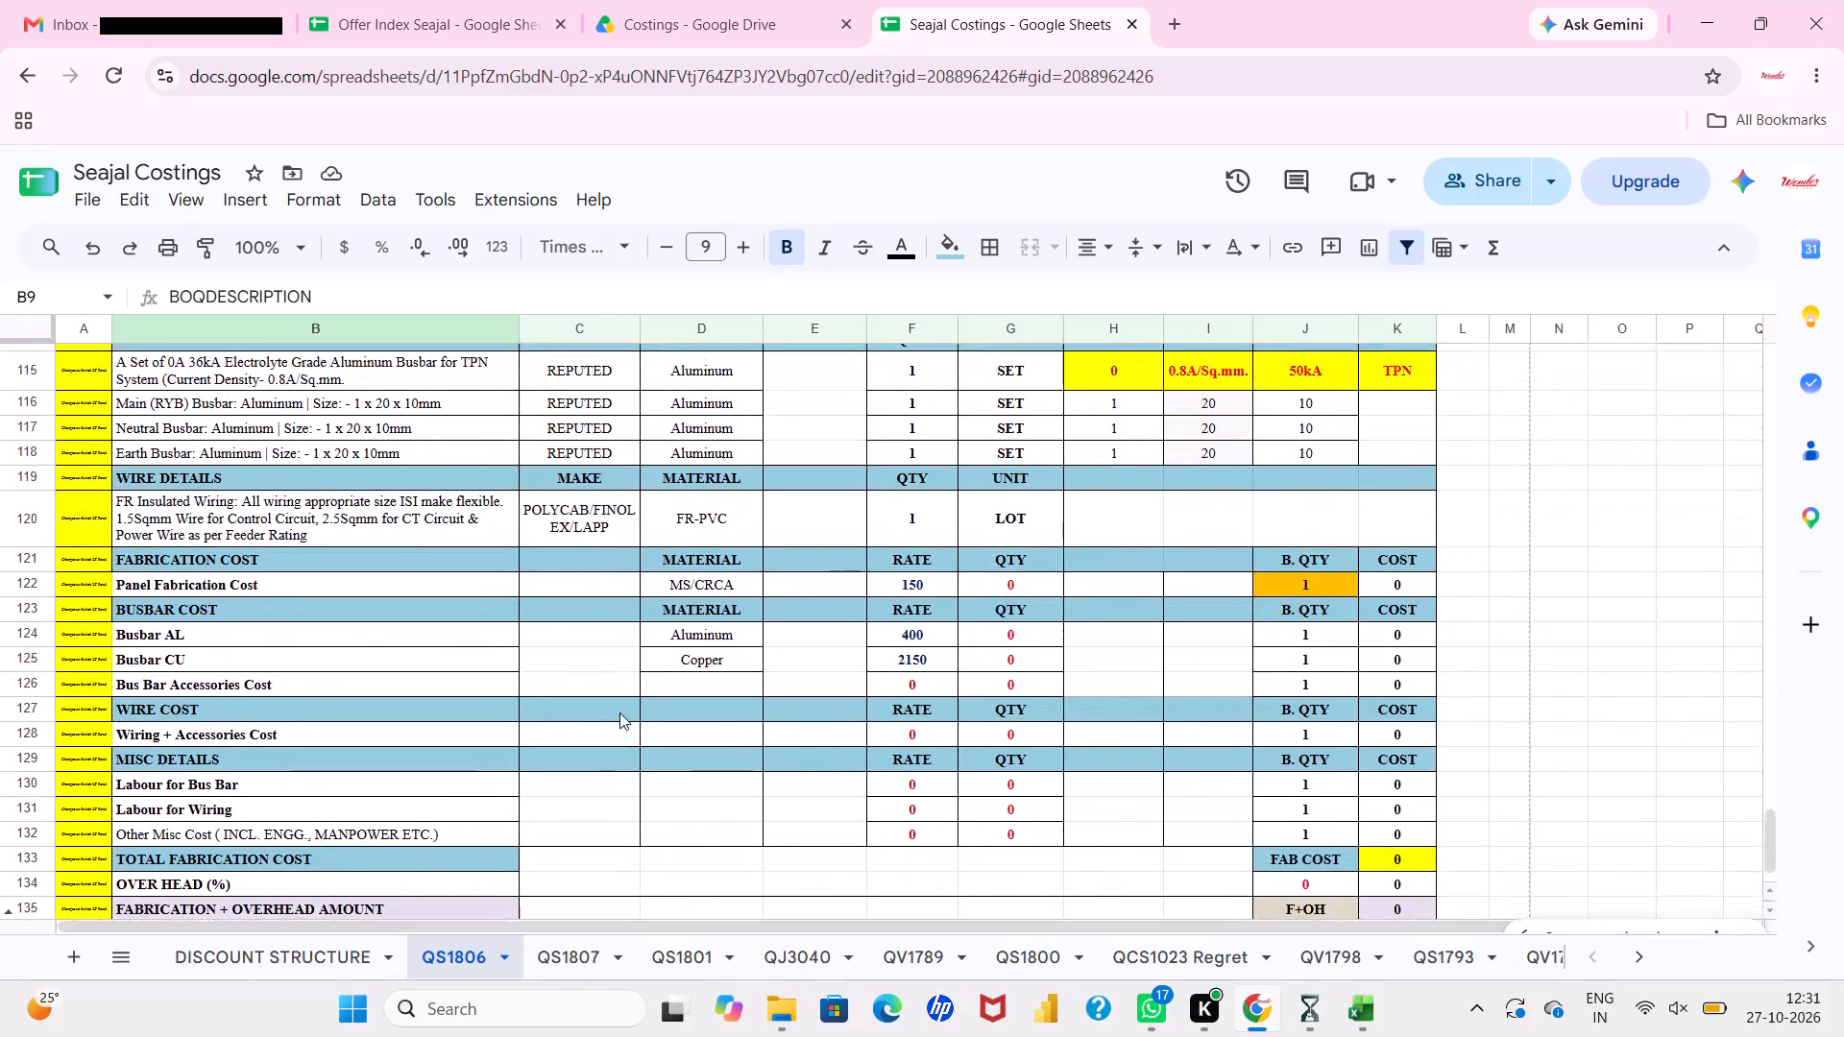
pyautogui.scroll(8, 619, 712)
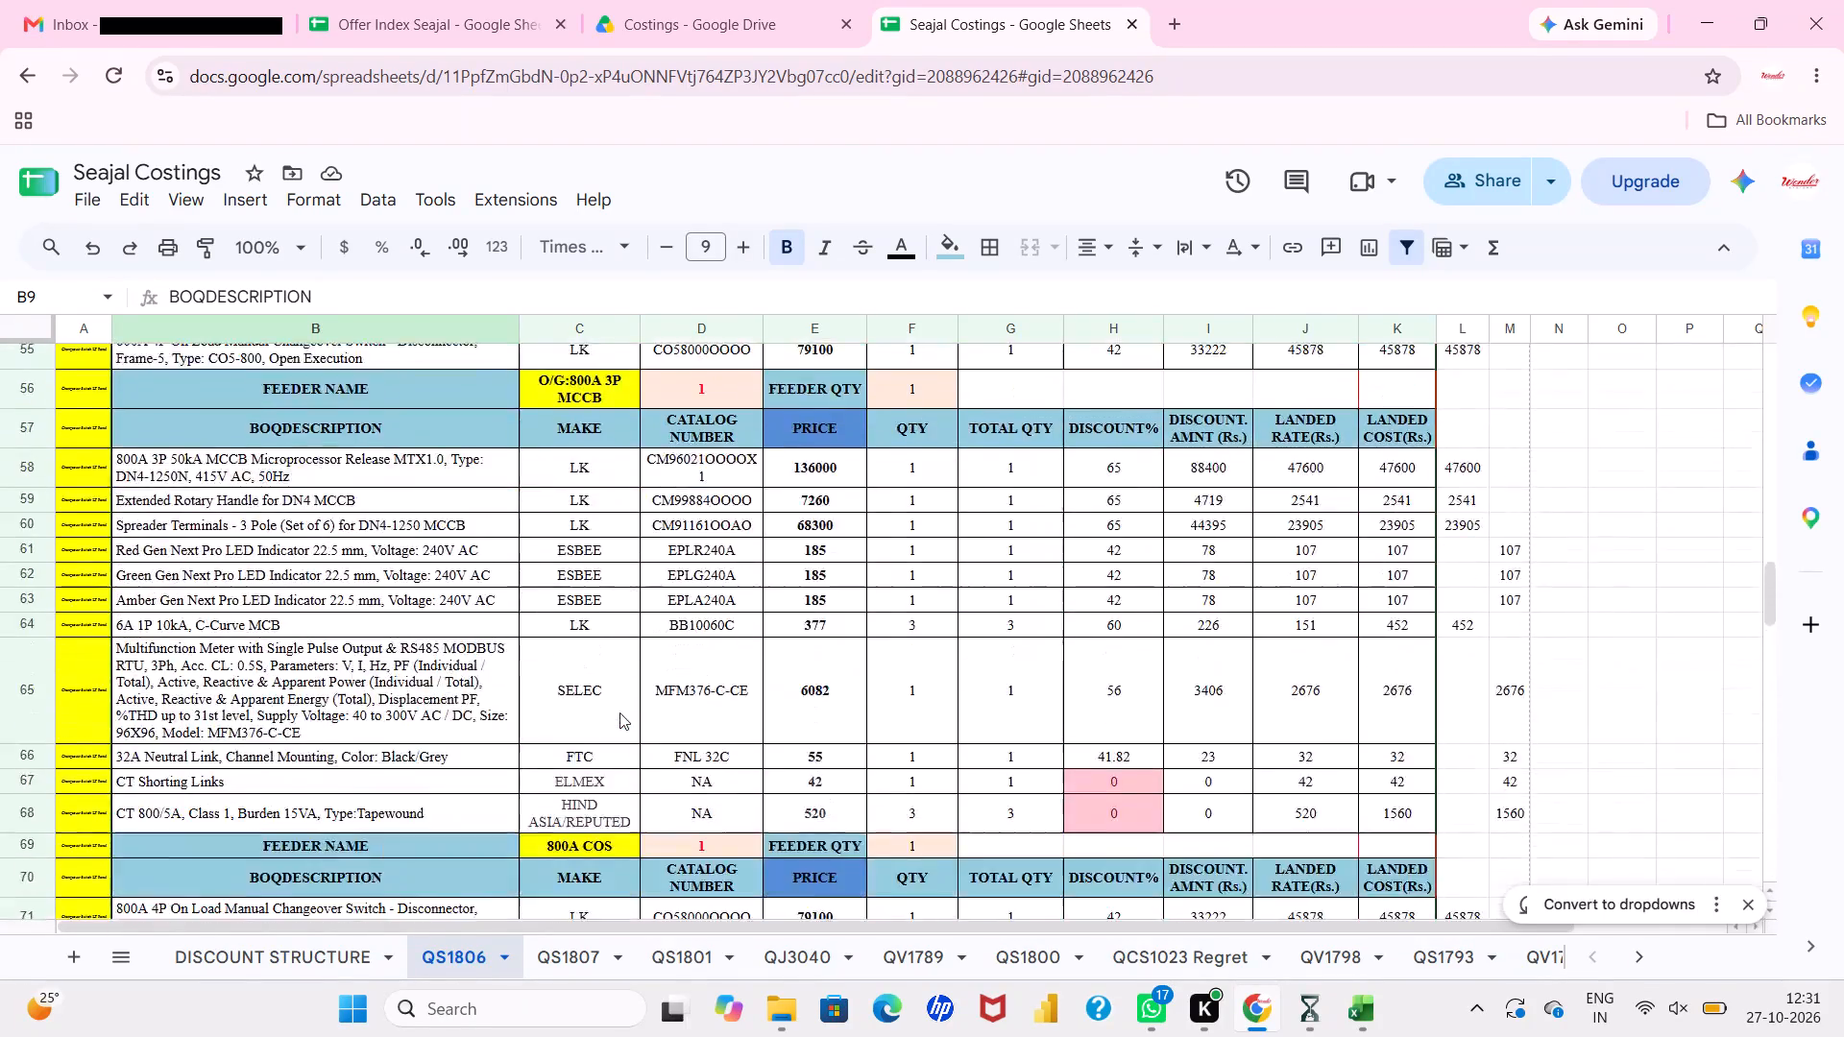
pyautogui.scroll(6, 514, 579)
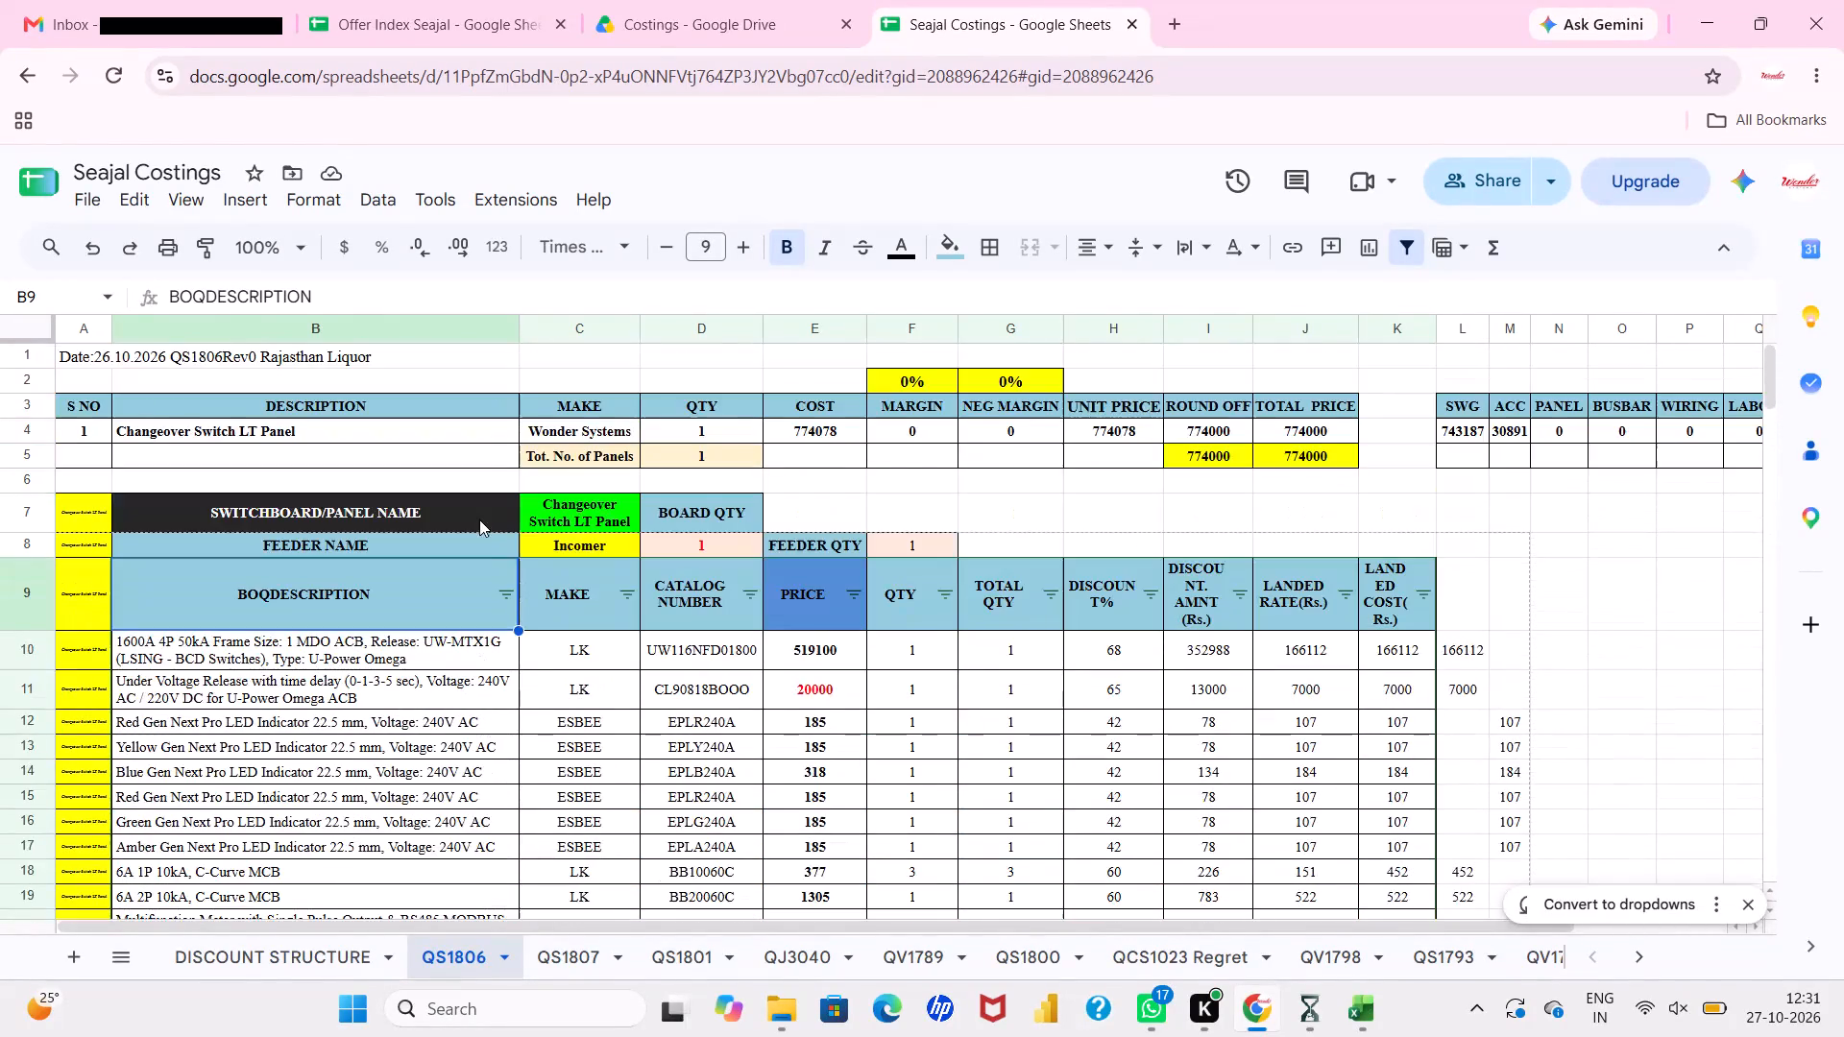
# Clear the ticked values in the BOQDESCRIPTION filter again and search its value list for Panel.
pyautogui.click(509, 599)
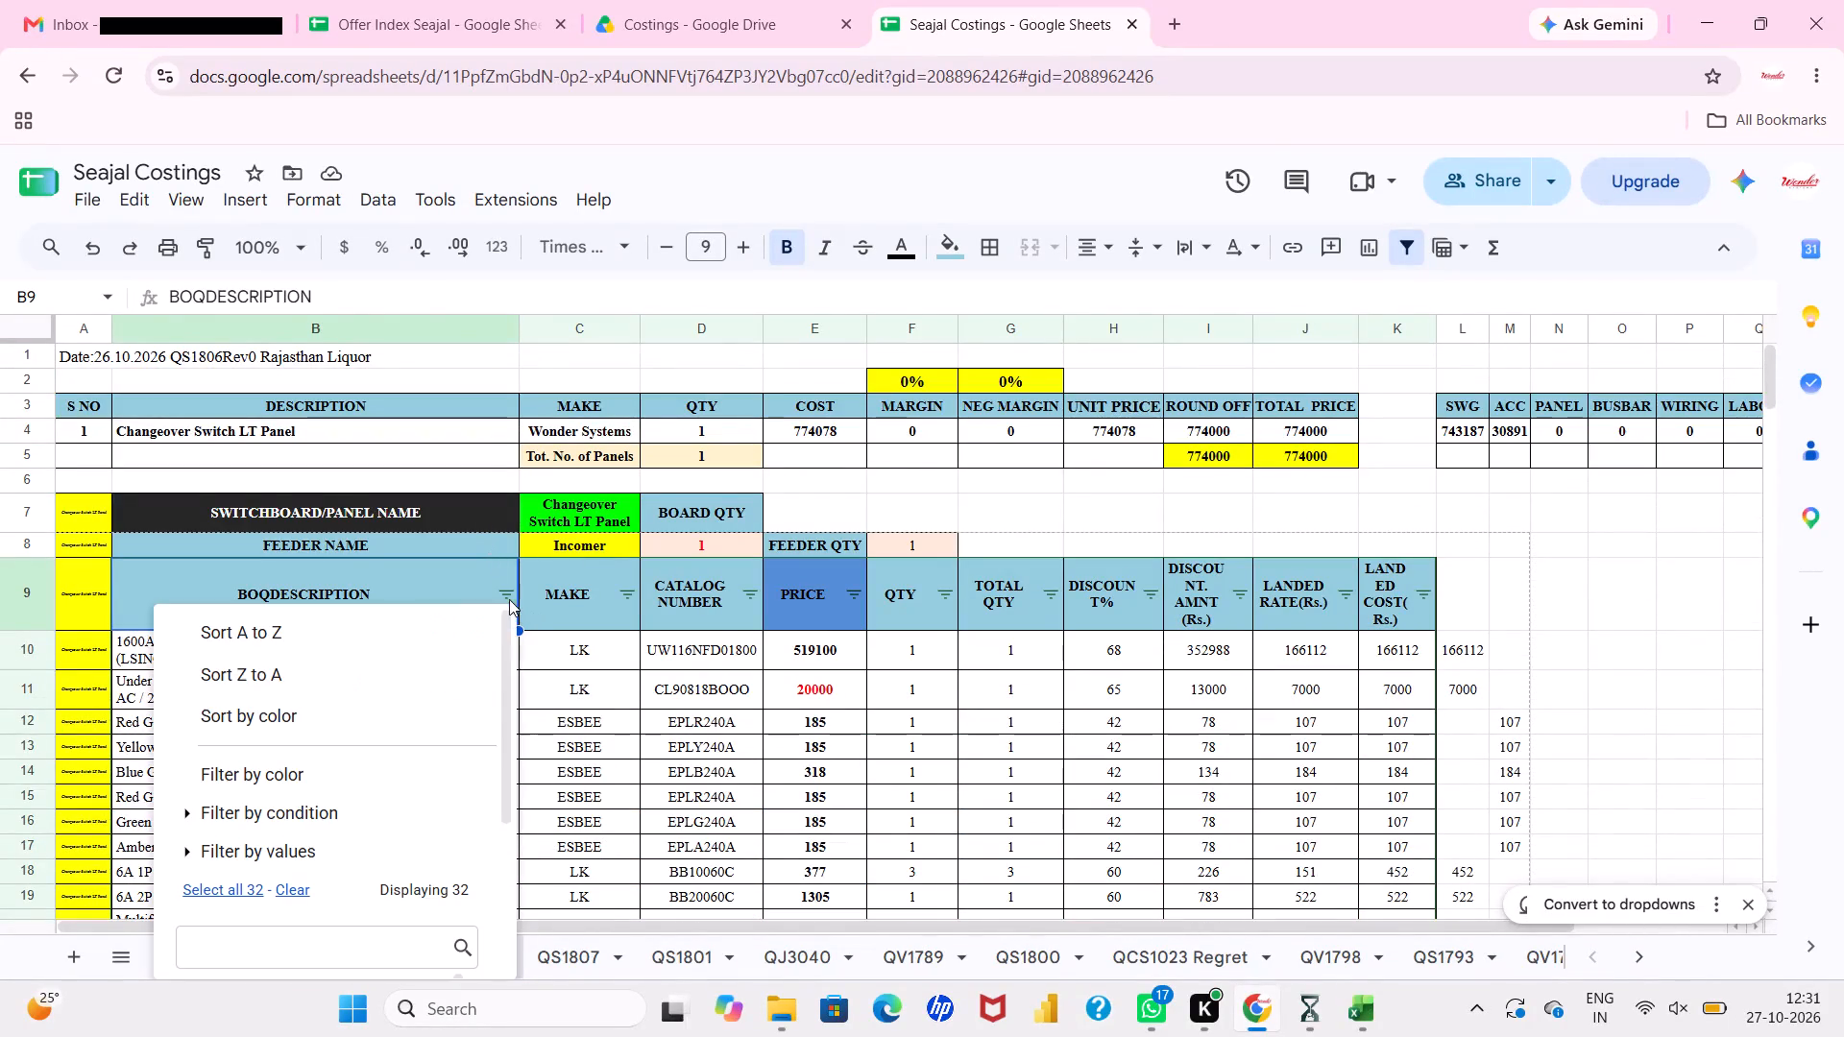
pyautogui.scroll(-1, 347, 814)
pyautogui.moveTo(274, 733); pyautogui.dragTo(283, 746)
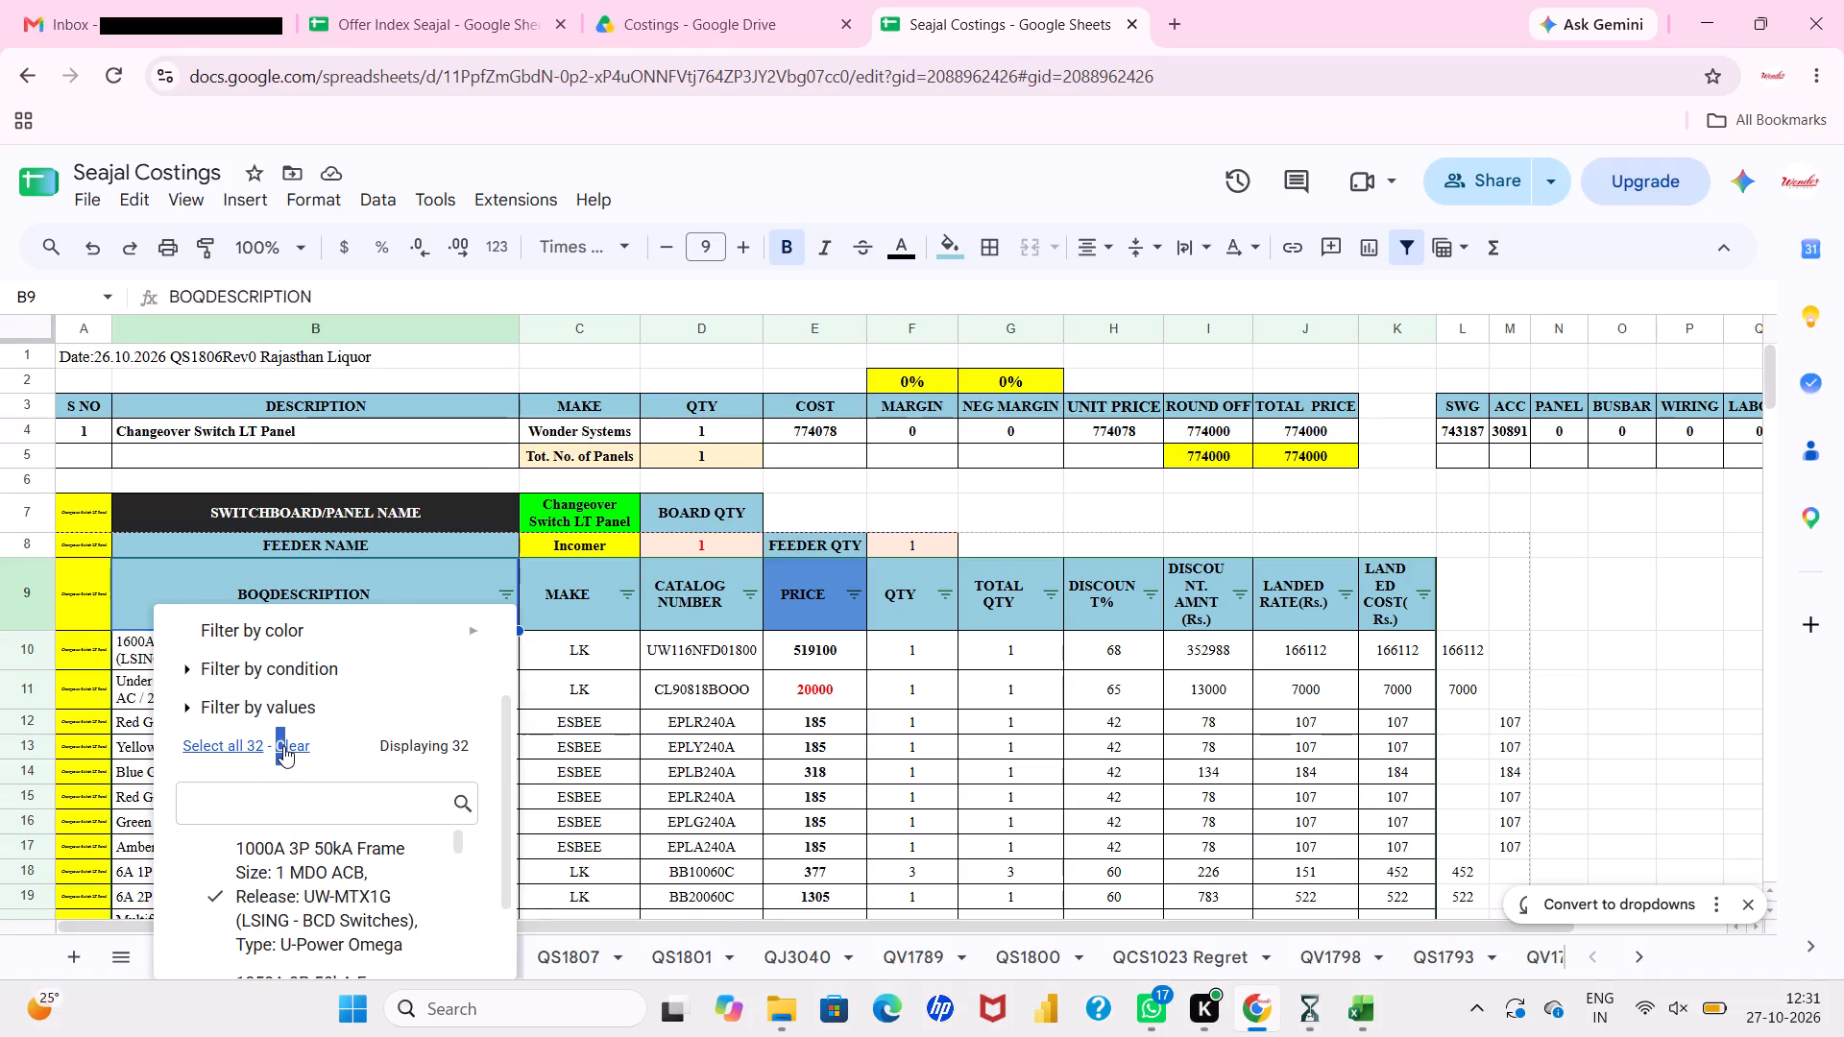
pyautogui.click(283, 746)
pyautogui.click(274, 794)
pyautogui.press('p')
pyautogui.write('ane')
pyautogui.write('l')
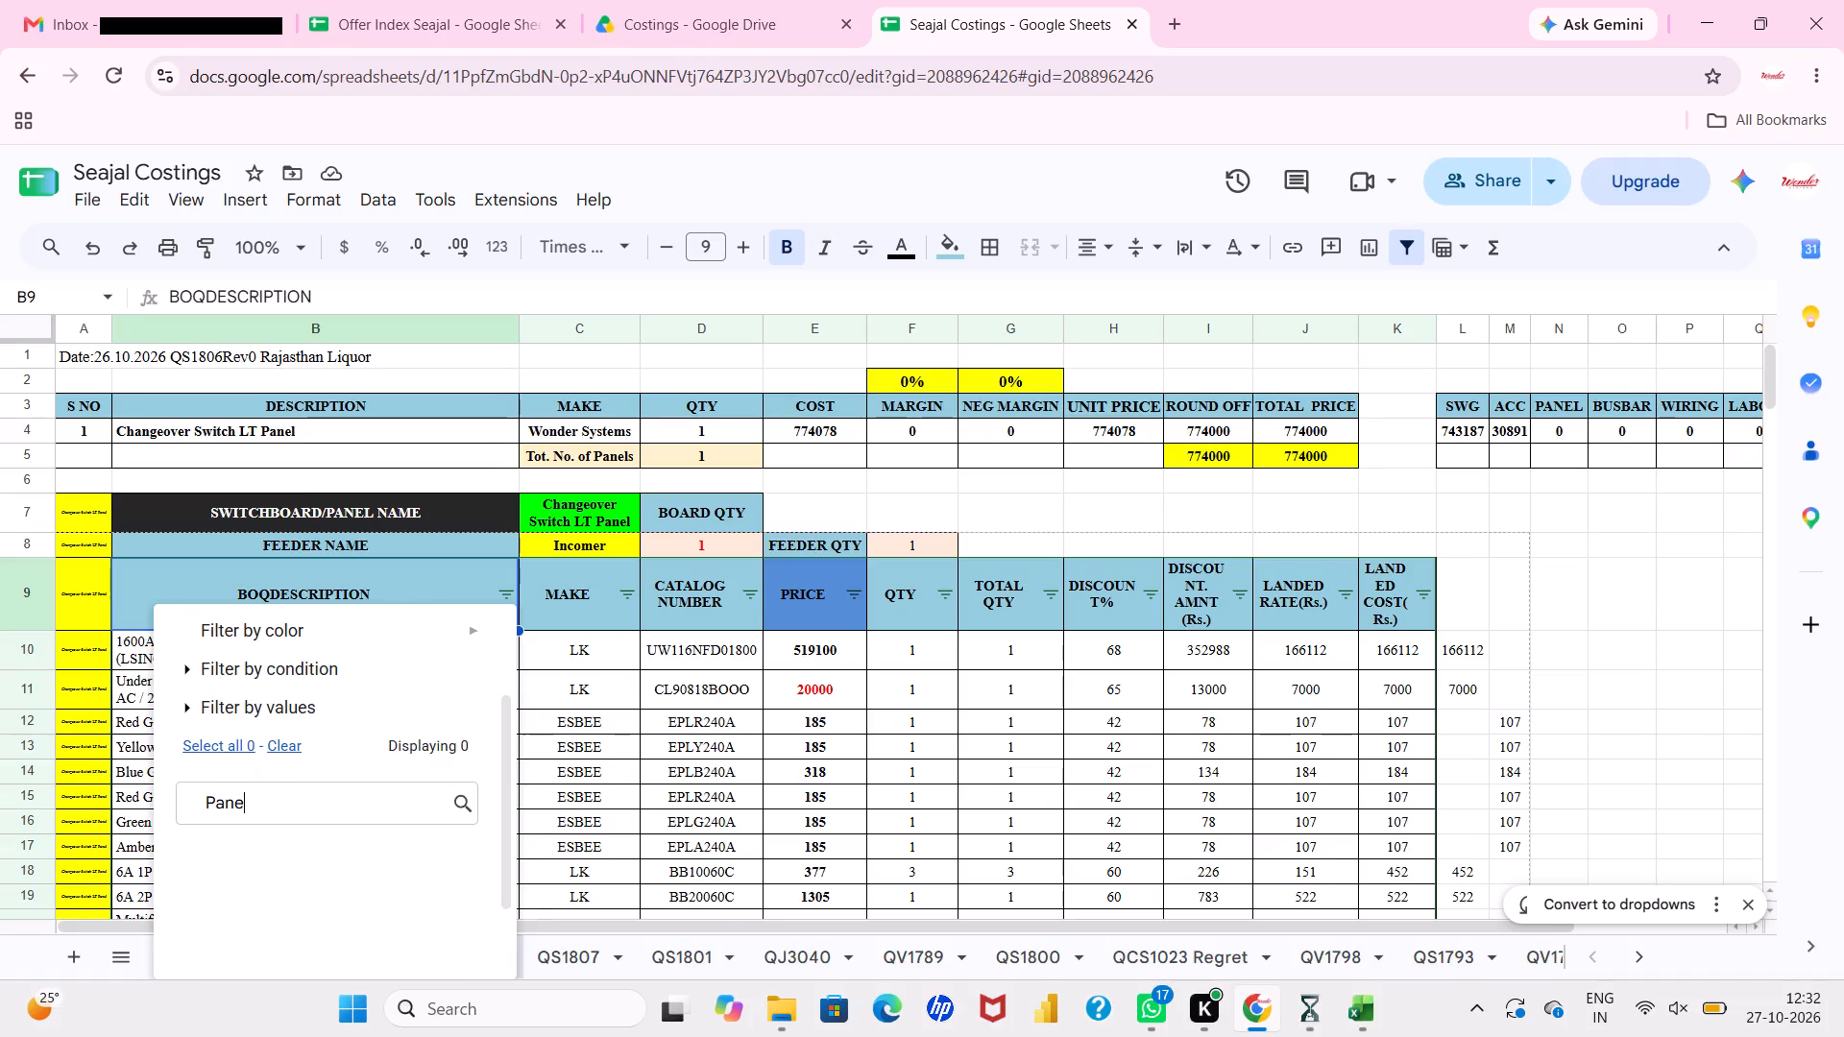
pyautogui.press('space')
pyautogui.scroll(-2, 269, 887)
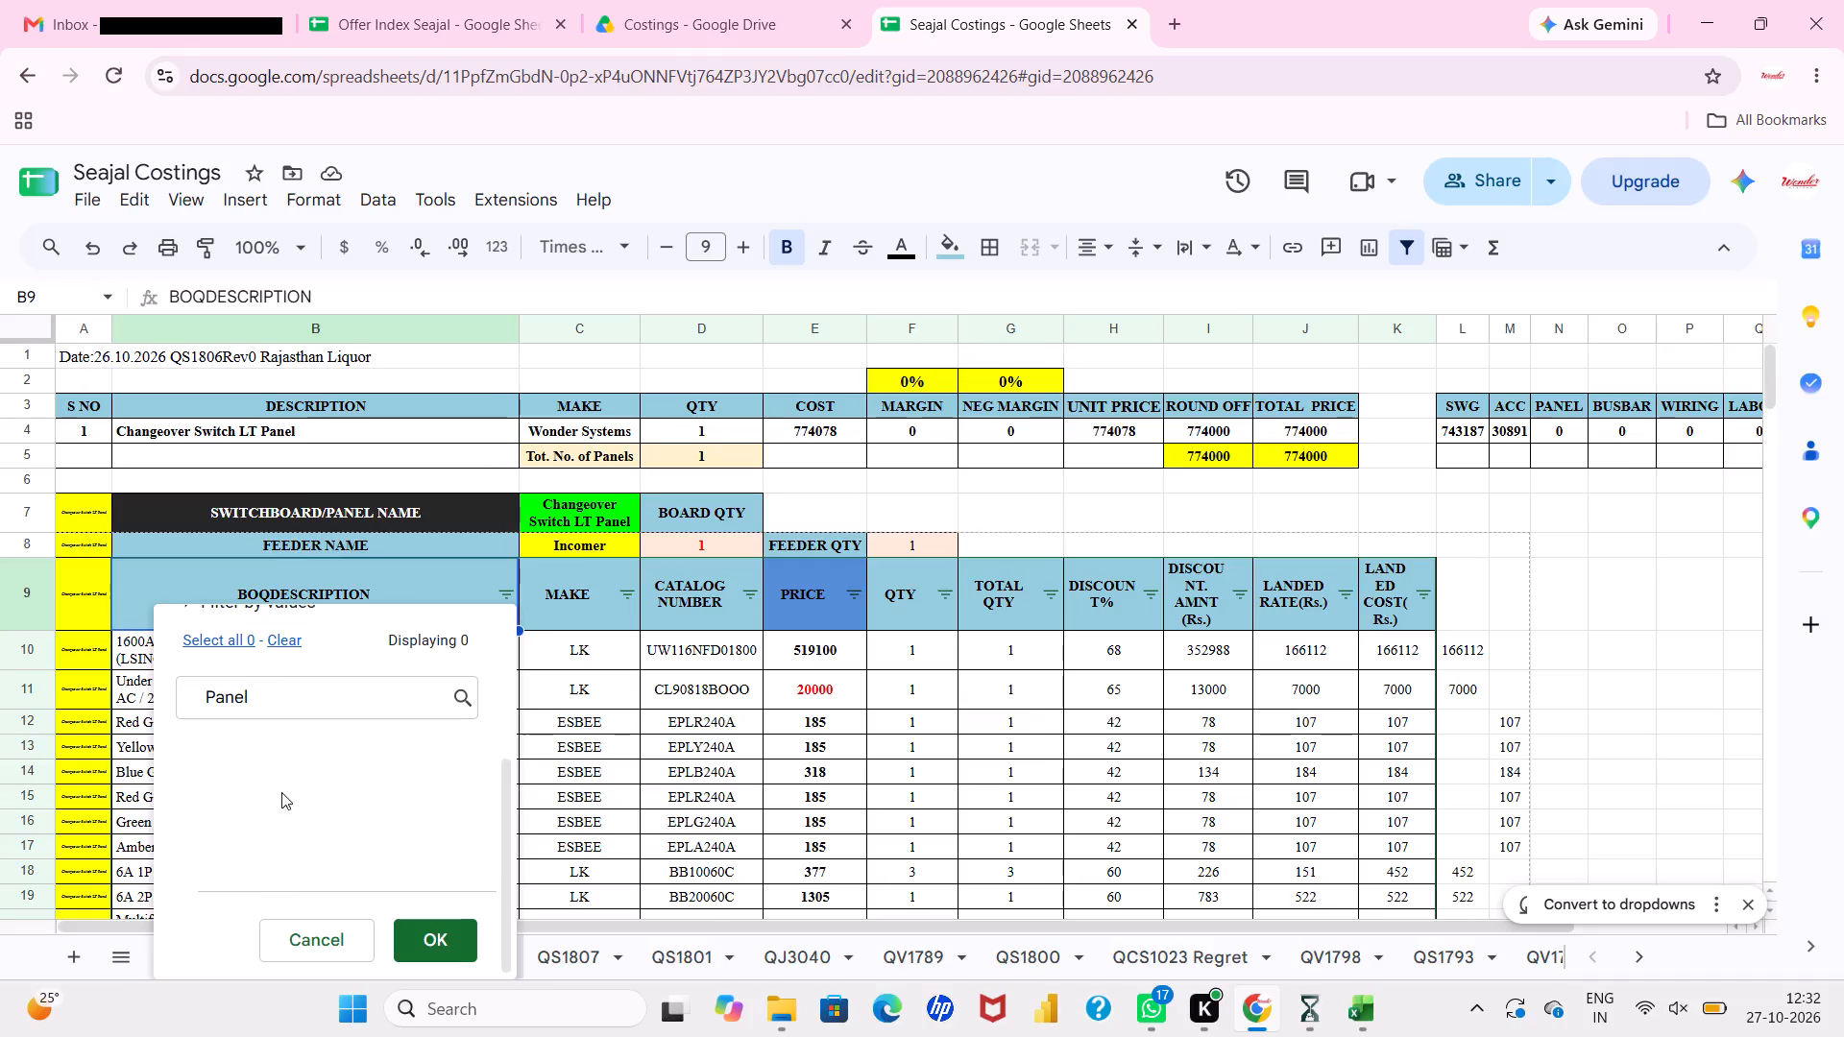
# Replace the filter value search with fab, and leave the filter without applying it.
pyautogui.press('BackSpace')
pyautogui.press('BackSpace')
pyautogui.press('BackSpace')
pyautogui.press('BackSpace')
pyautogui.press('BackSpace')
pyautogui.press('BackSpace')
pyautogui.press('BackSpace')
pyautogui.press('BackSpace')
pyautogui.press('BackSpace')
pyautogui.press('BackSpace')
pyautogui.press('BackSpace')
pyautogui.press('BackSpace')
pyautogui.press('BackSpace')
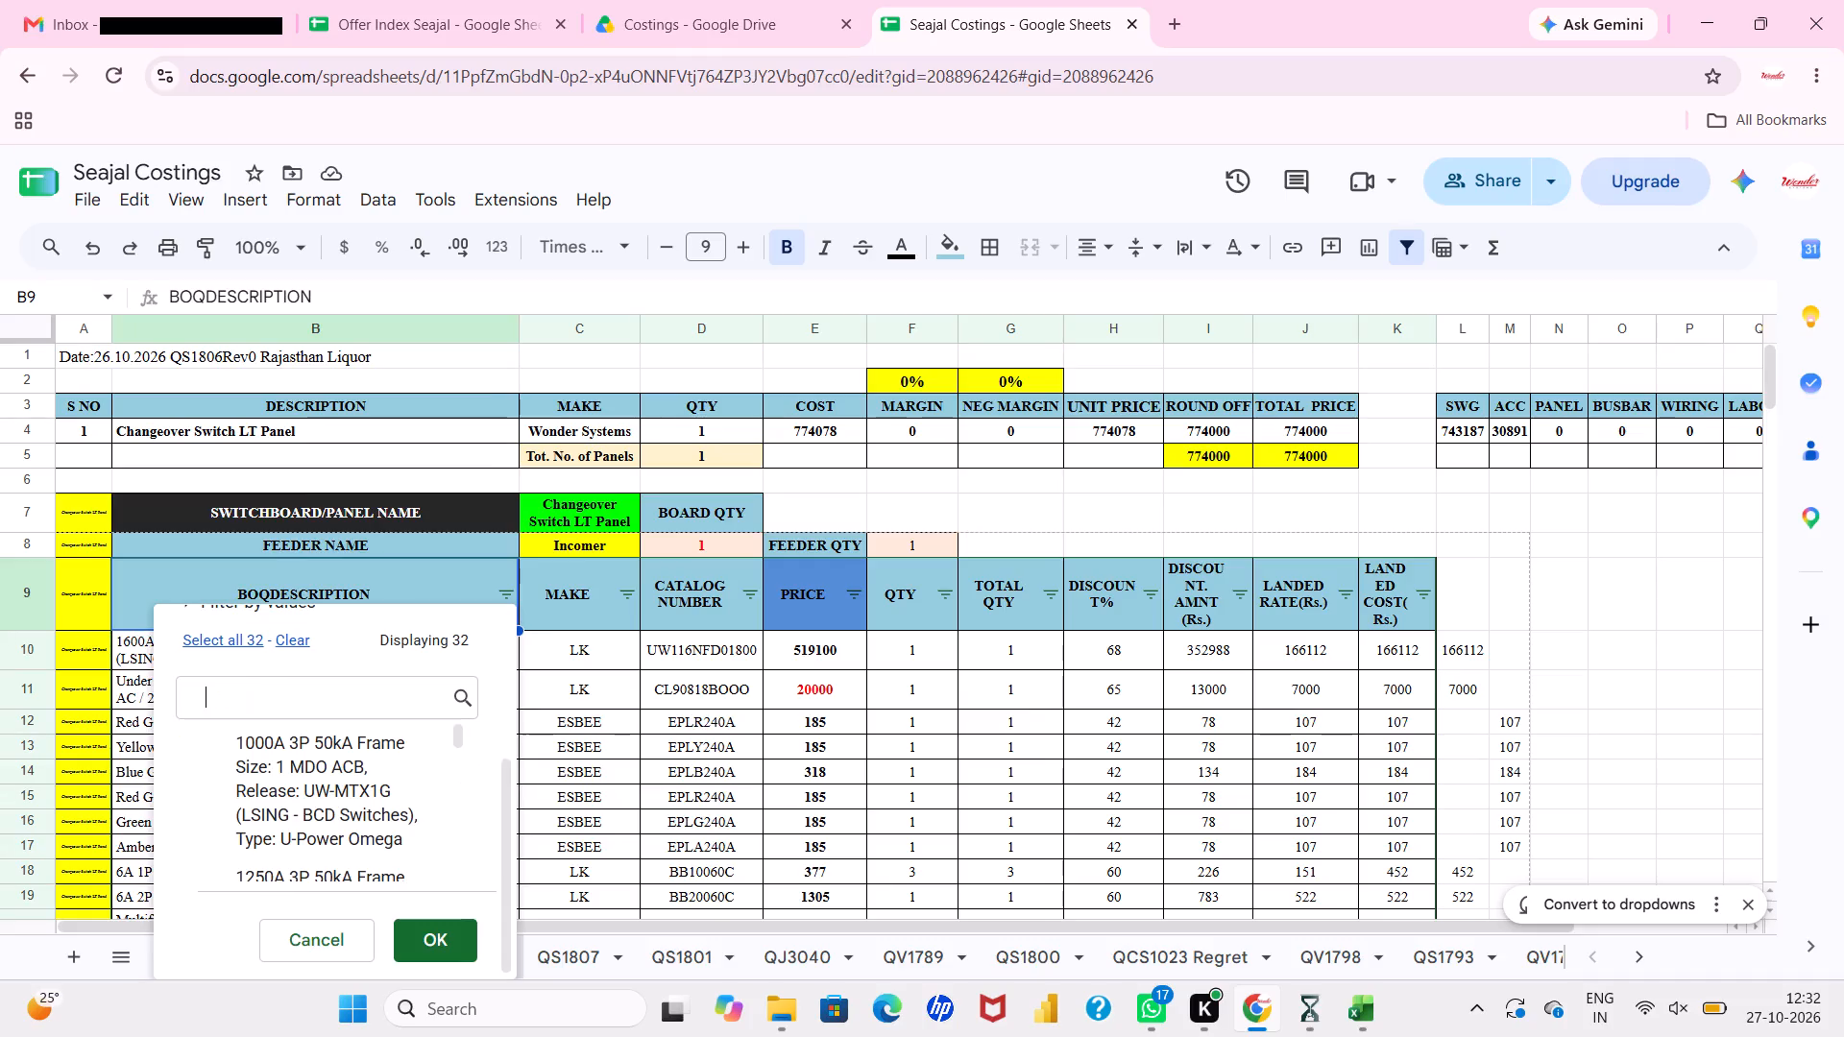
pyautogui.write('fa')
pyautogui.press('b')
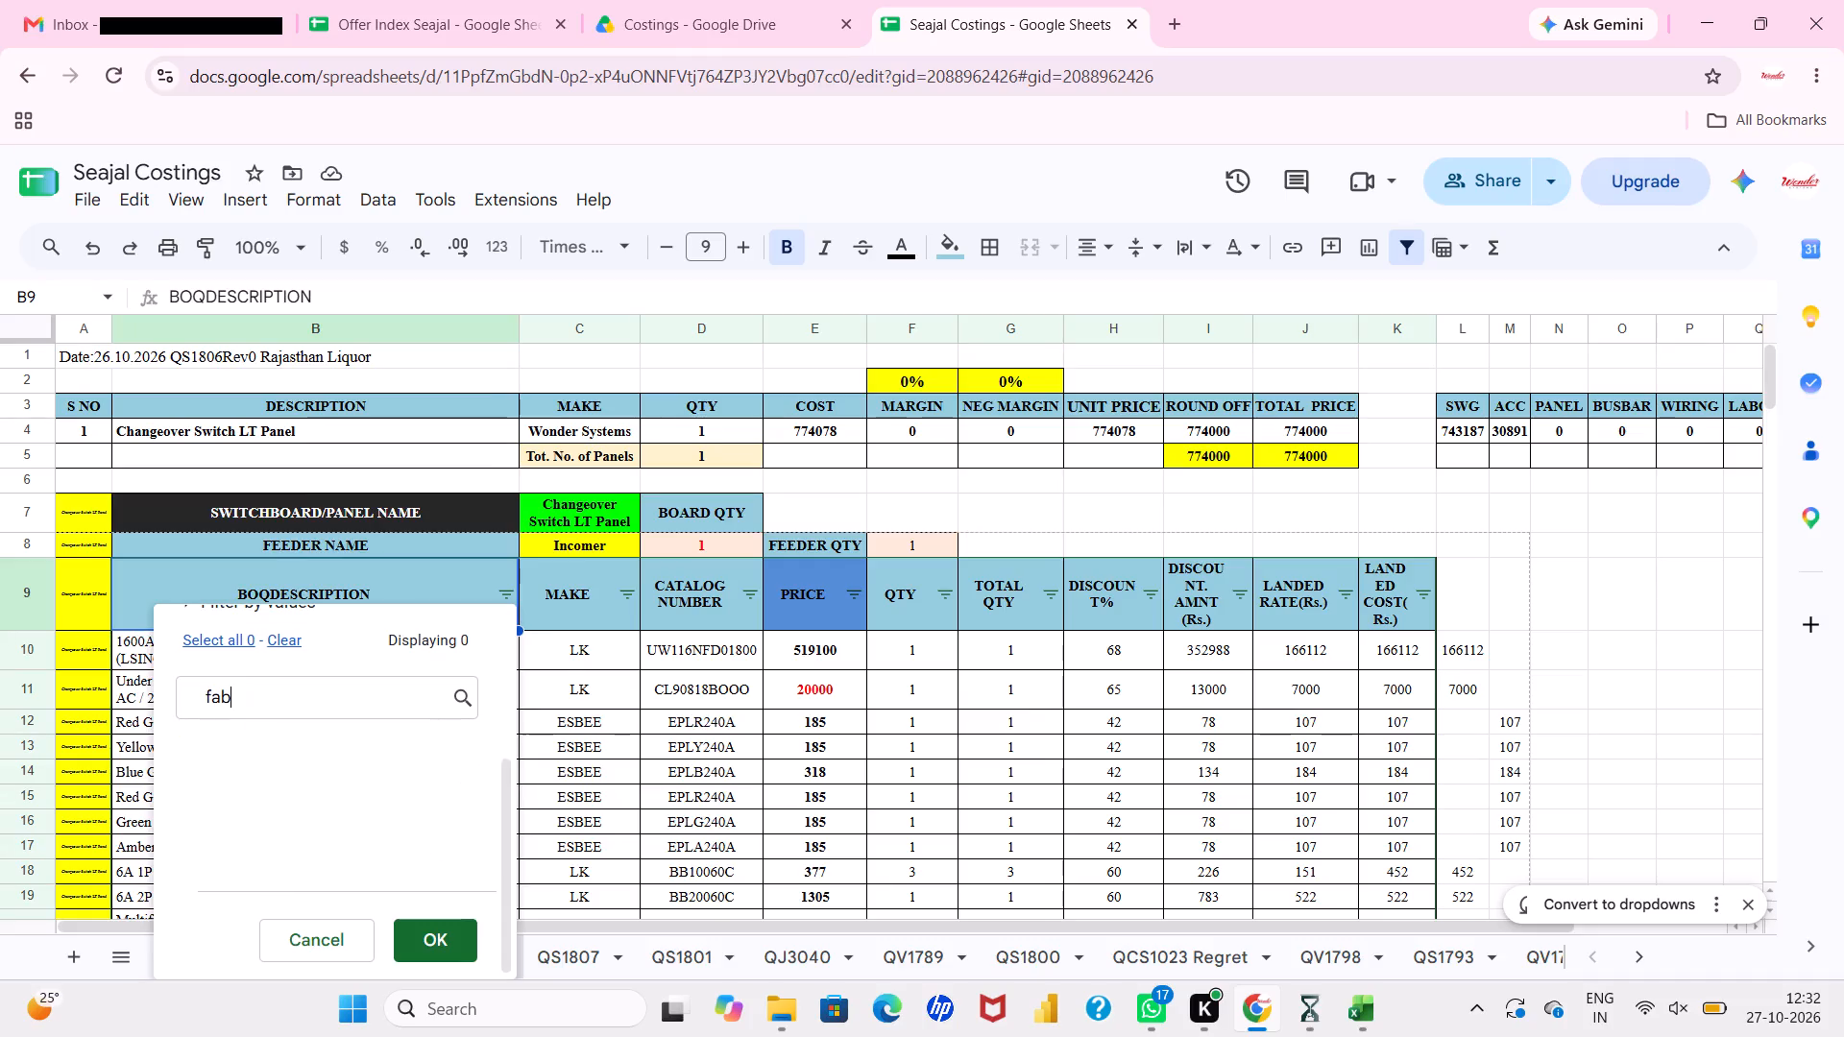
pyautogui.click(678, 729)
# Examine the fabrication, busbar, wire and miscellaneous cost rows at the bottom of the QS1806 sheet.
pyautogui.scroll(-9, 678, 729)
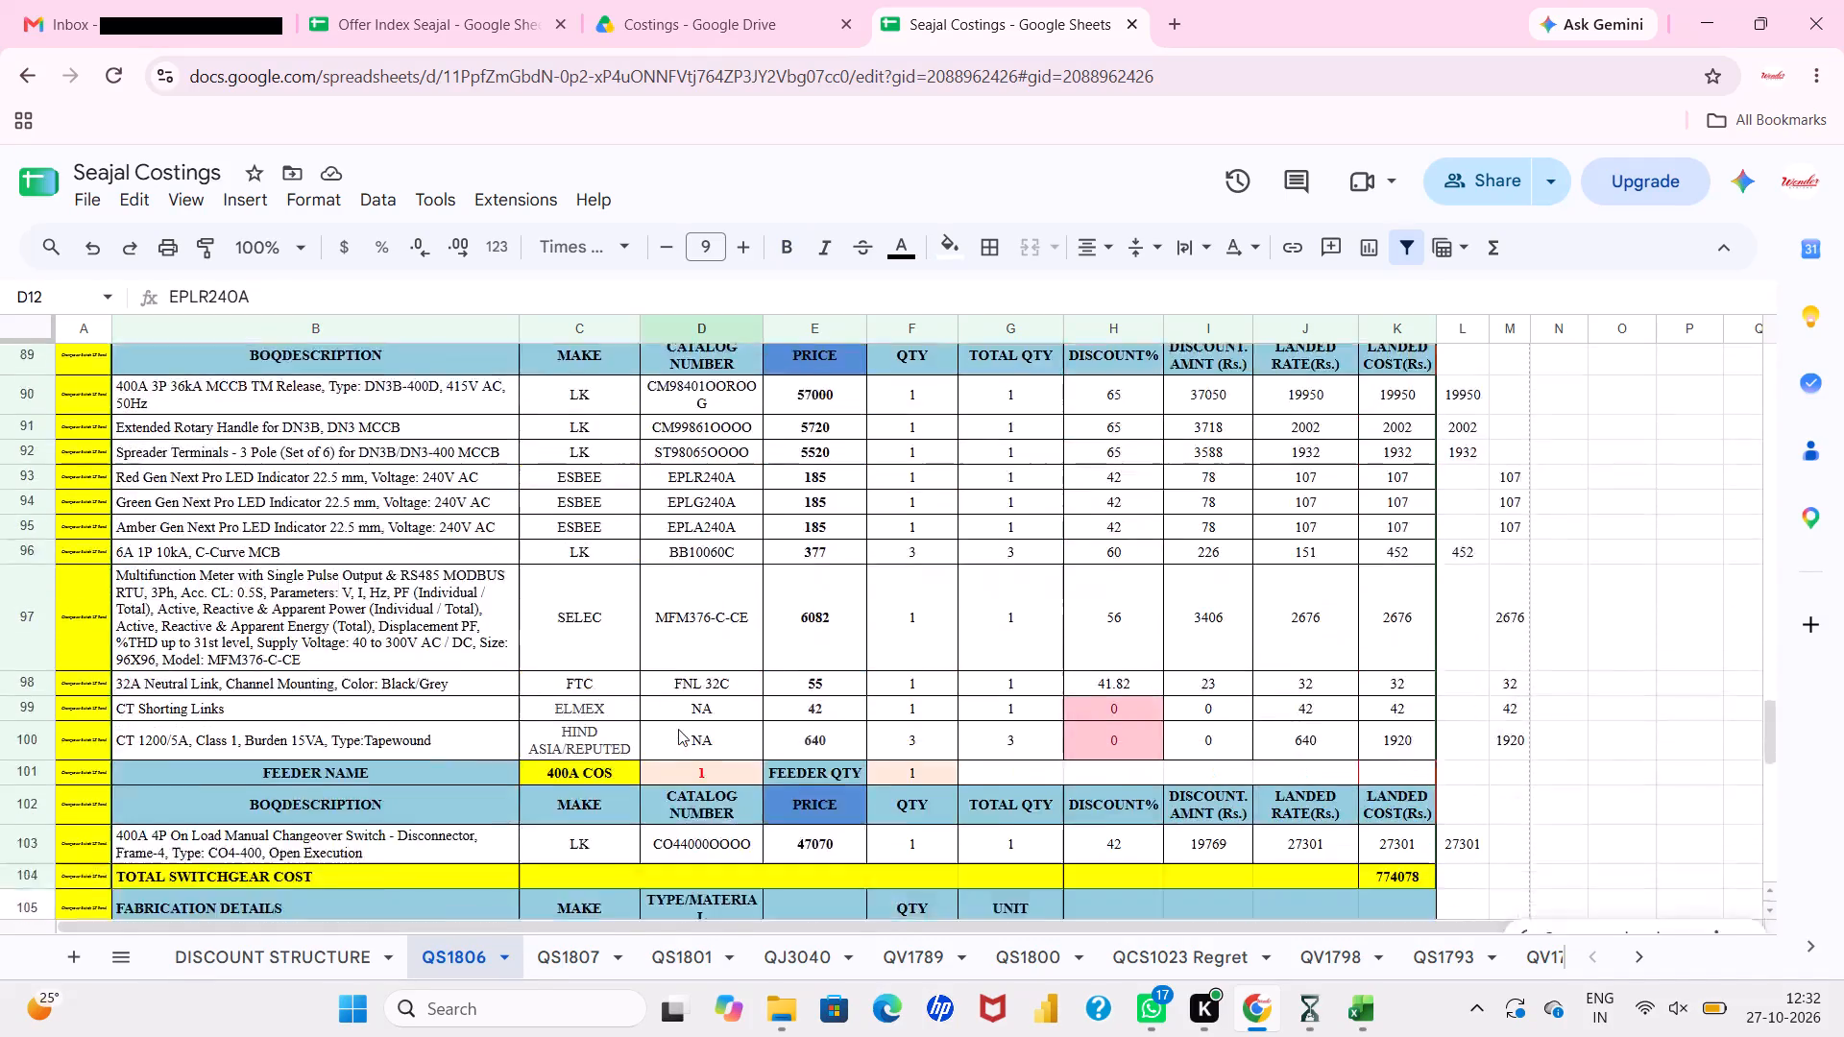
pyautogui.scroll(-2, 678, 729)
pyautogui.scroll(7, 678, 729)
pyautogui.scroll(-9, 678, 729)
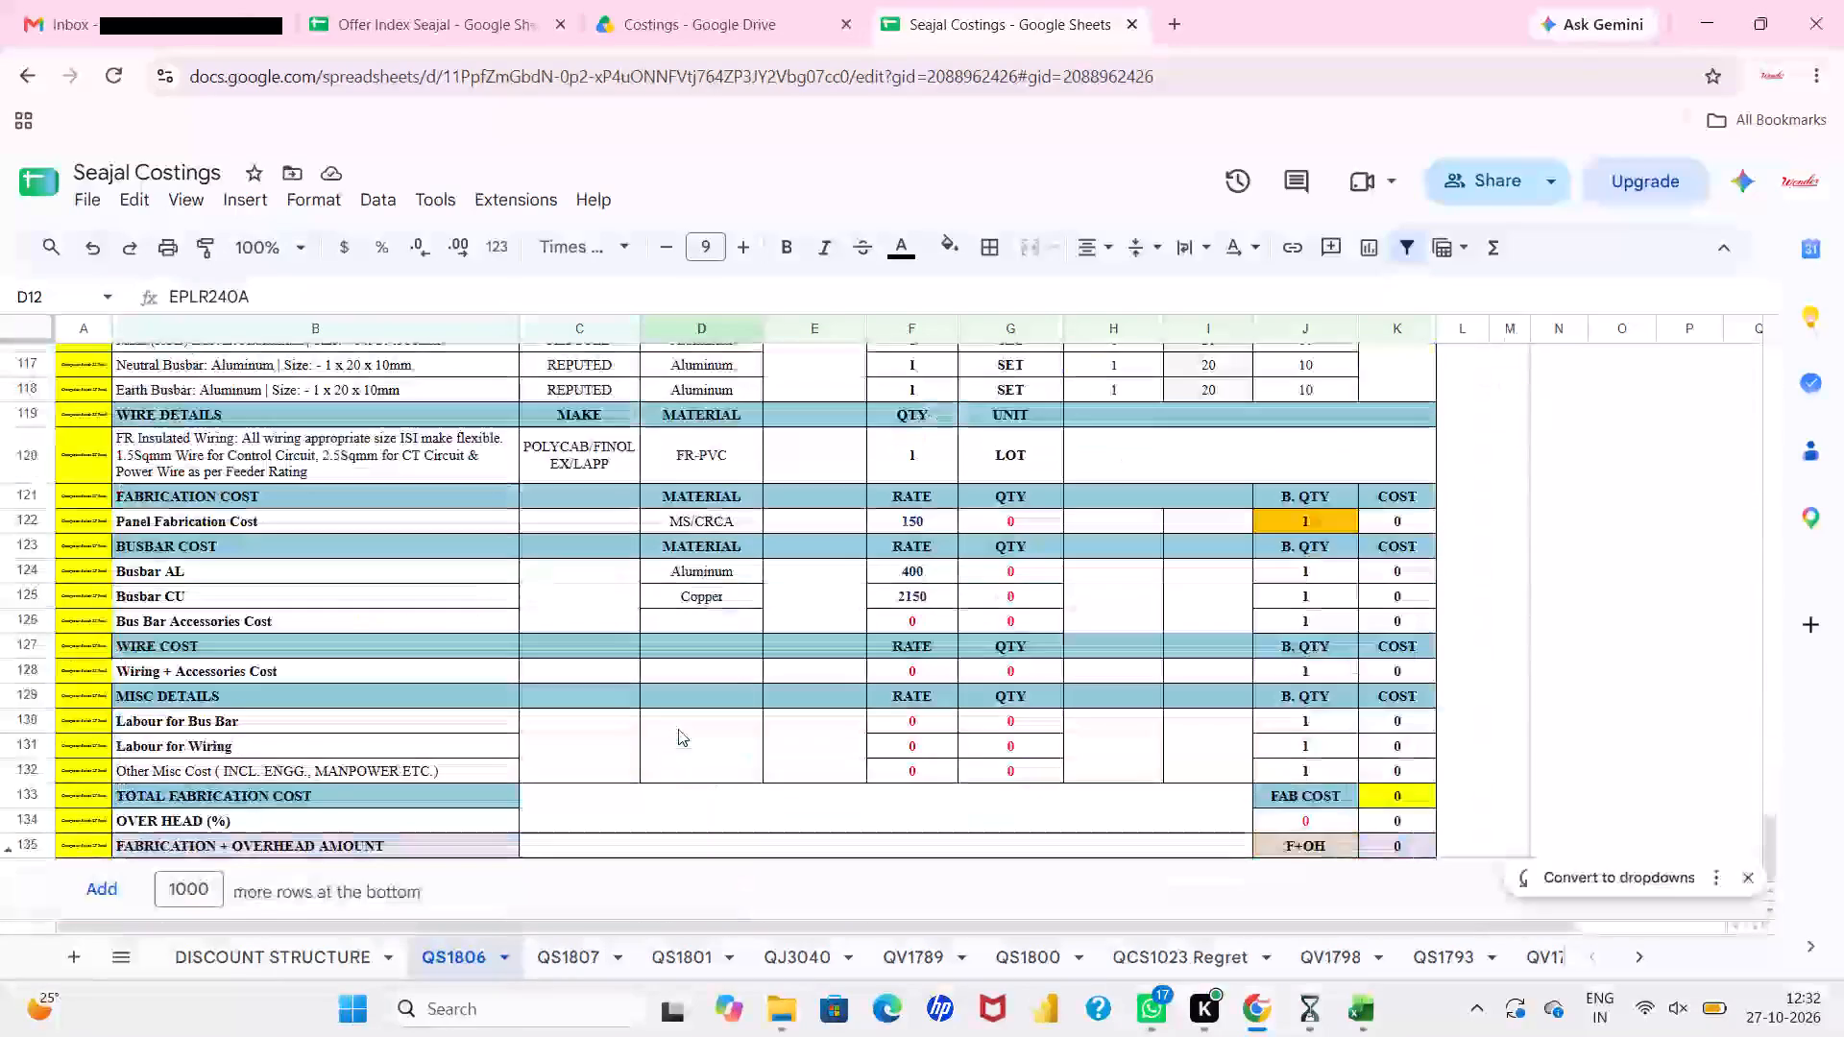
pyautogui.scroll(2, 236, 524)
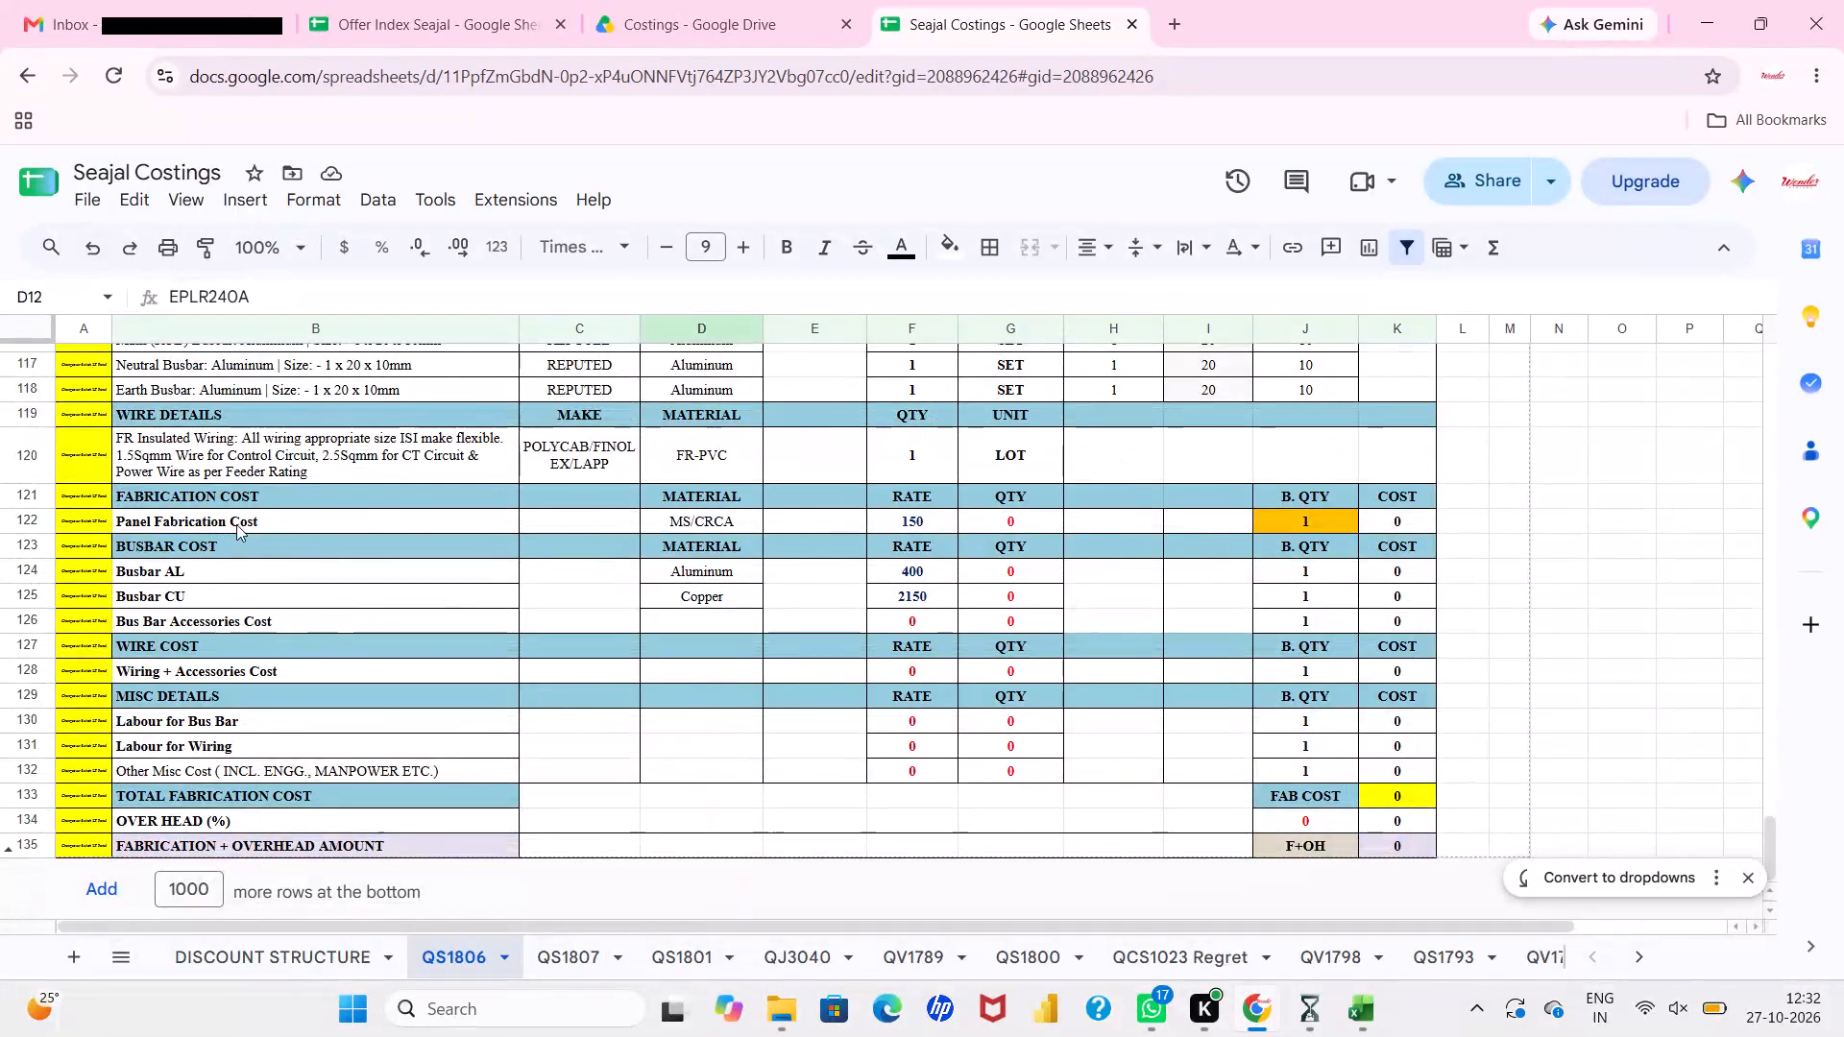
pyautogui.scroll(6, 236, 524)
pyautogui.scroll(6, 550, 541)
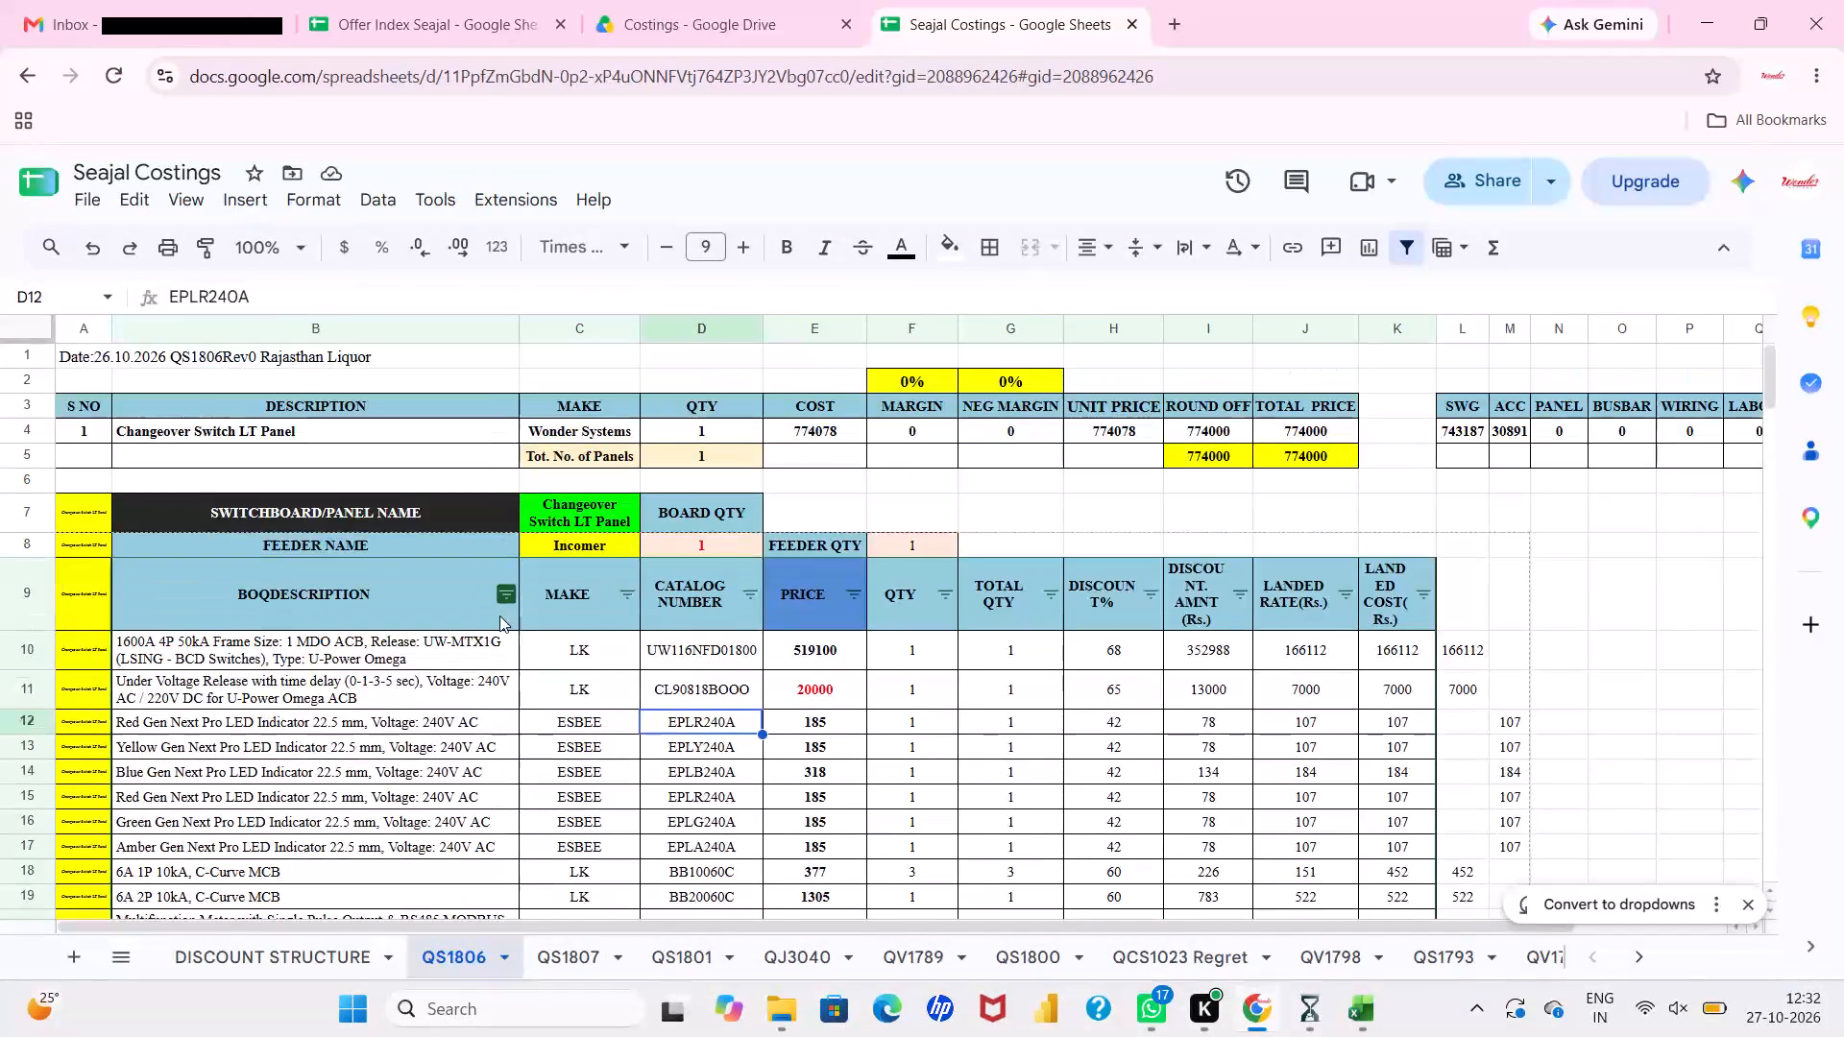
# Examine the full list of values offered by the BOQDESCRIPTION filter for panel fabrication entries.
pyautogui.click(506, 603)
pyautogui.scroll(-2, 404, 808)
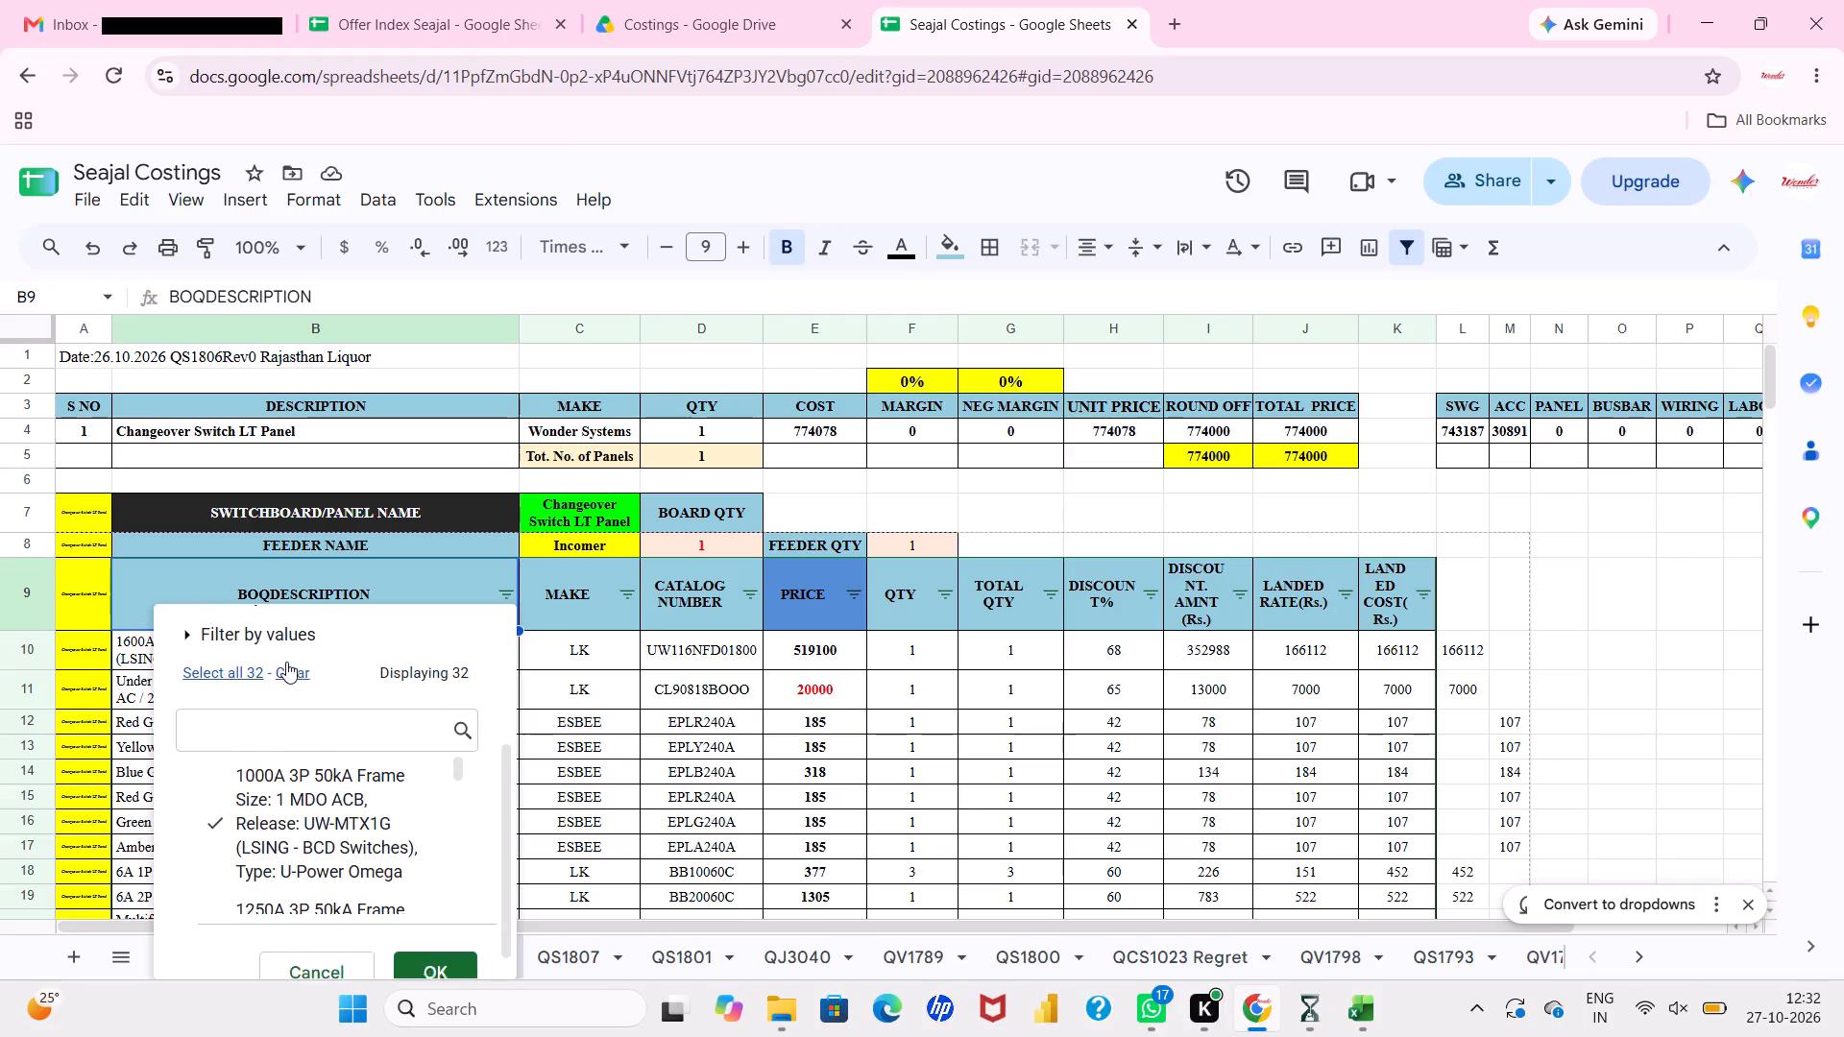
pyautogui.scroll(-3, 302, 831)
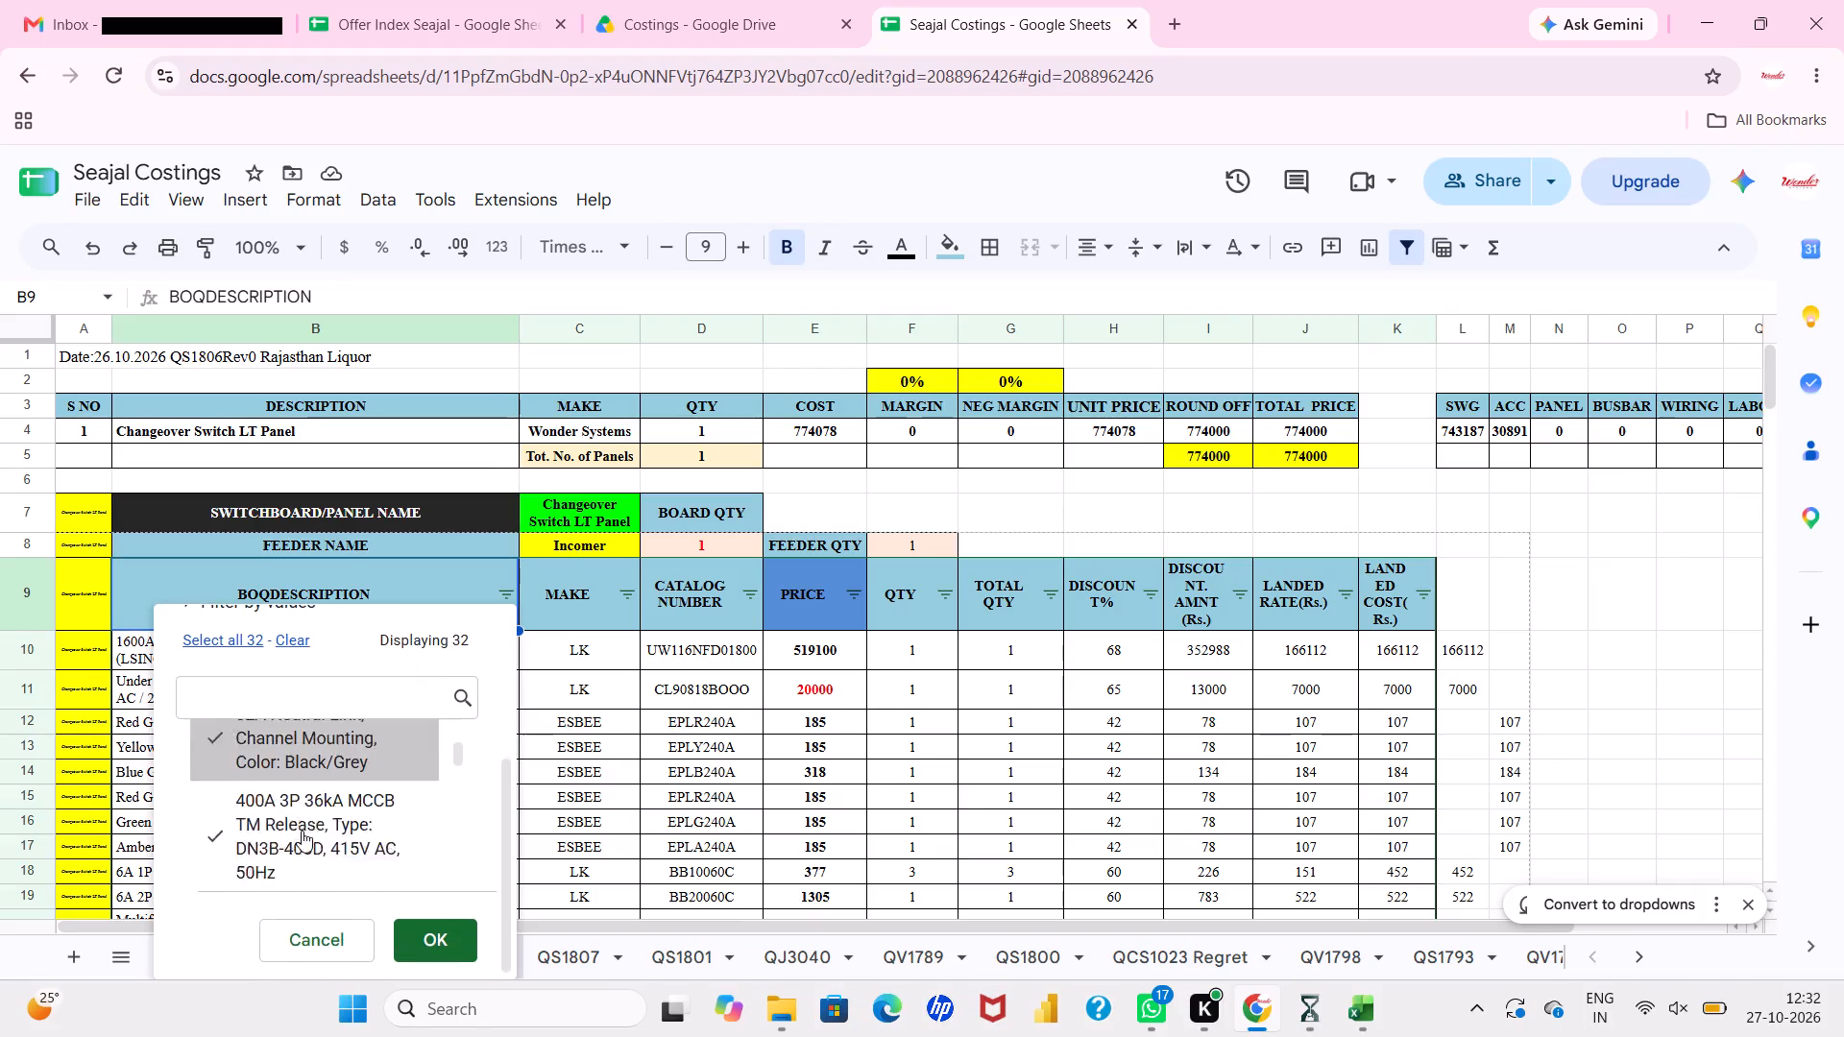
pyautogui.scroll(-7, 302, 831)
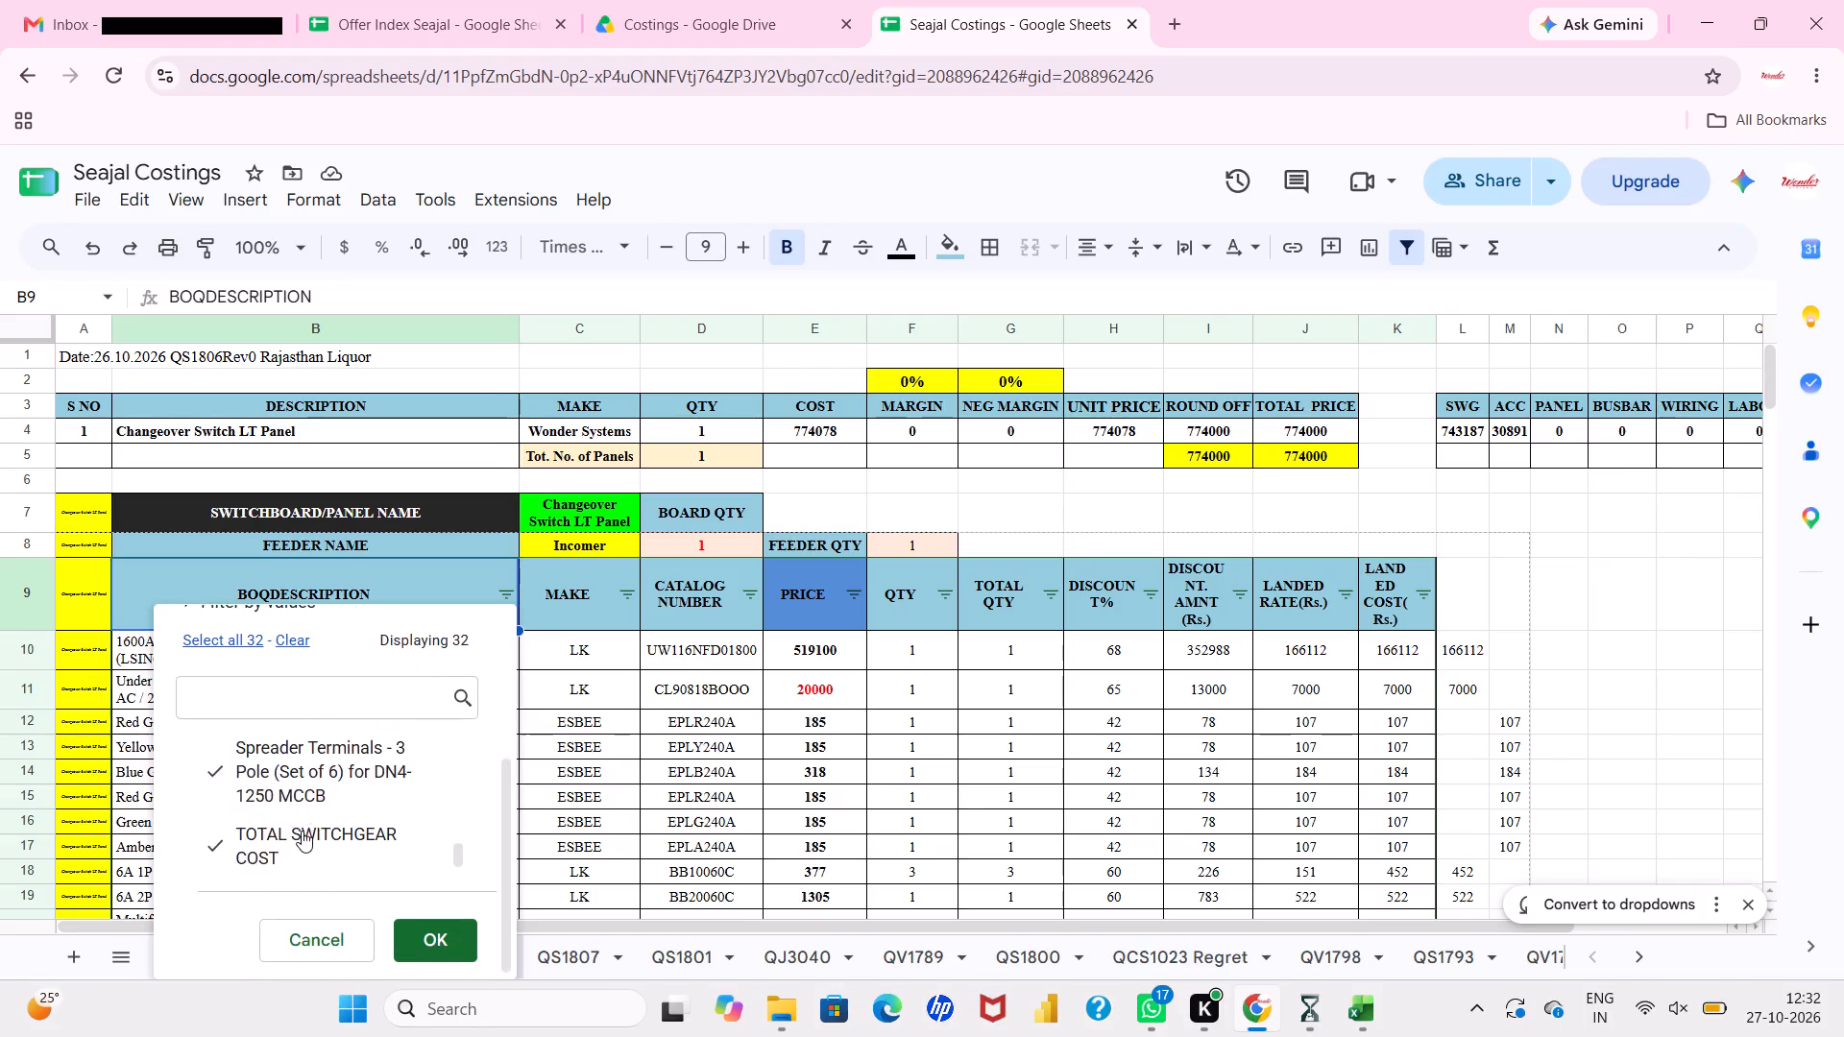
pyautogui.scroll(-1, 302, 831)
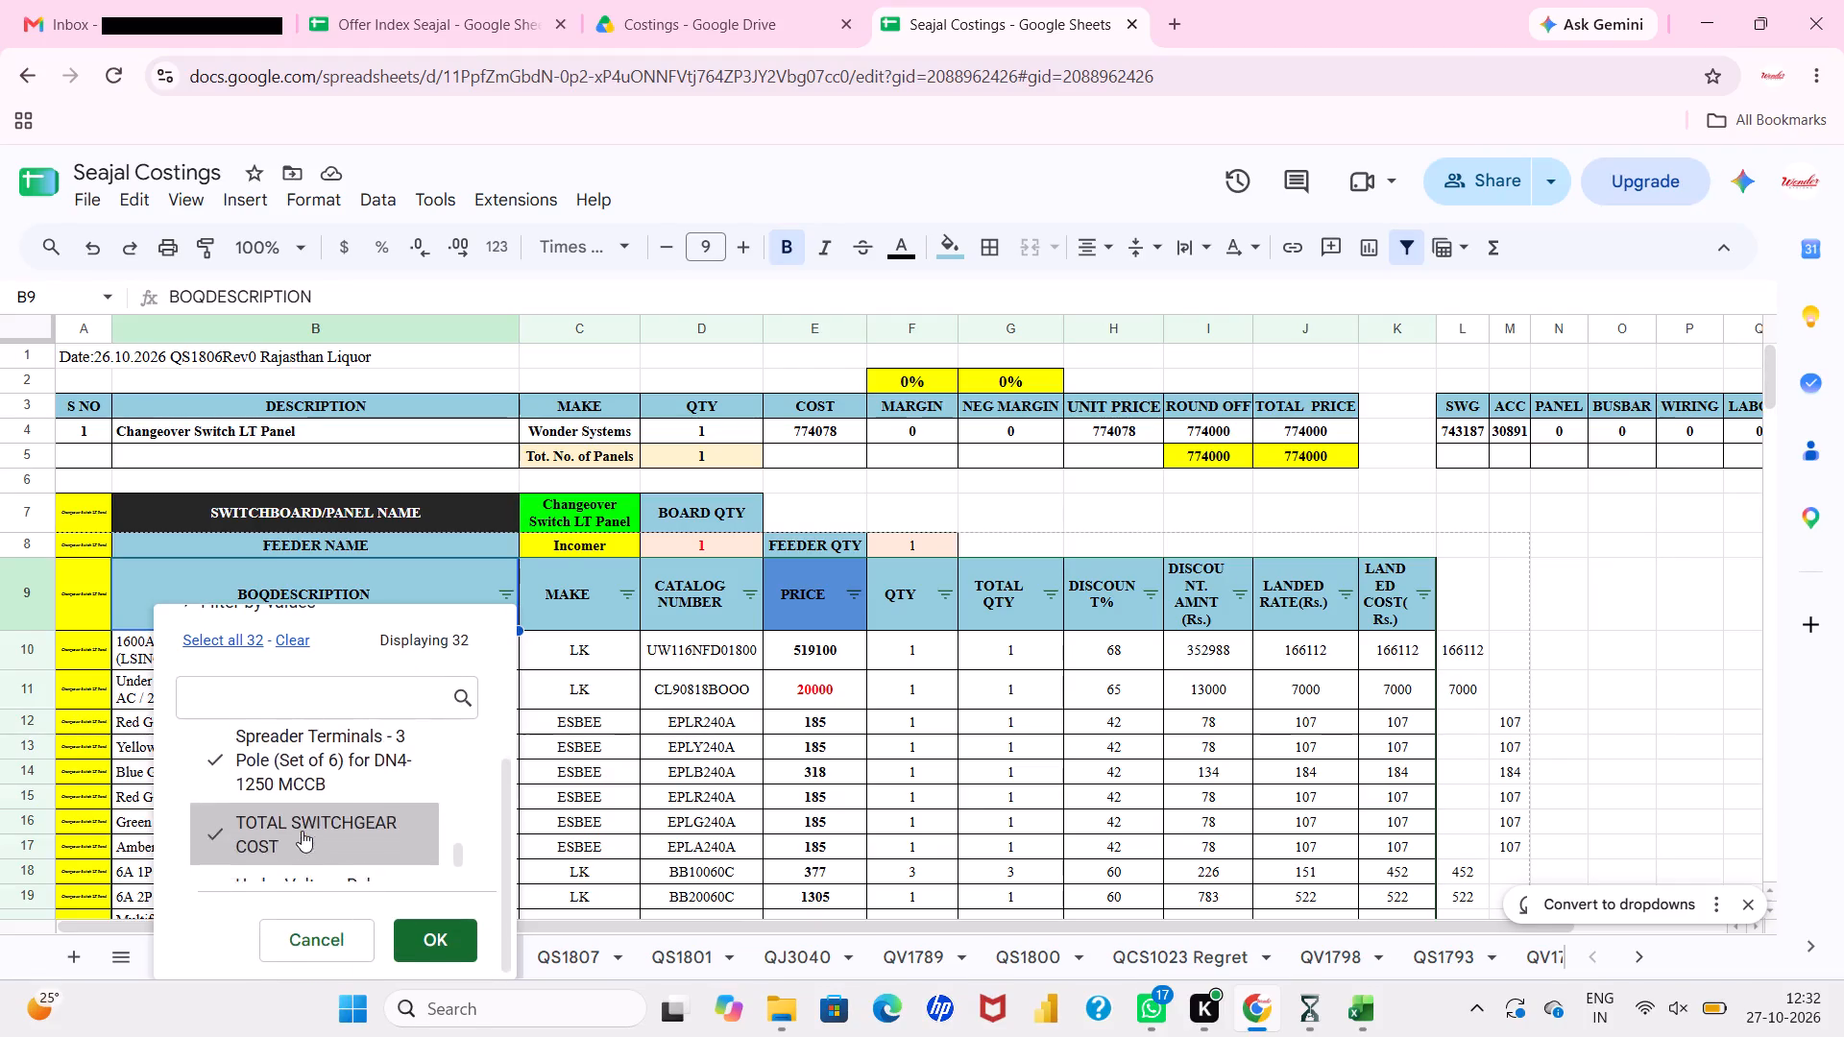
pyautogui.scroll(-1, 302, 831)
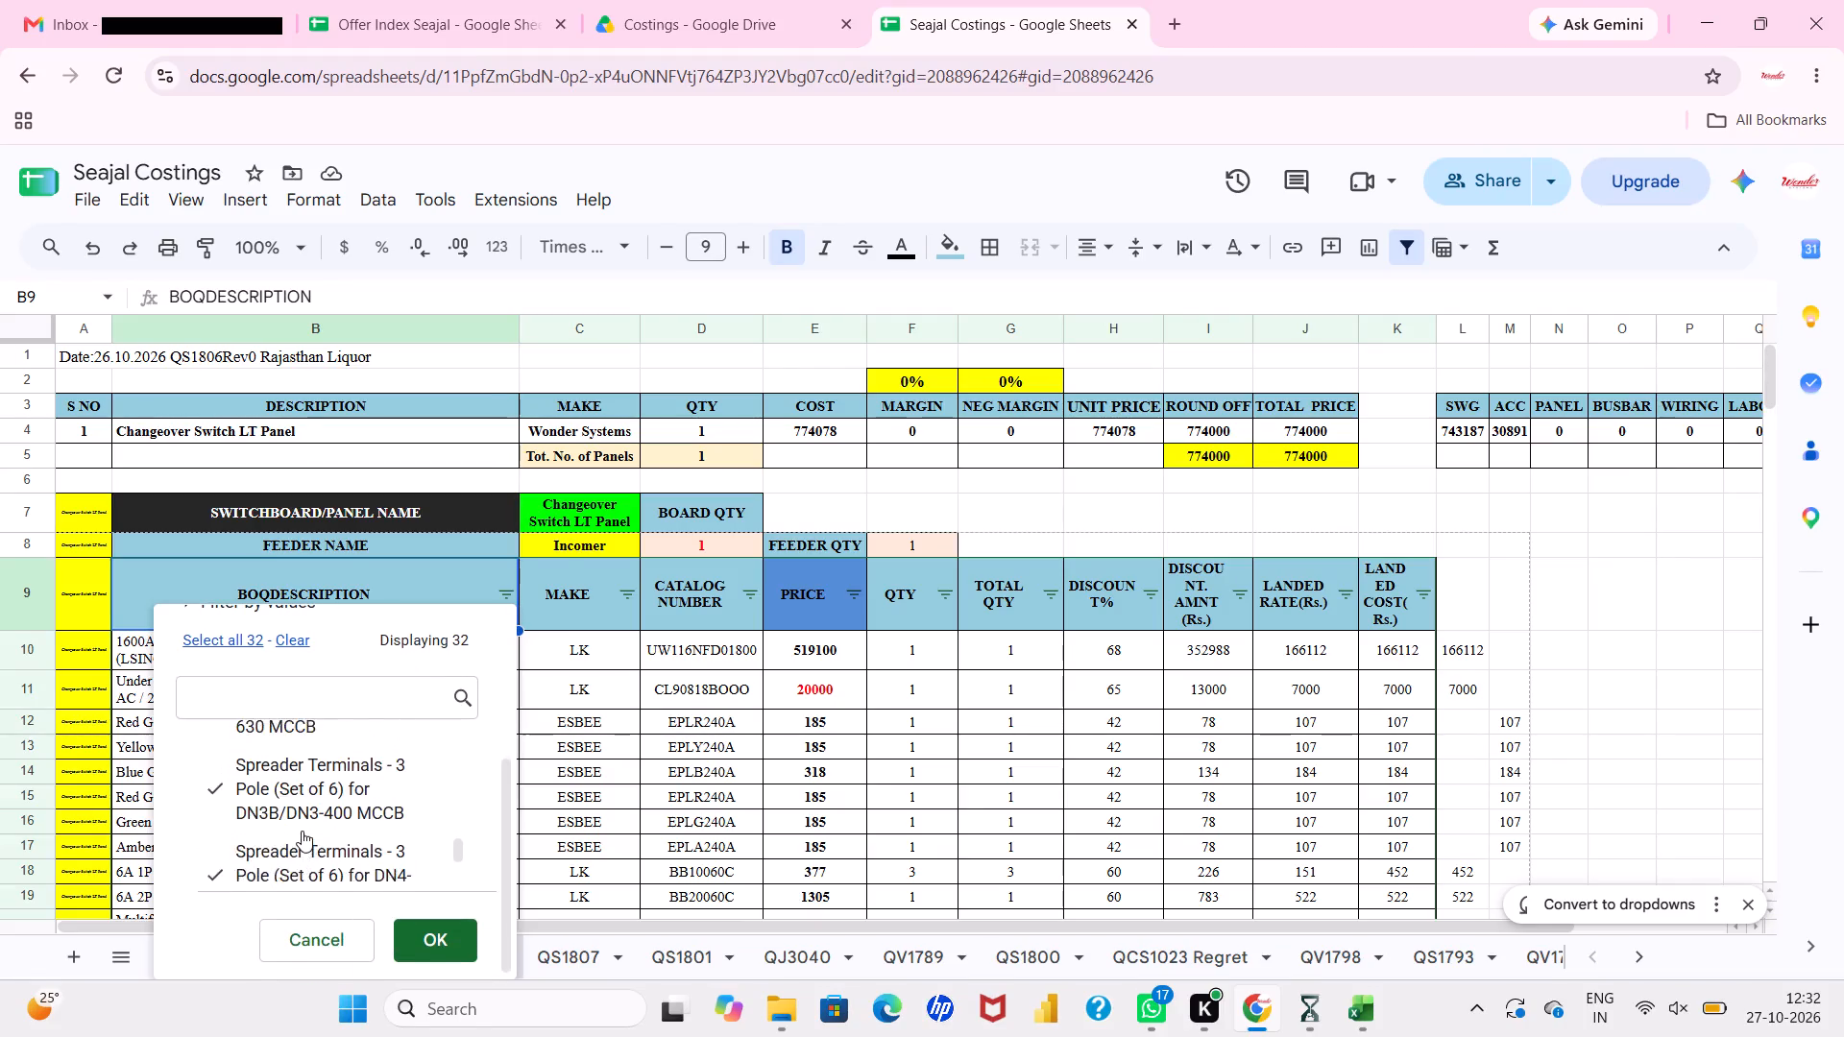
pyautogui.scroll(-1, 302, 831)
pyautogui.click(564, 689)
# Recreate the sheet filter over the range B9:K135 so it covers the BOQ and the cost rows.
pyautogui.moveTo(439, 581); pyautogui.dragTo(677, 654)
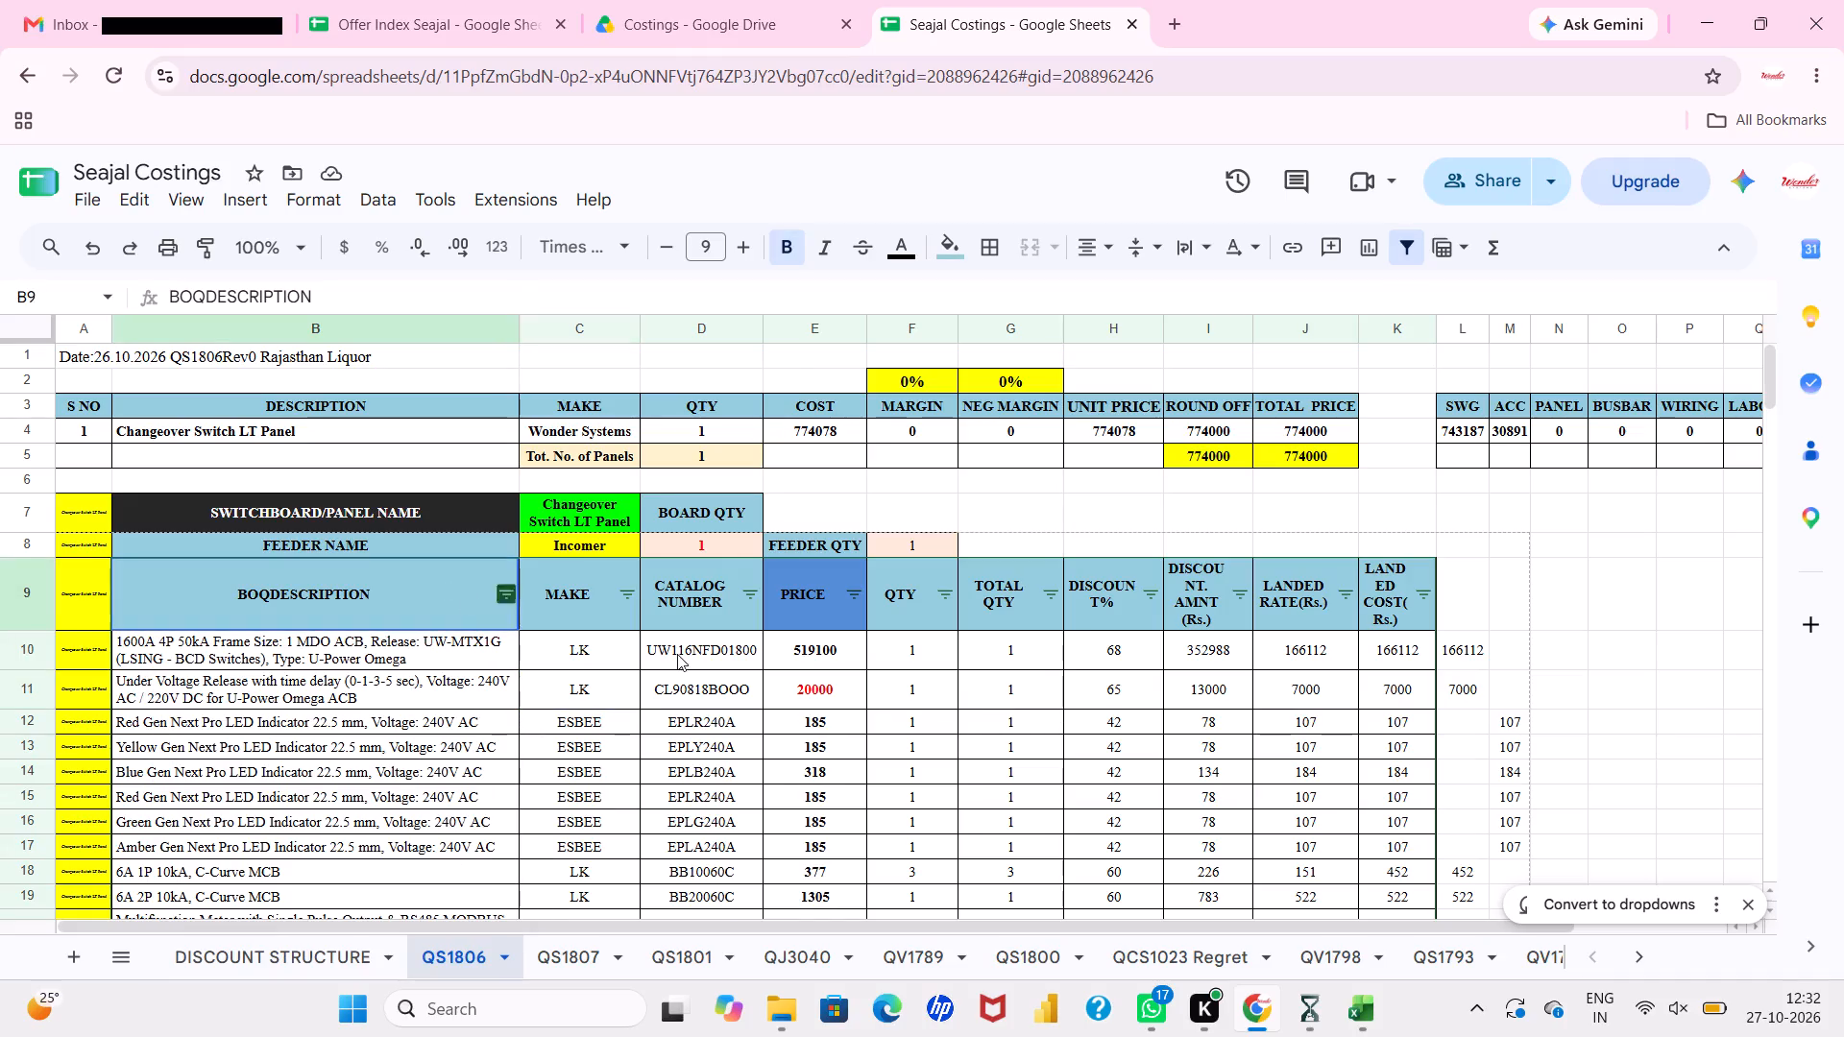
pyautogui.moveTo(677, 654); pyautogui.dragTo(1398, 1036)
pyautogui.scroll(11, 1325, 730)
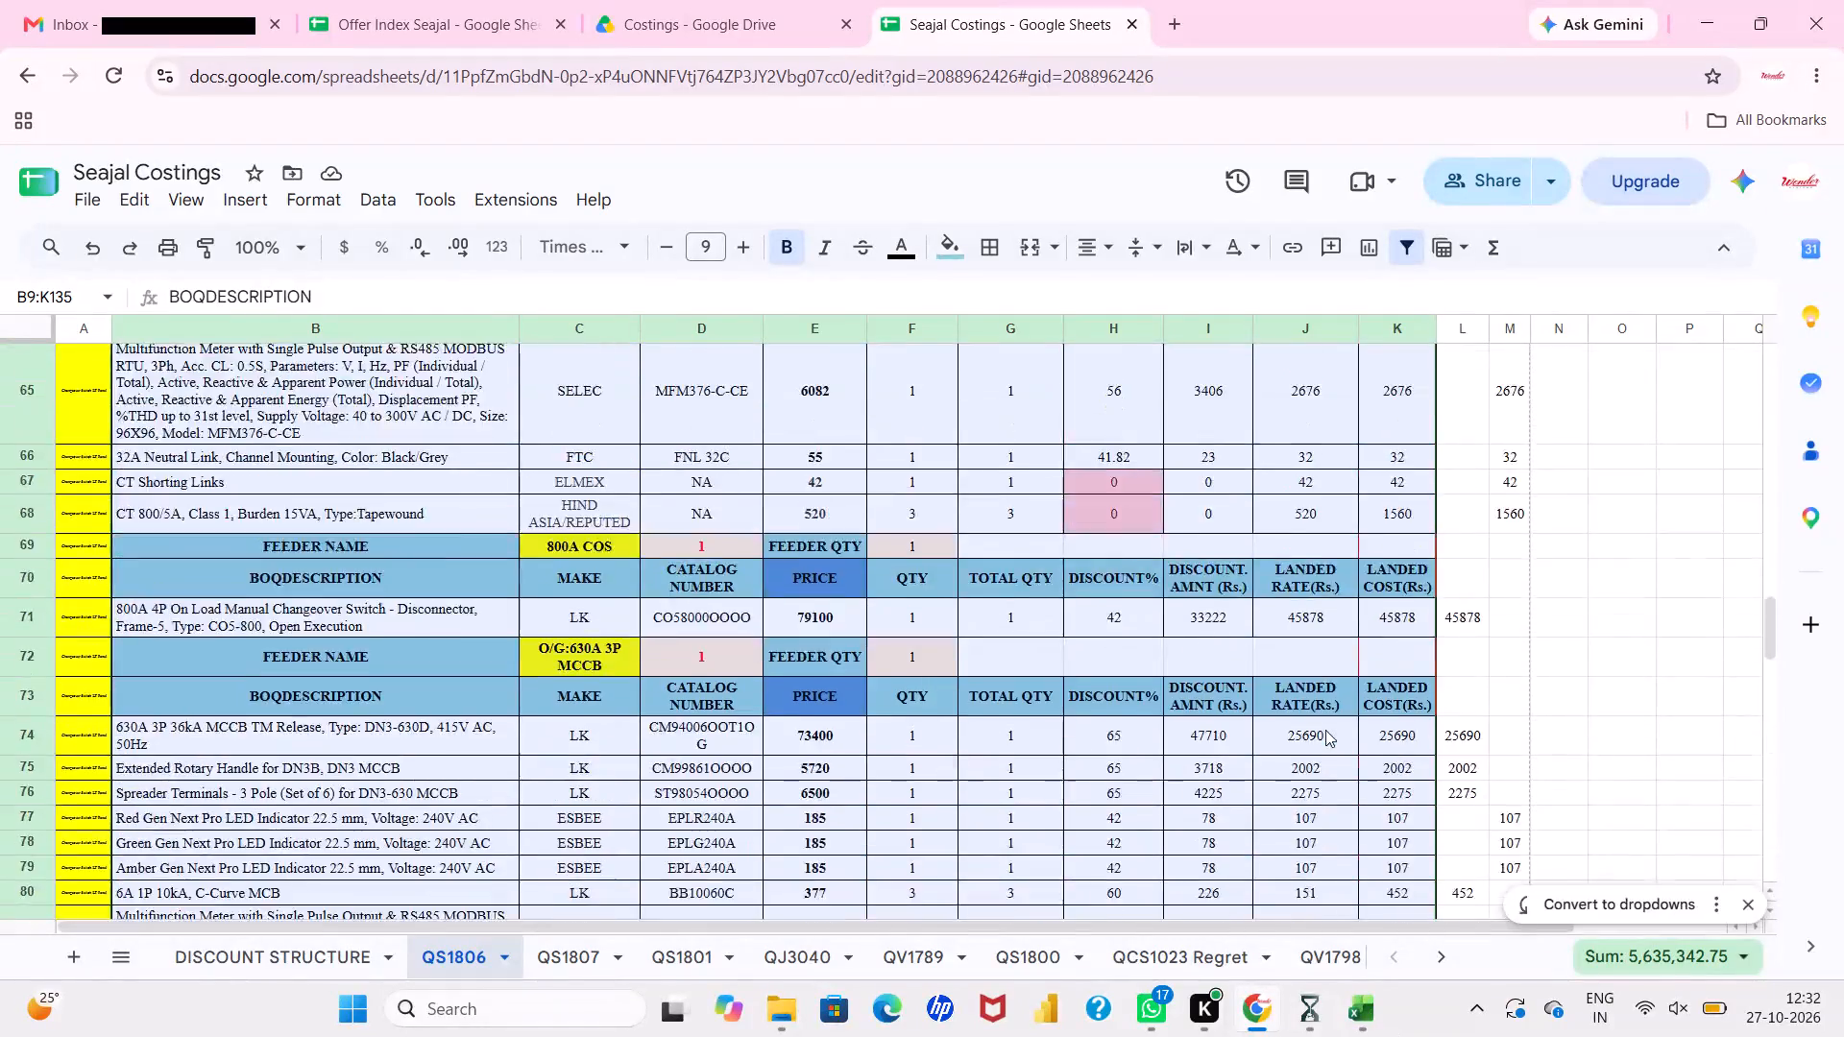
pyautogui.scroll(6, 1325, 730)
pyautogui.click(1414, 245)
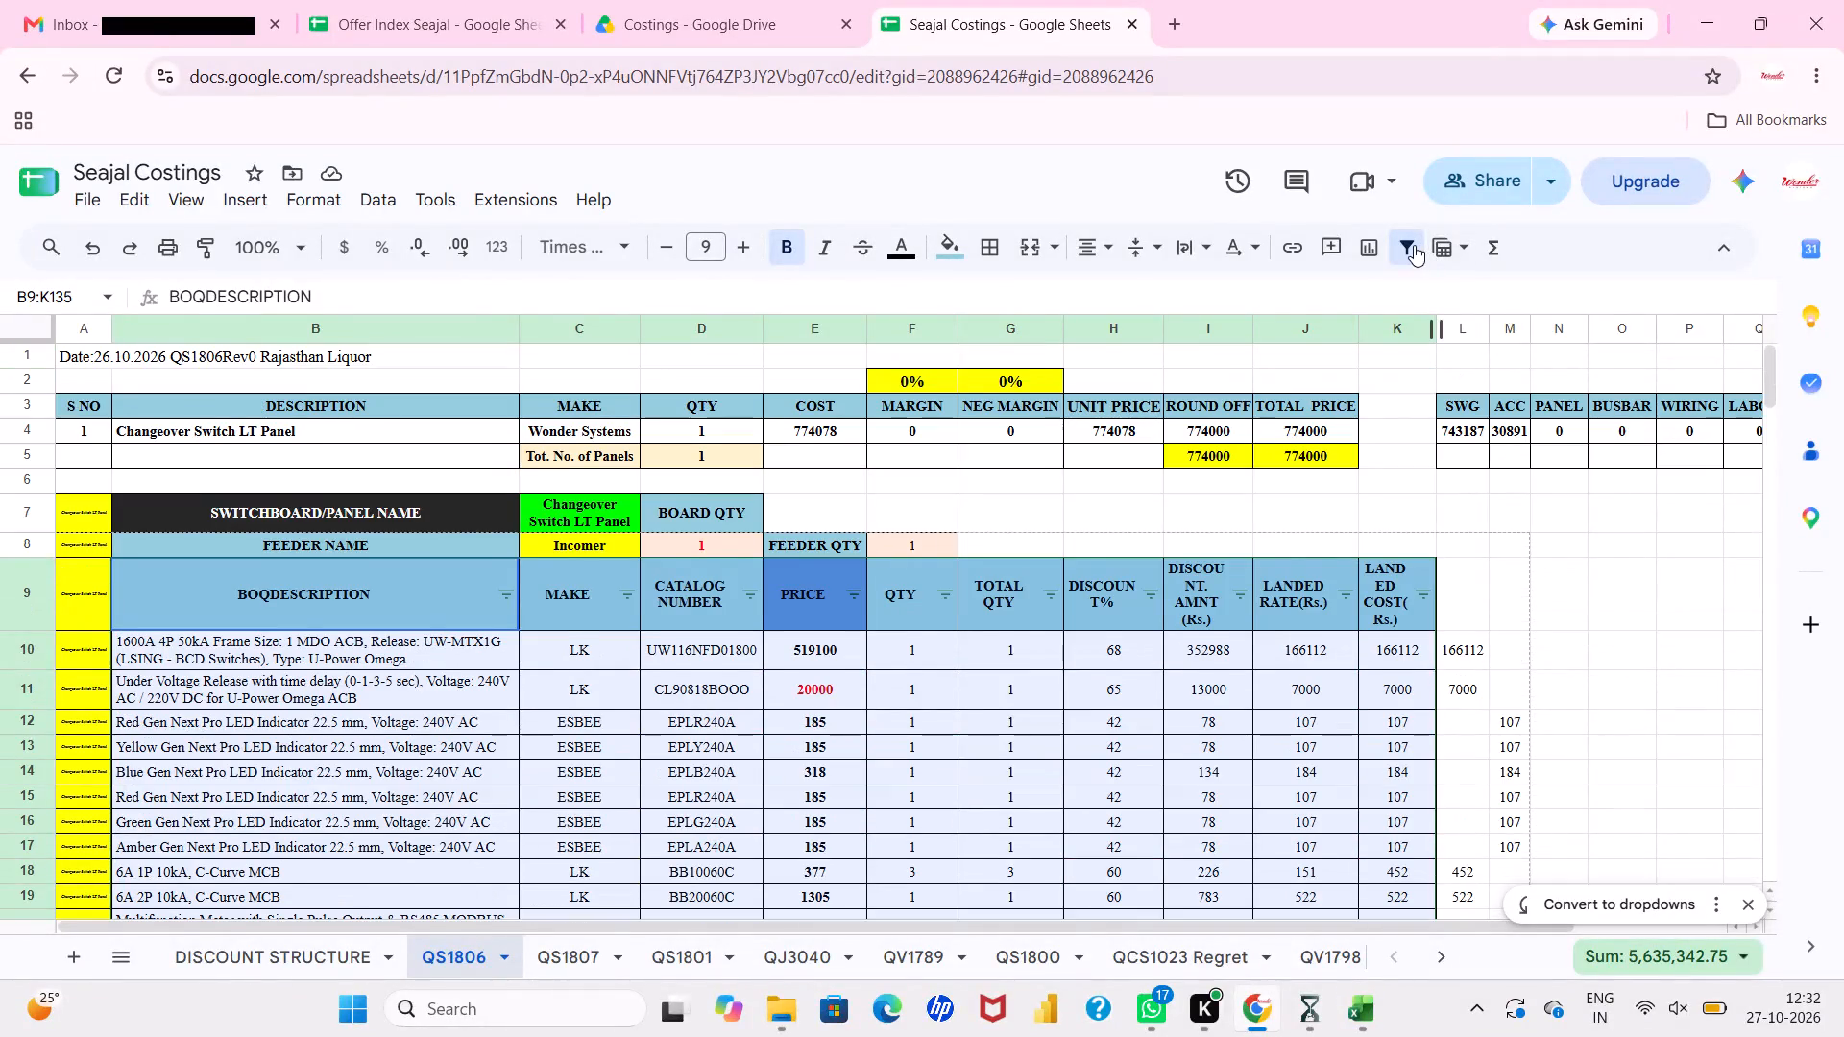
pyautogui.click(1414, 245)
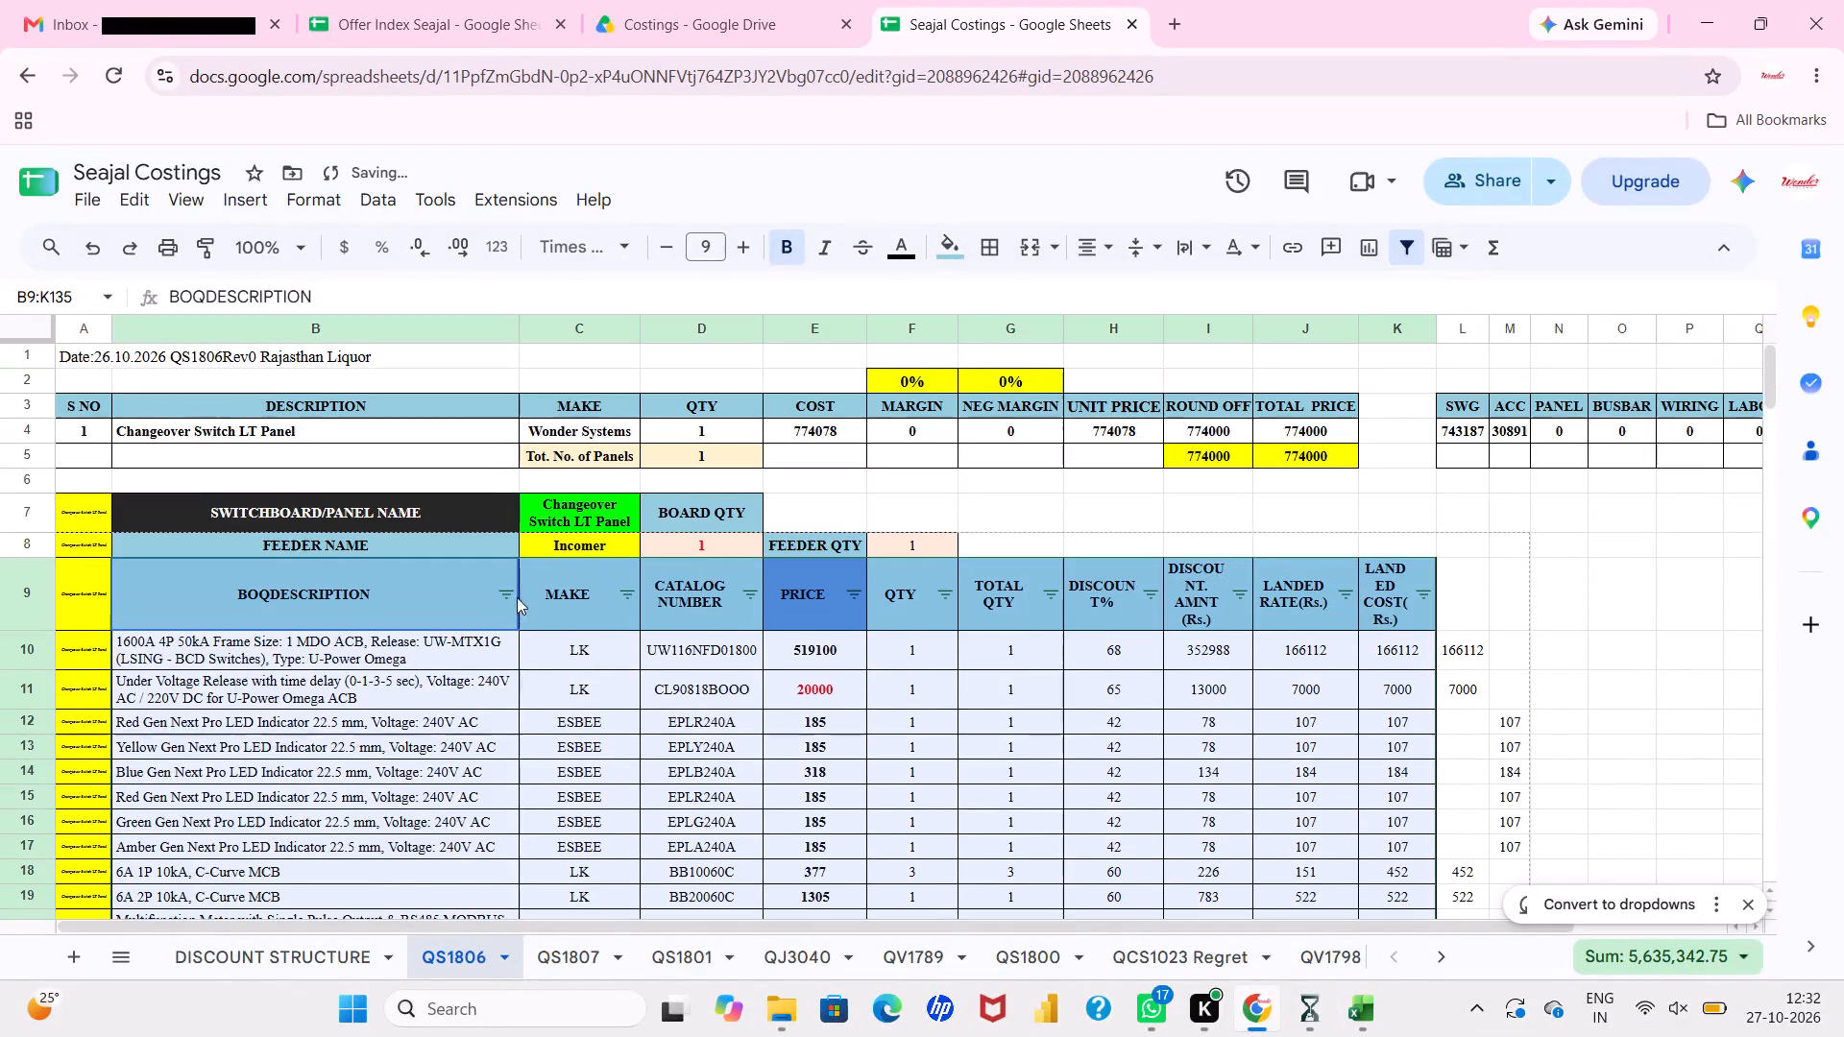
# Filter BOQDESCRIPTION to show only the Panel Fabrication Cost value, found by searching for panel.
pyautogui.click(504, 594)
pyautogui.scroll(-1, 325, 855)
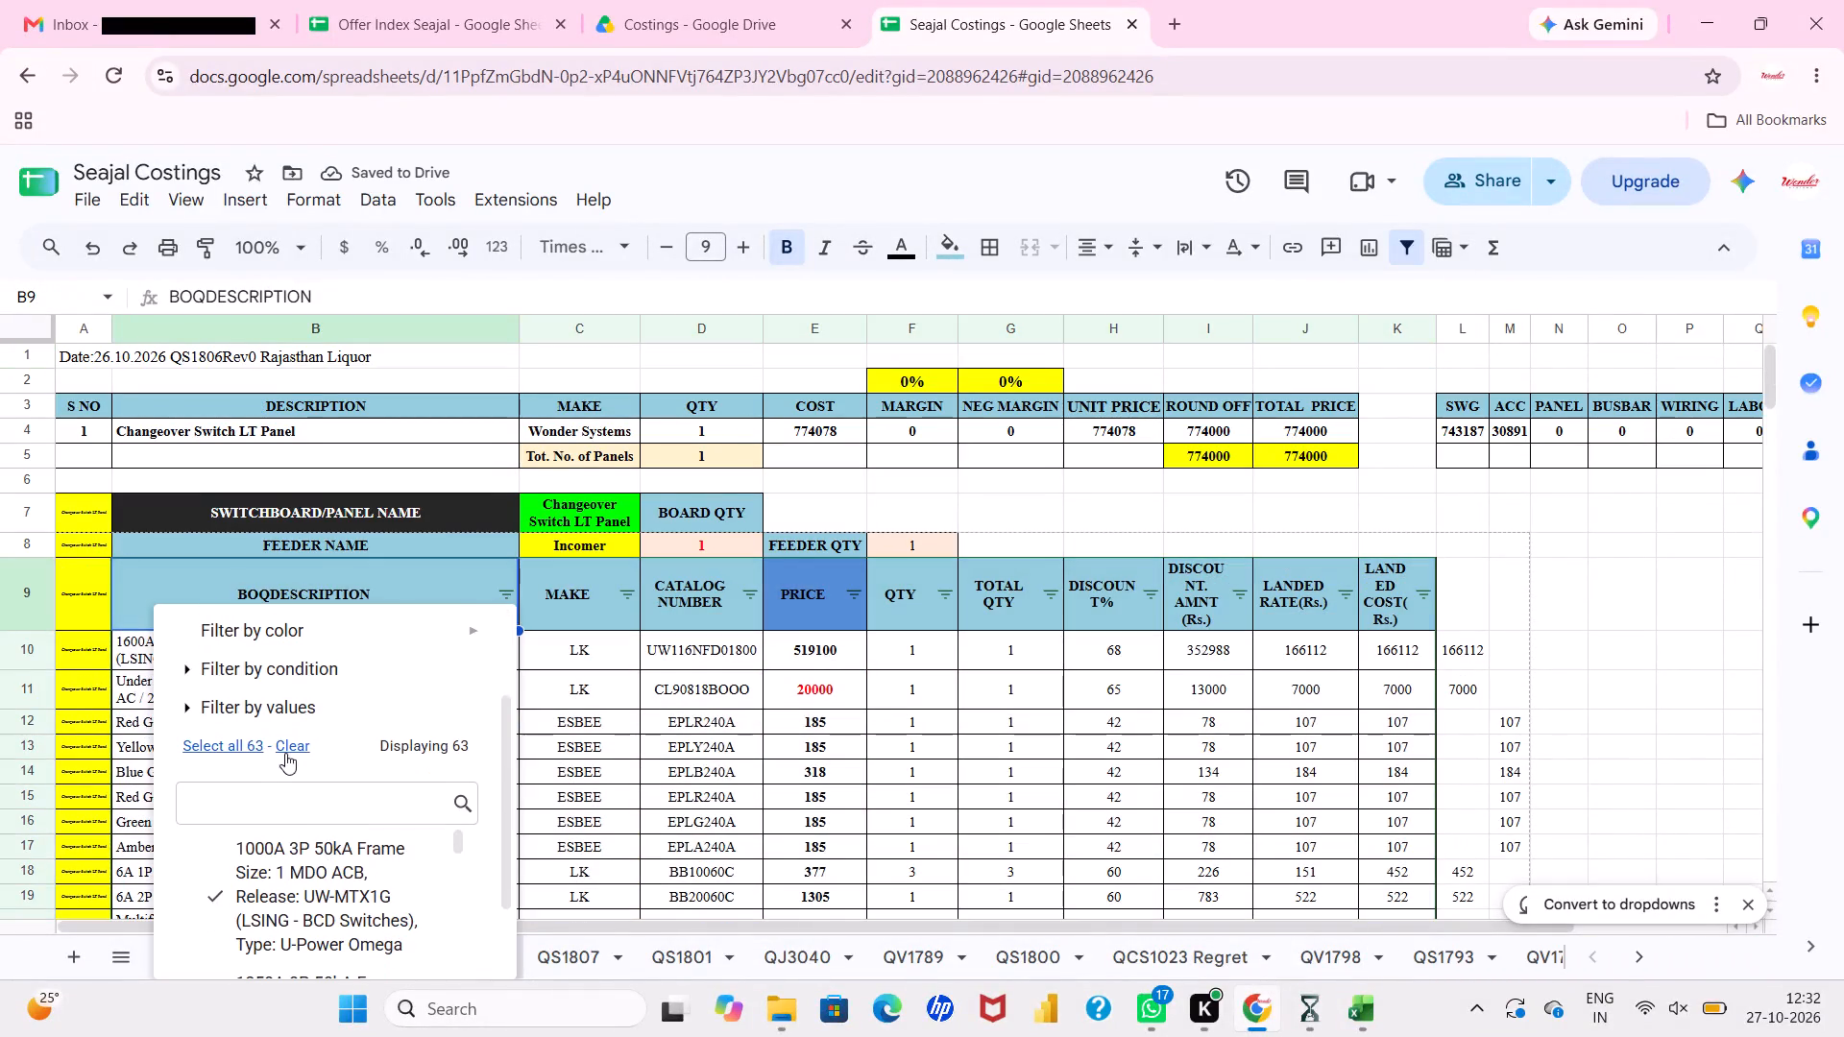
pyautogui.click(283, 745)
pyautogui.click(277, 795)
pyautogui.press('p')
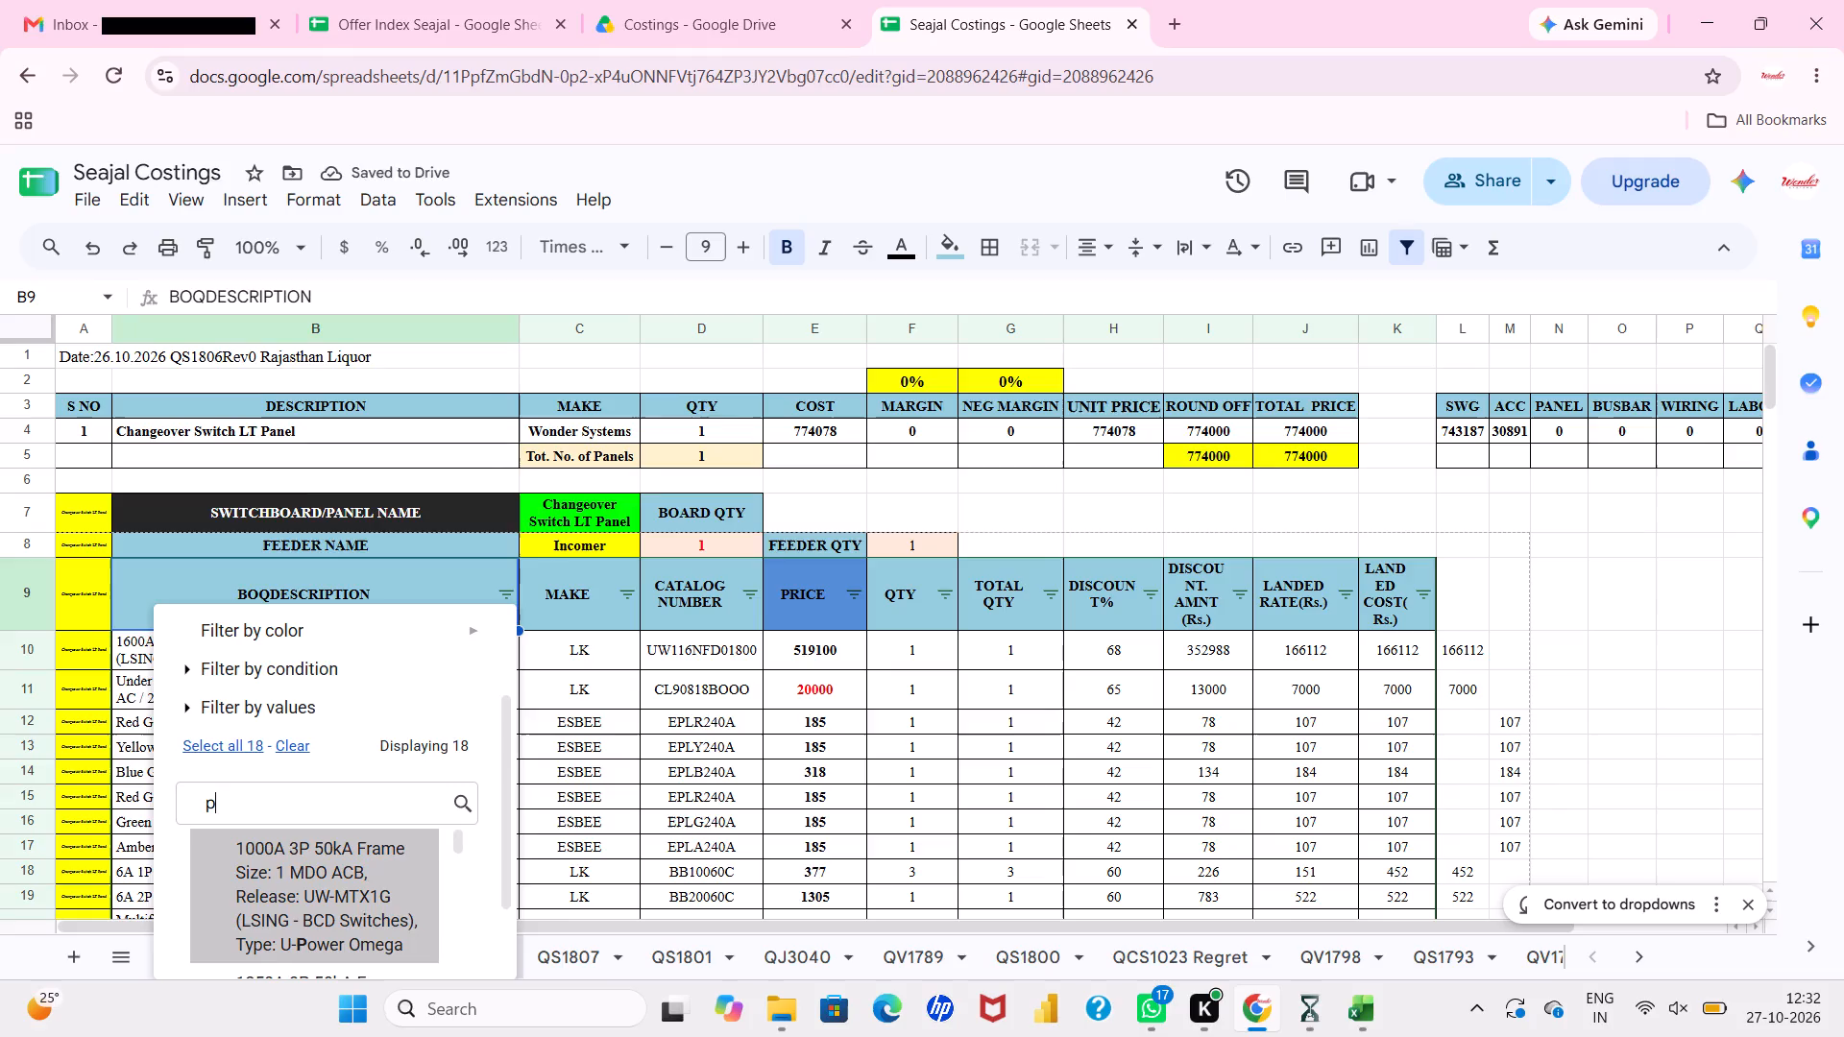
pyautogui.write('anel')
pyautogui.click(313, 914)
pyautogui.scroll(-3, 313, 914)
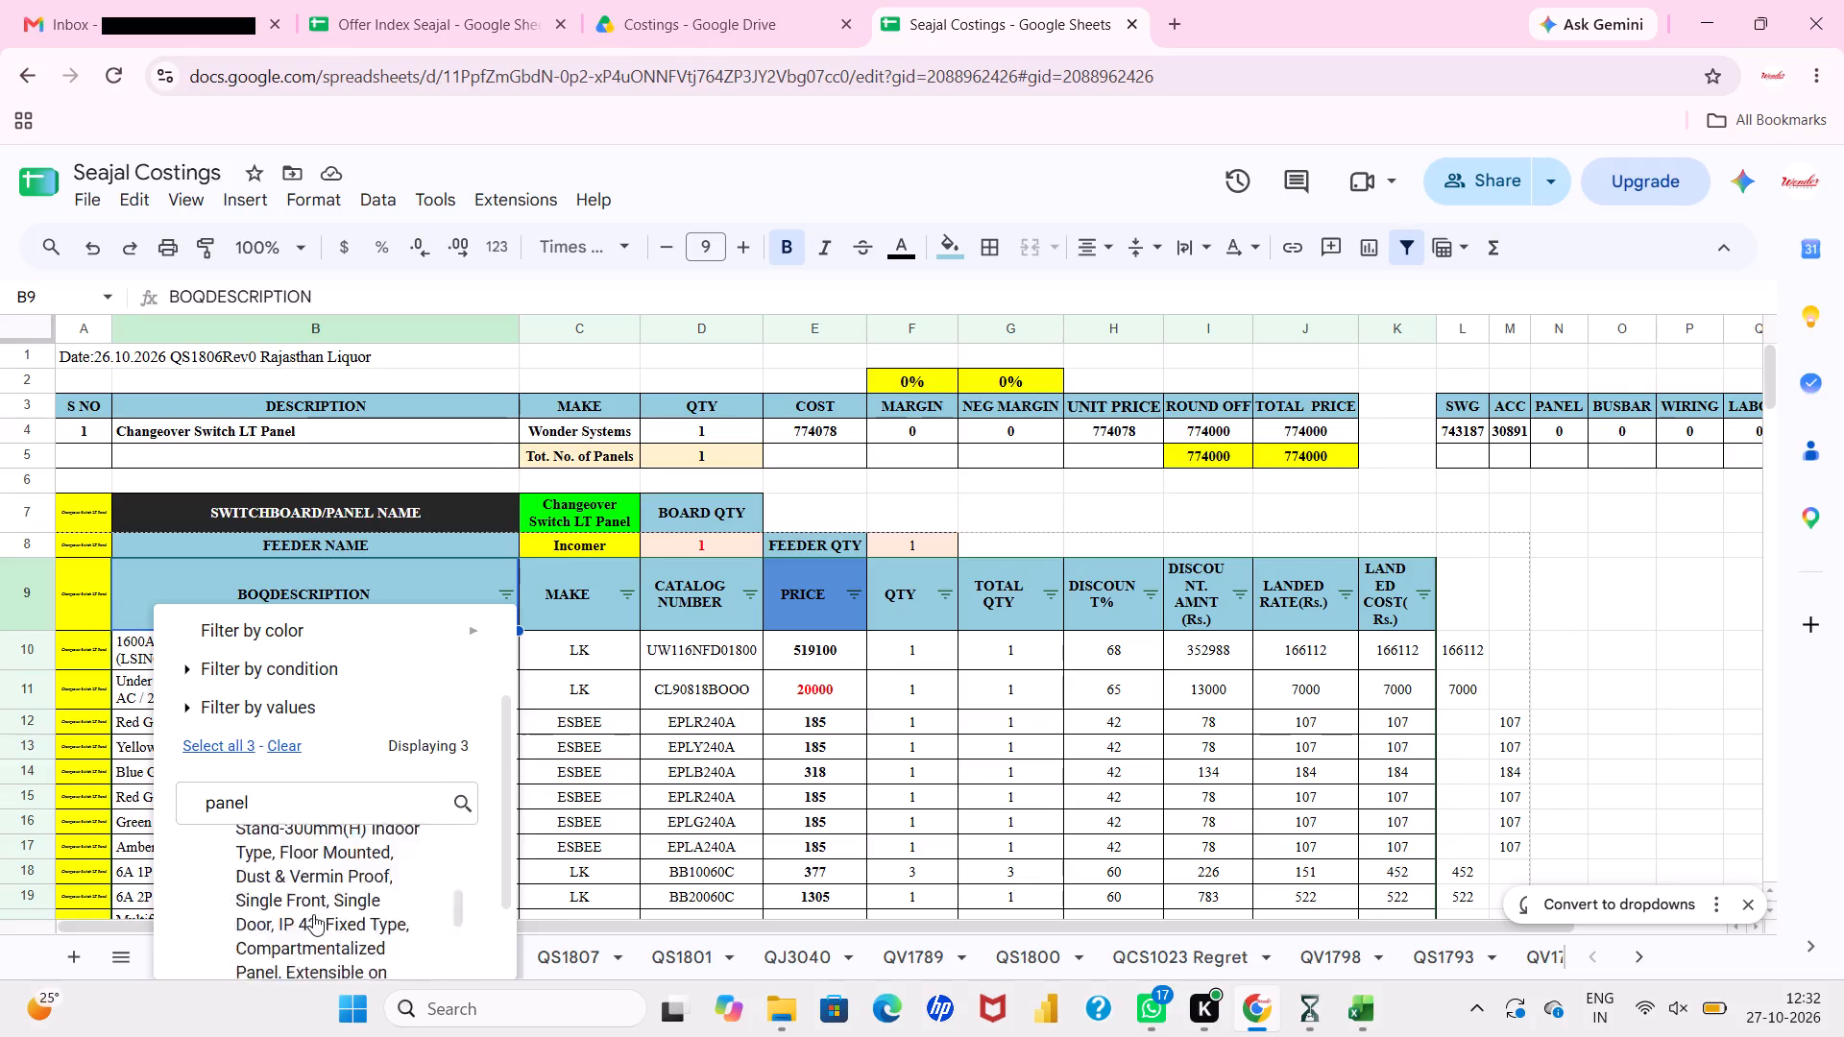
pyautogui.scroll(-2, 313, 914)
pyautogui.scroll(-4, 363, 750)
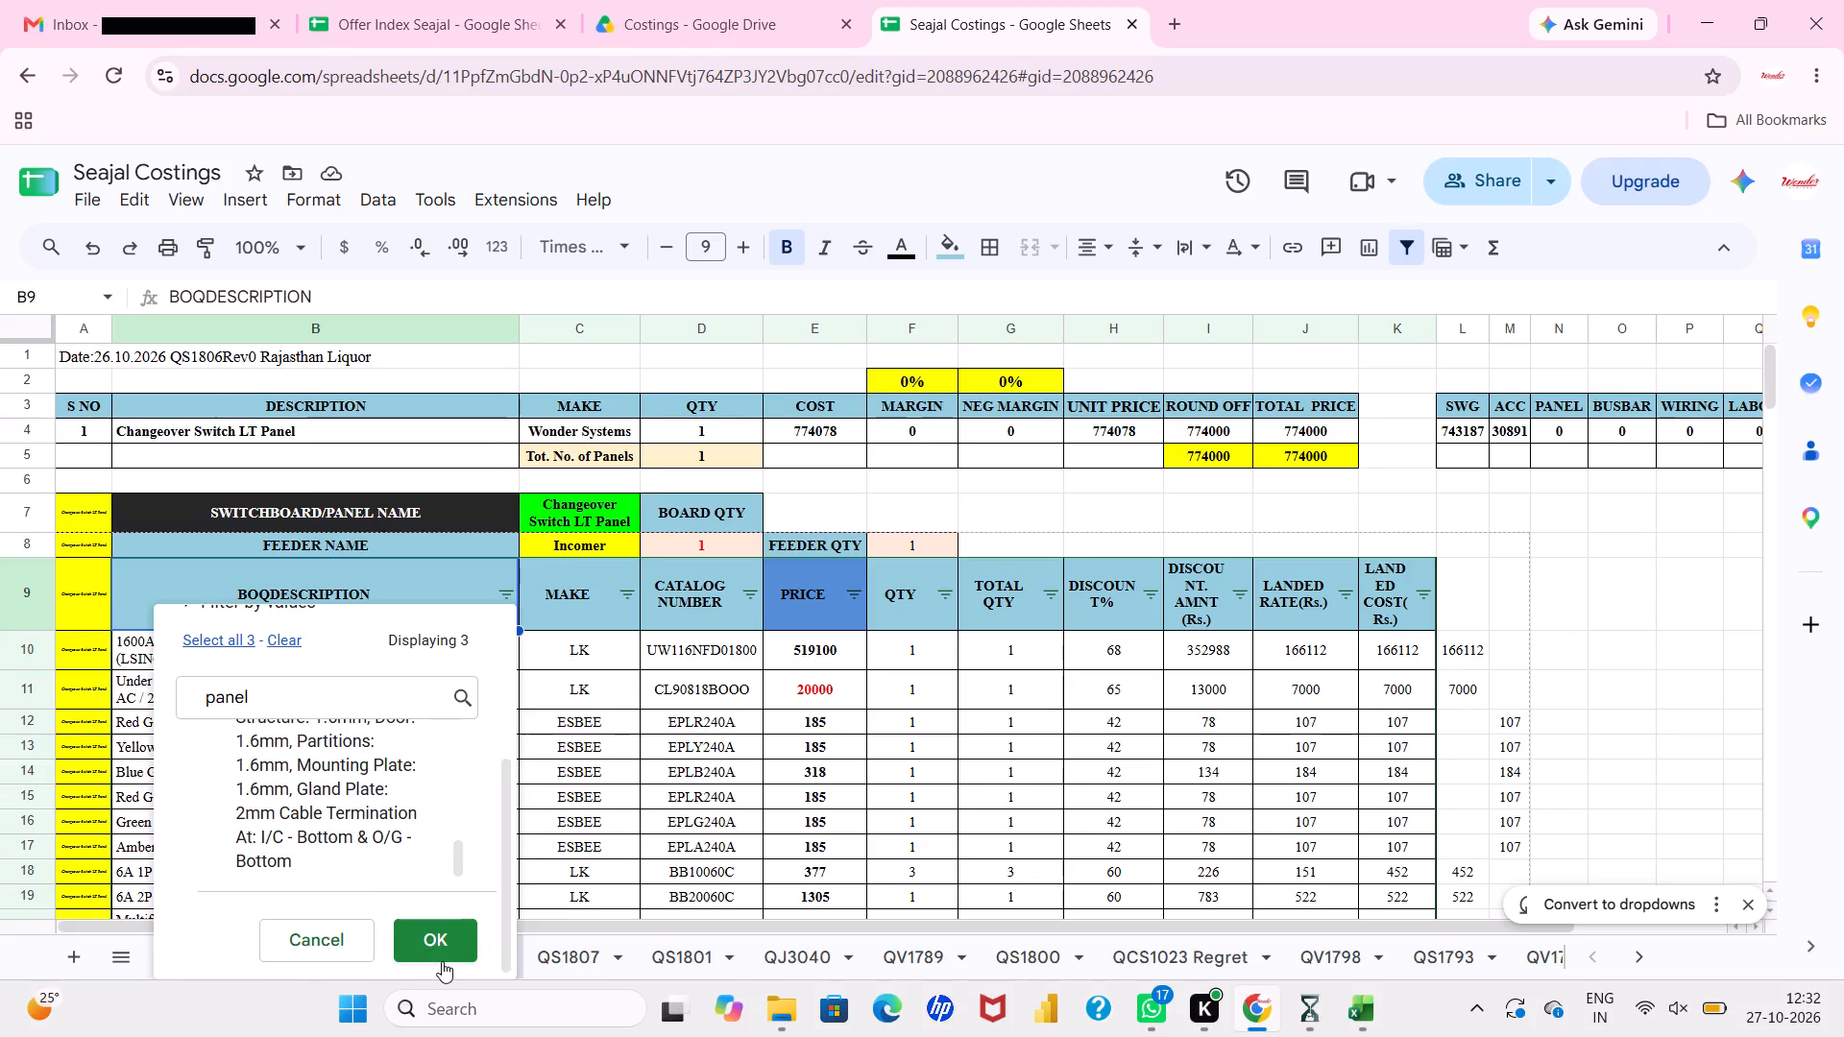
pyautogui.click(445, 949)
# Link cell N122 under the PANEL column to the panel fabrication cost with the formula =K122.
pyautogui.hscroll(-2, 801, 817)
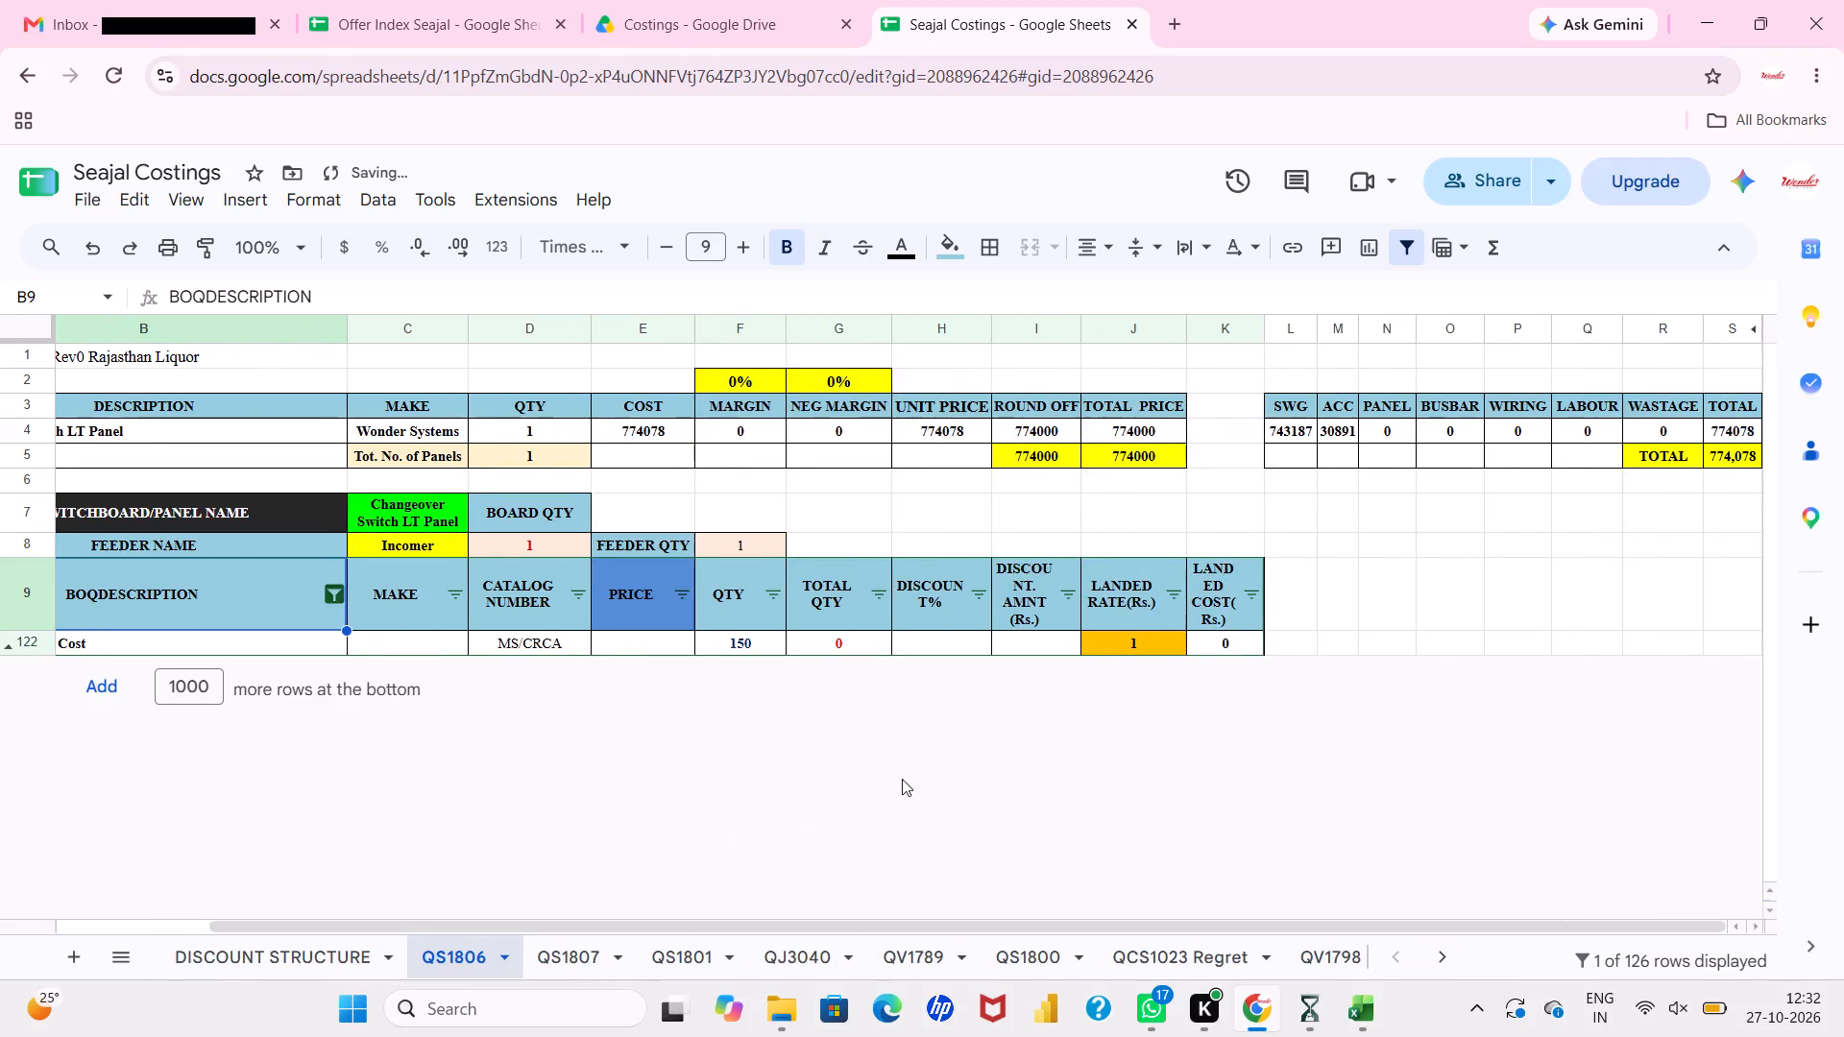
pyautogui.click(1400, 643)
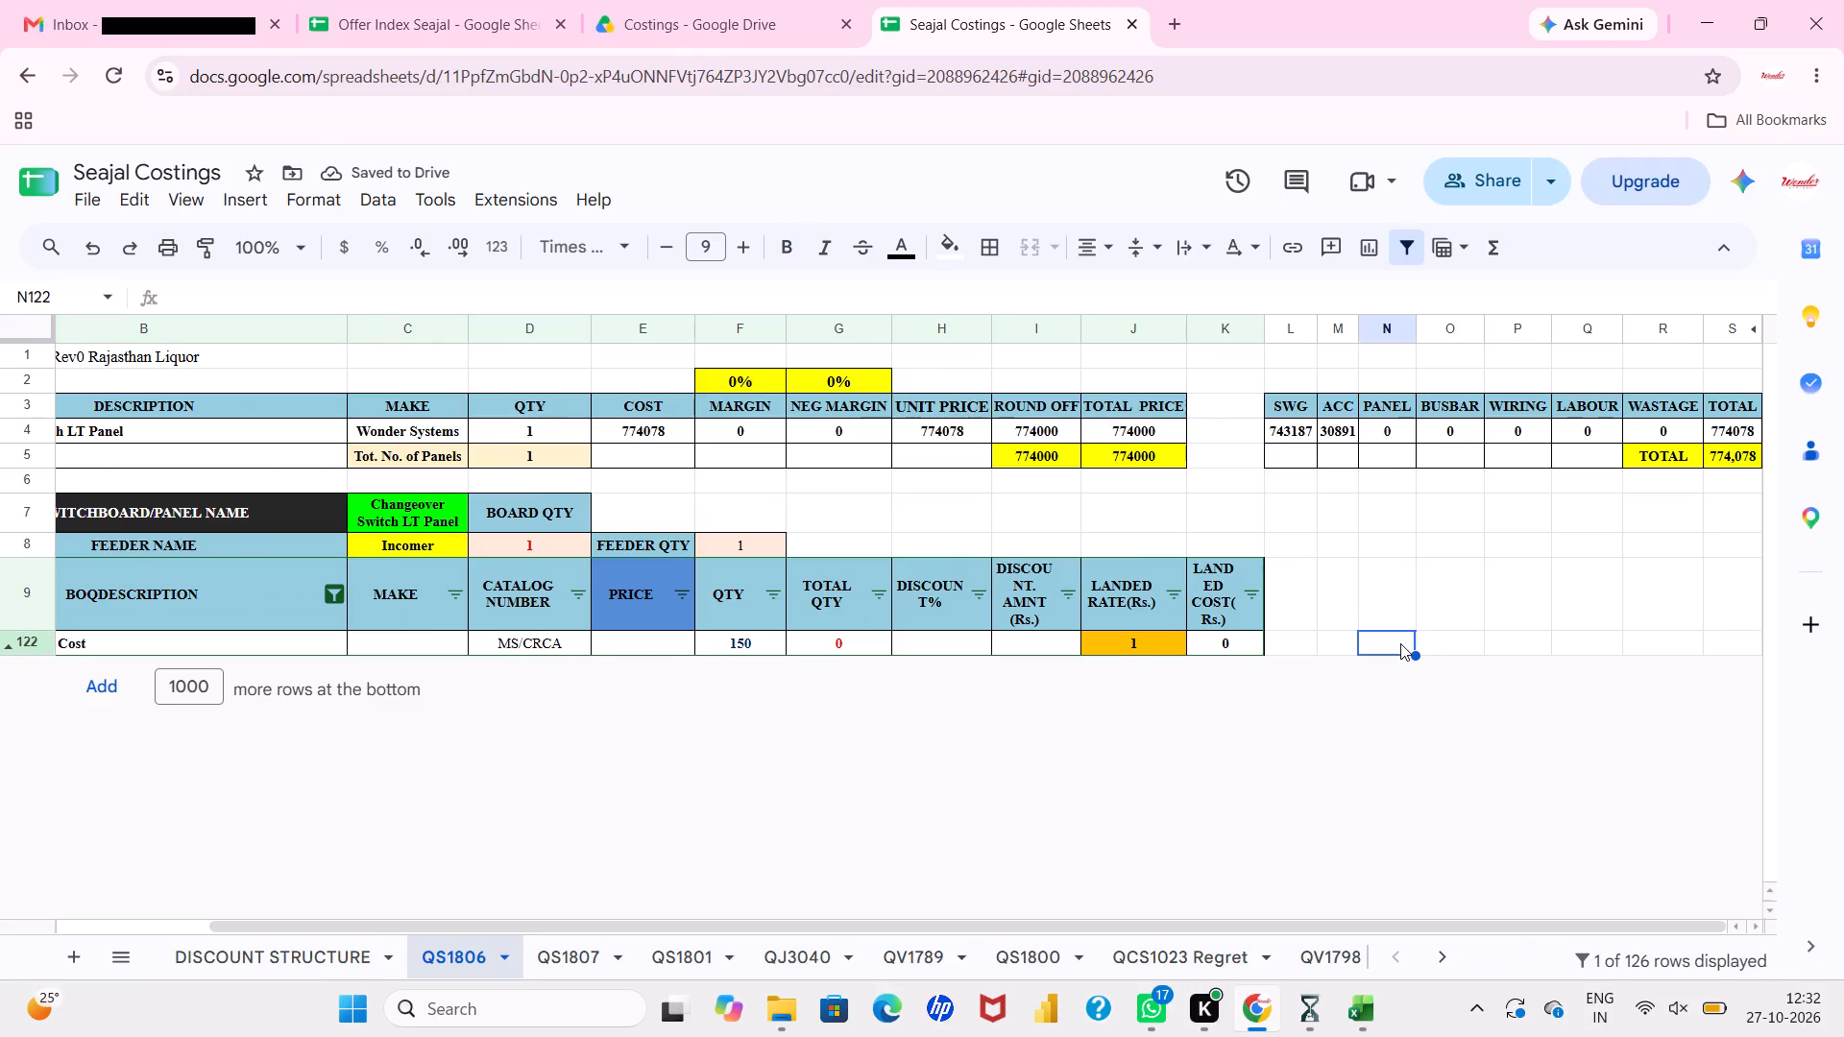
pyautogui.press('=')
pyautogui.press('Left')
pyautogui.press('Left')
pyautogui.press('Left')
pyautogui.press('Return')
# Filter BOQDESCRIPTION to show only Bus Bar Accessories Cost, Busbar AL and Busbar CU, found by searching for the busbar entries.
pyautogui.click(333, 592)
pyautogui.scroll(-1, 425, 797)
pyautogui.click(468, 847)
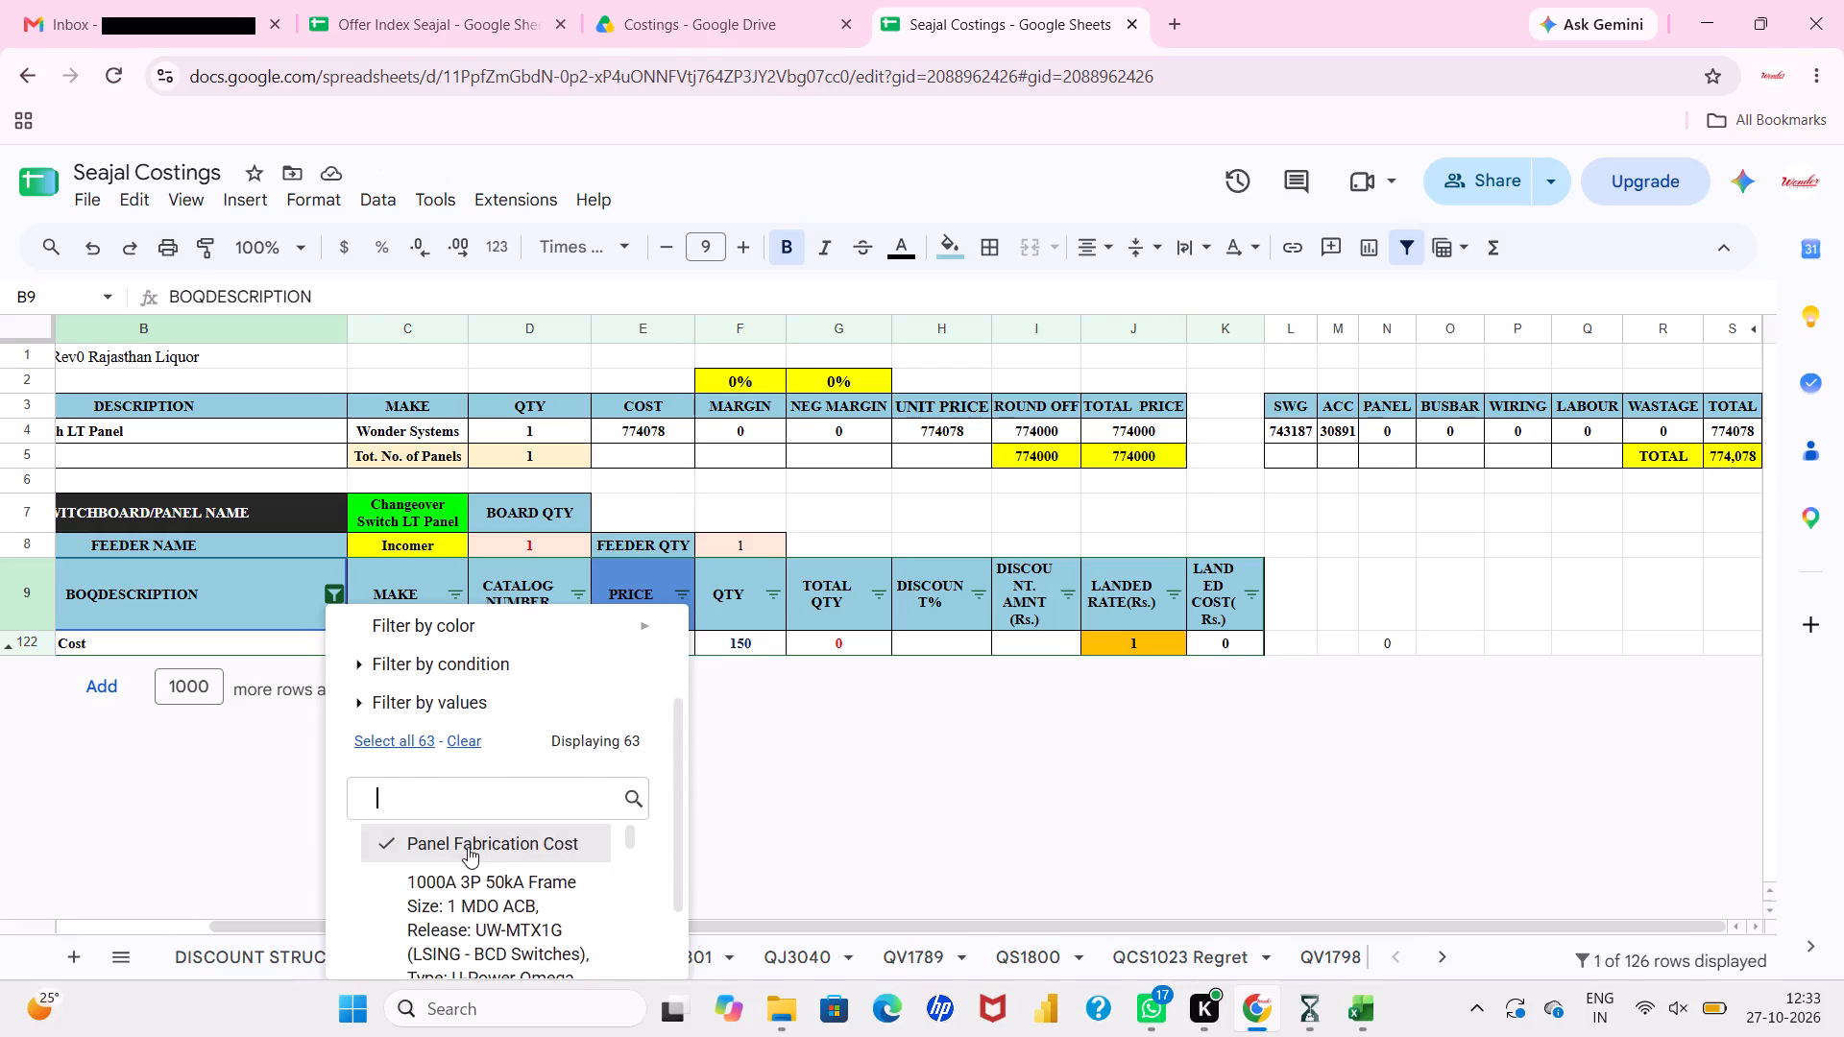
pyautogui.click(476, 789)
pyautogui.write('bu')
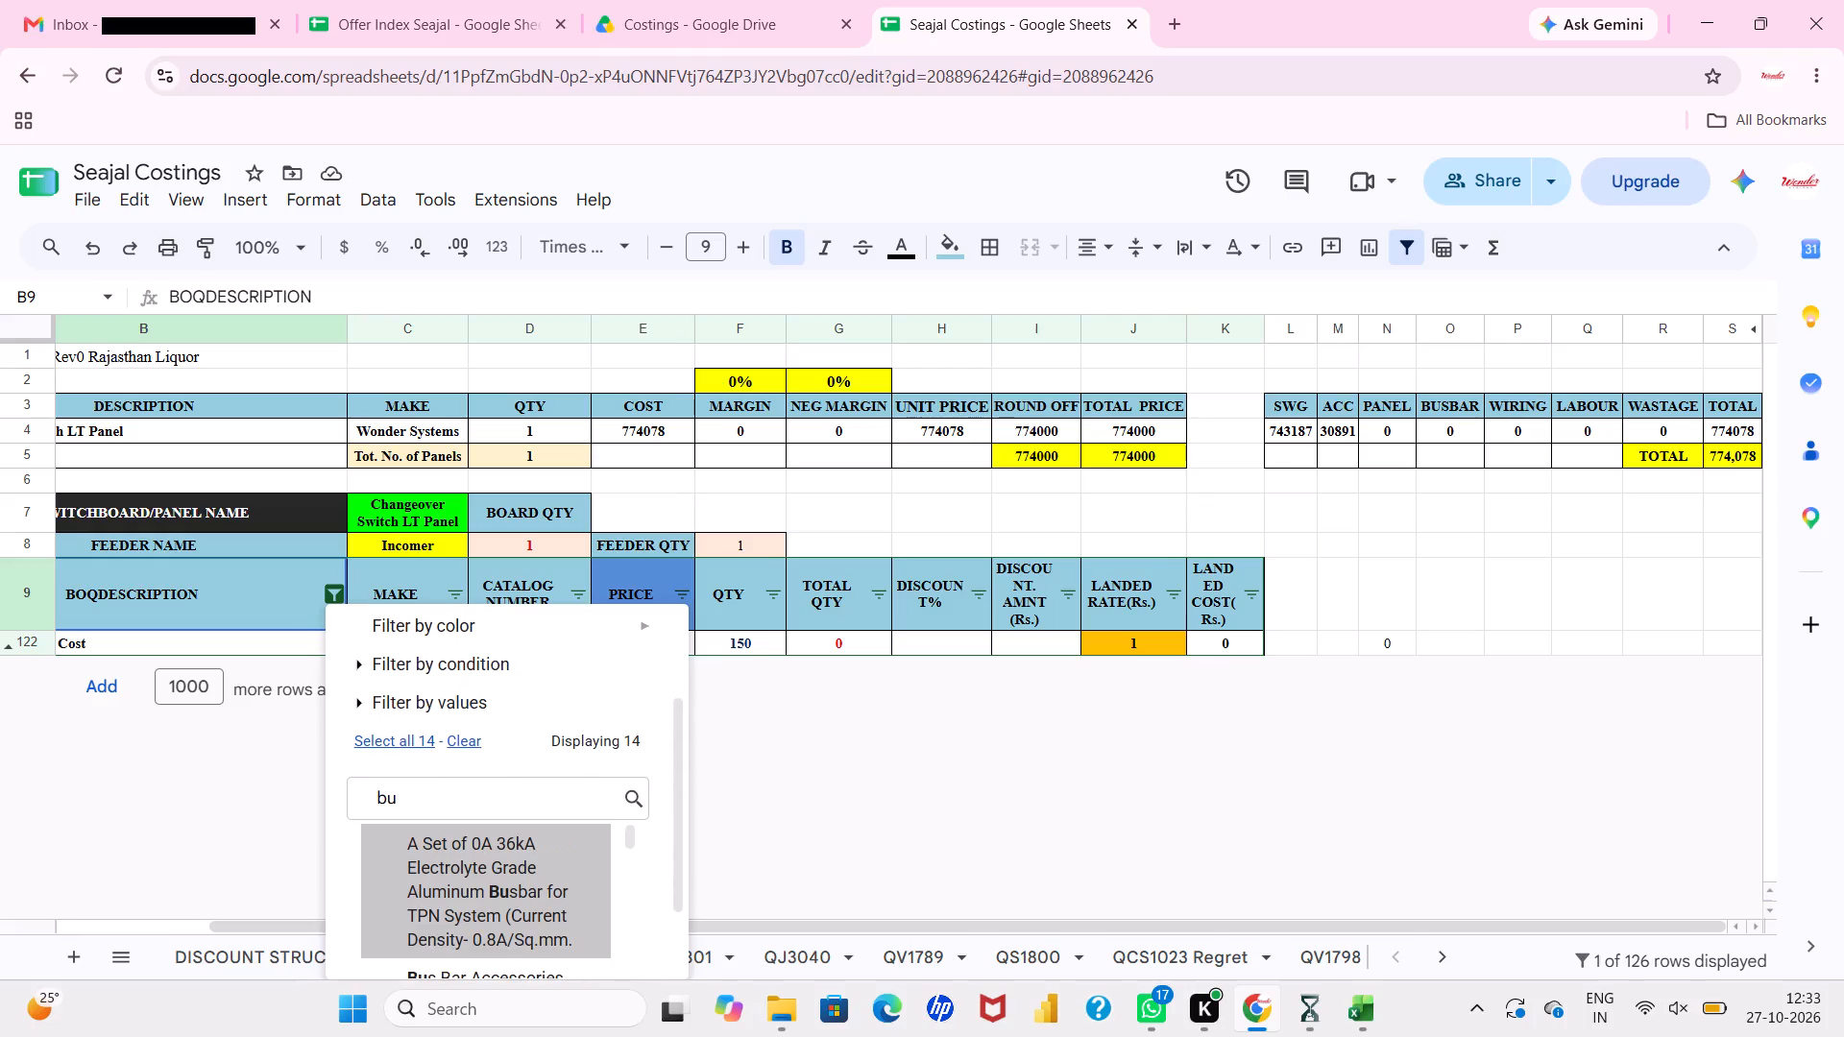
pyautogui.write('s ba')
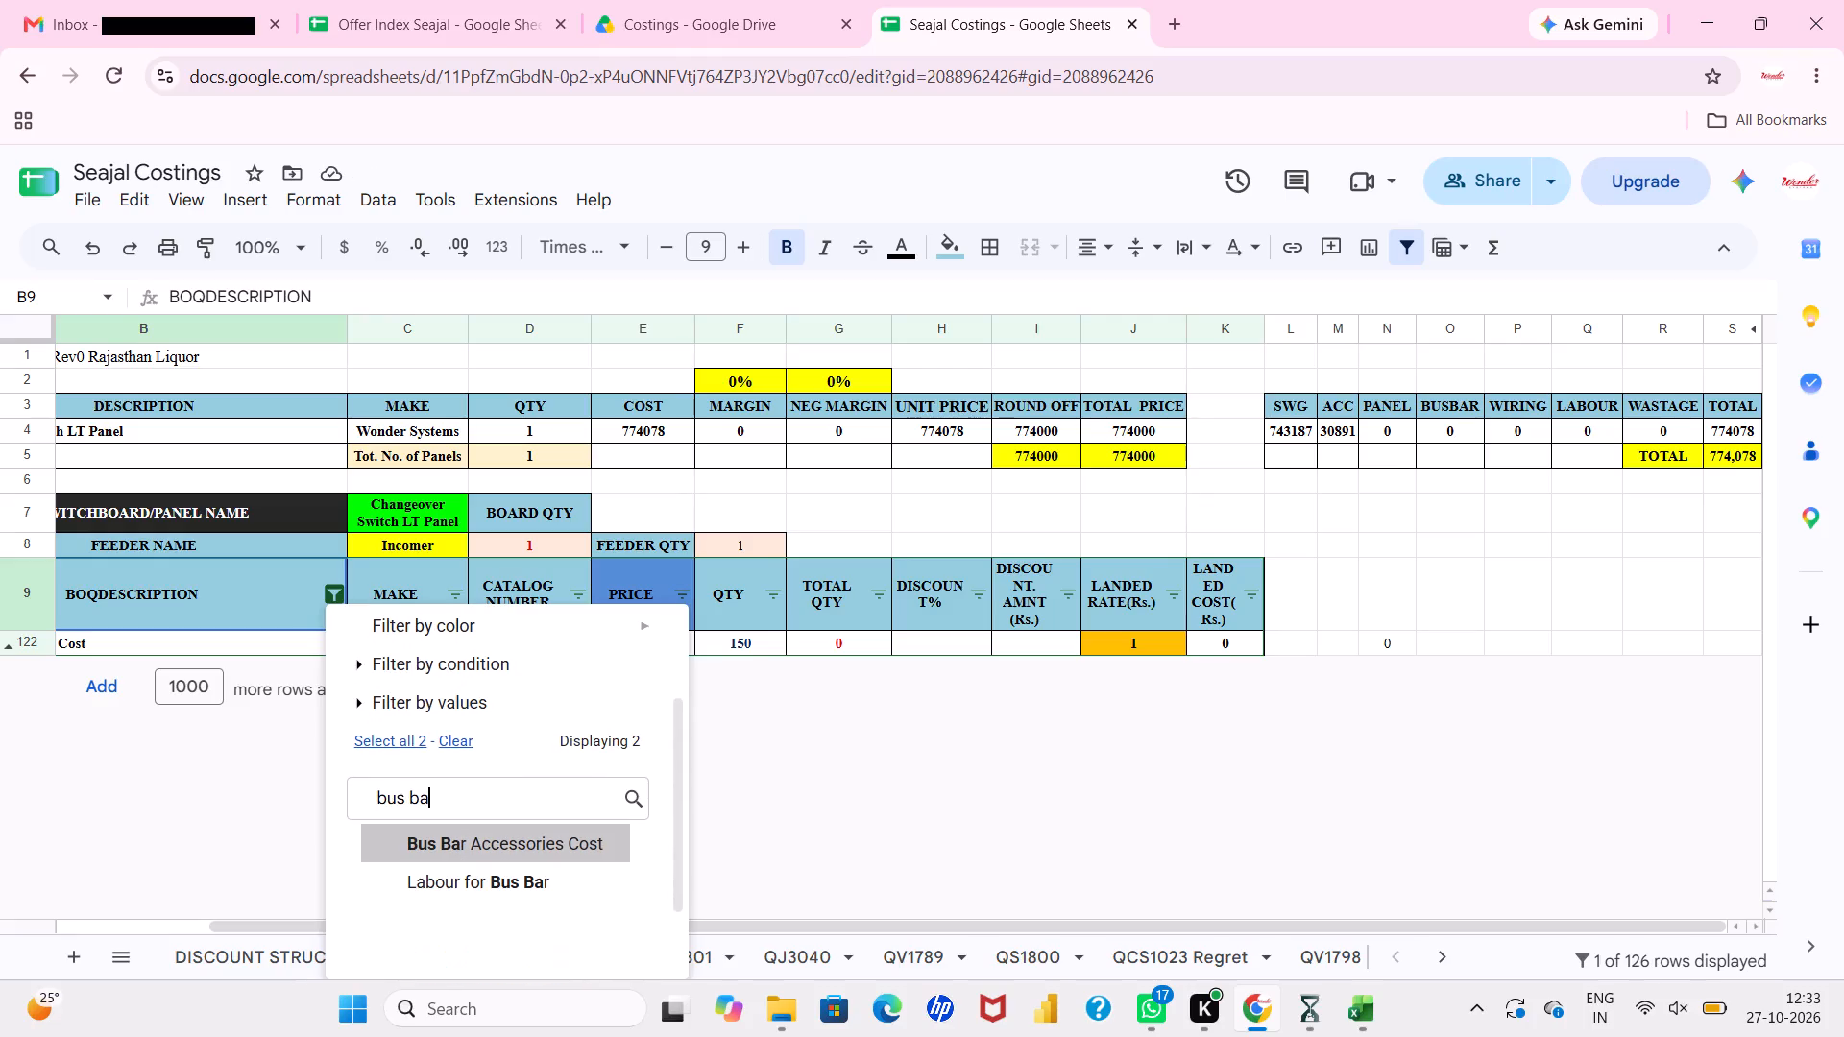
pyautogui.click(481, 851)
pyautogui.click(411, 804)
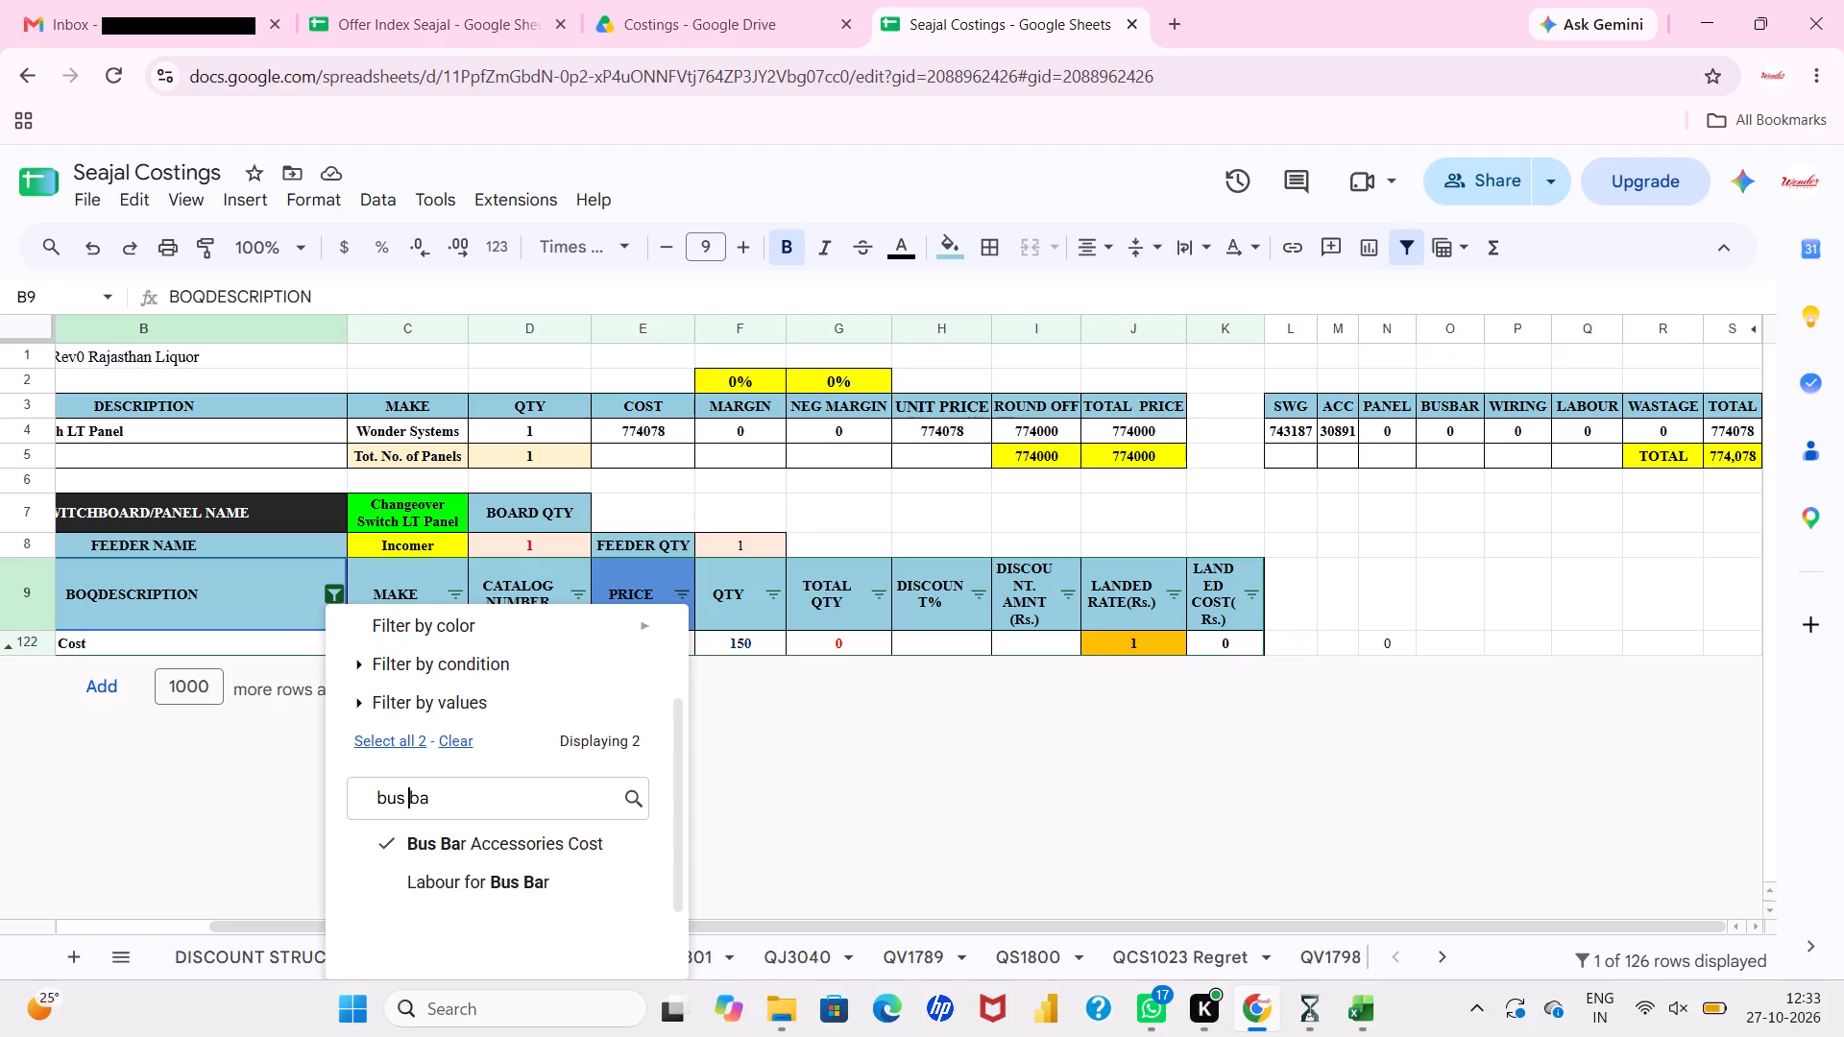
pyautogui.press('BackSpace')
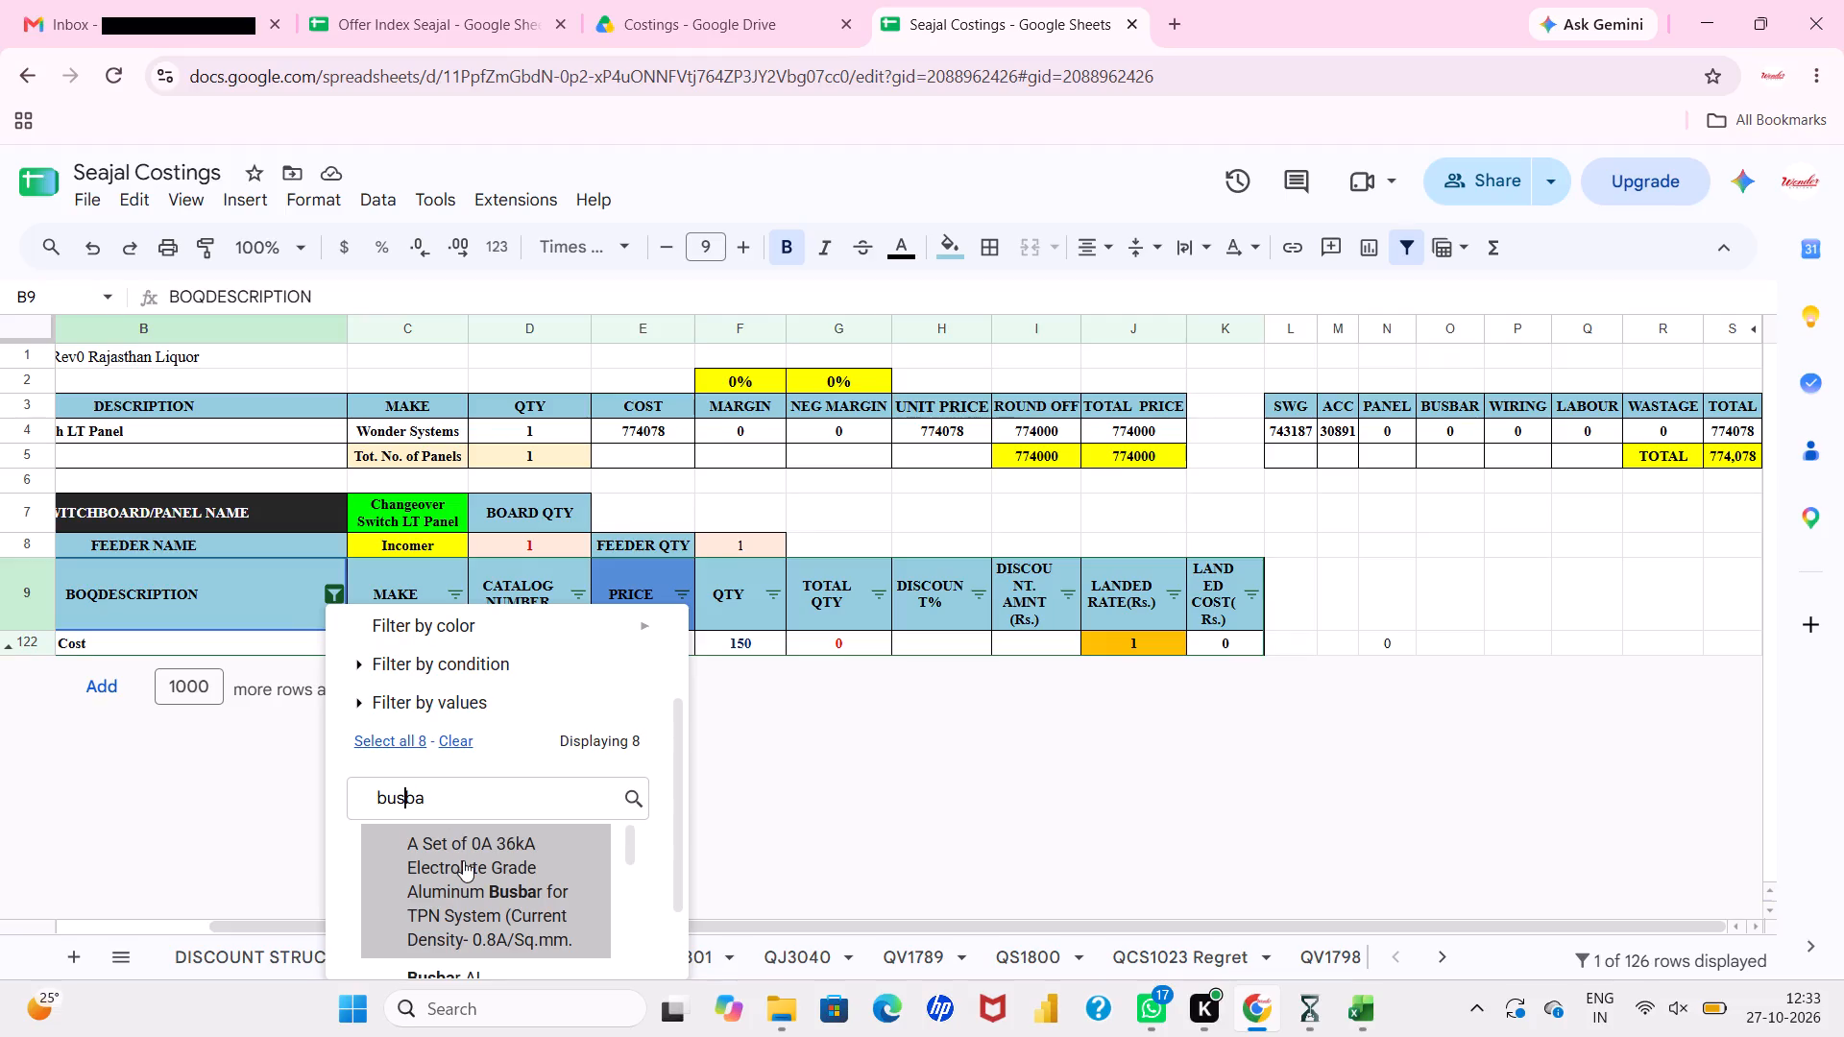
pyautogui.scroll(-1, 463, 860)
pyautogui.click(462, 881)
pyautogui.scroll(-1, 462, 881)
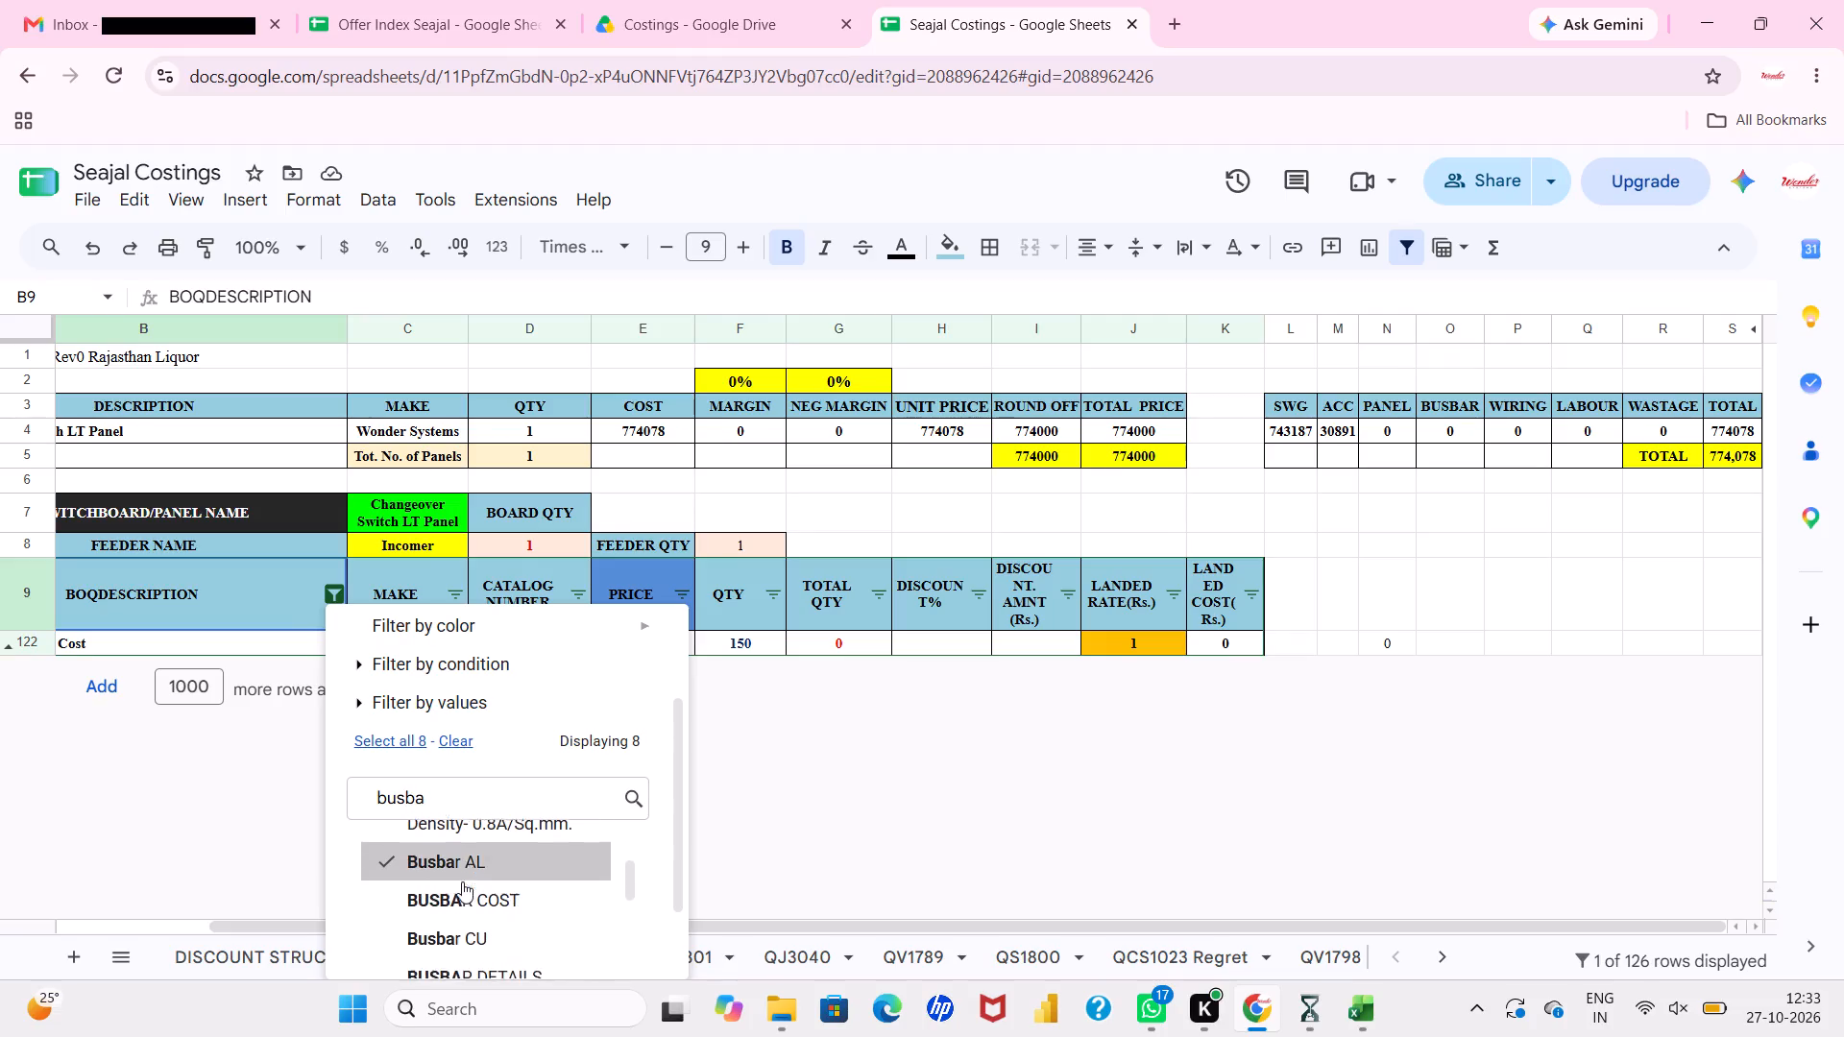
pyautogui.scroll(-1, 462, 881)
pyautogui.click(468, 911)
pyautogui.scroll(-1, 468, 911)
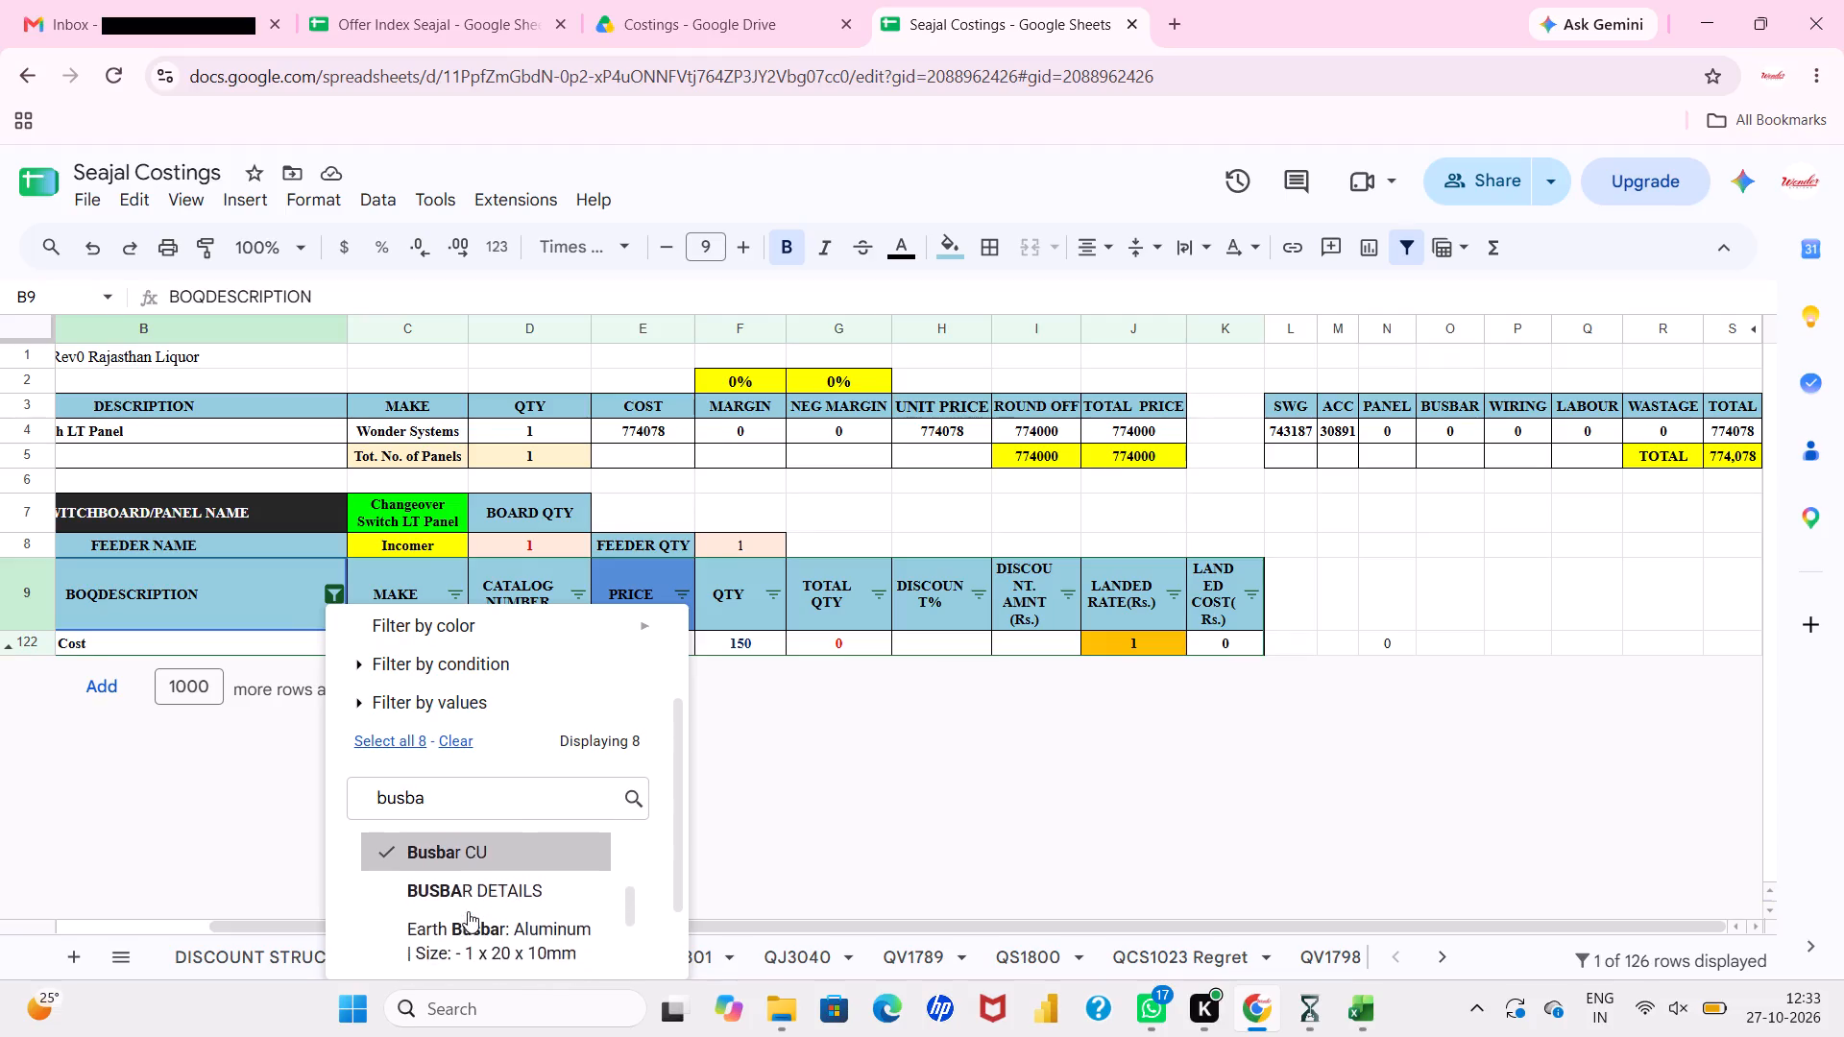
pyautogui.scroll(-3, 521, 755)
pyautogui.click(610, 938)
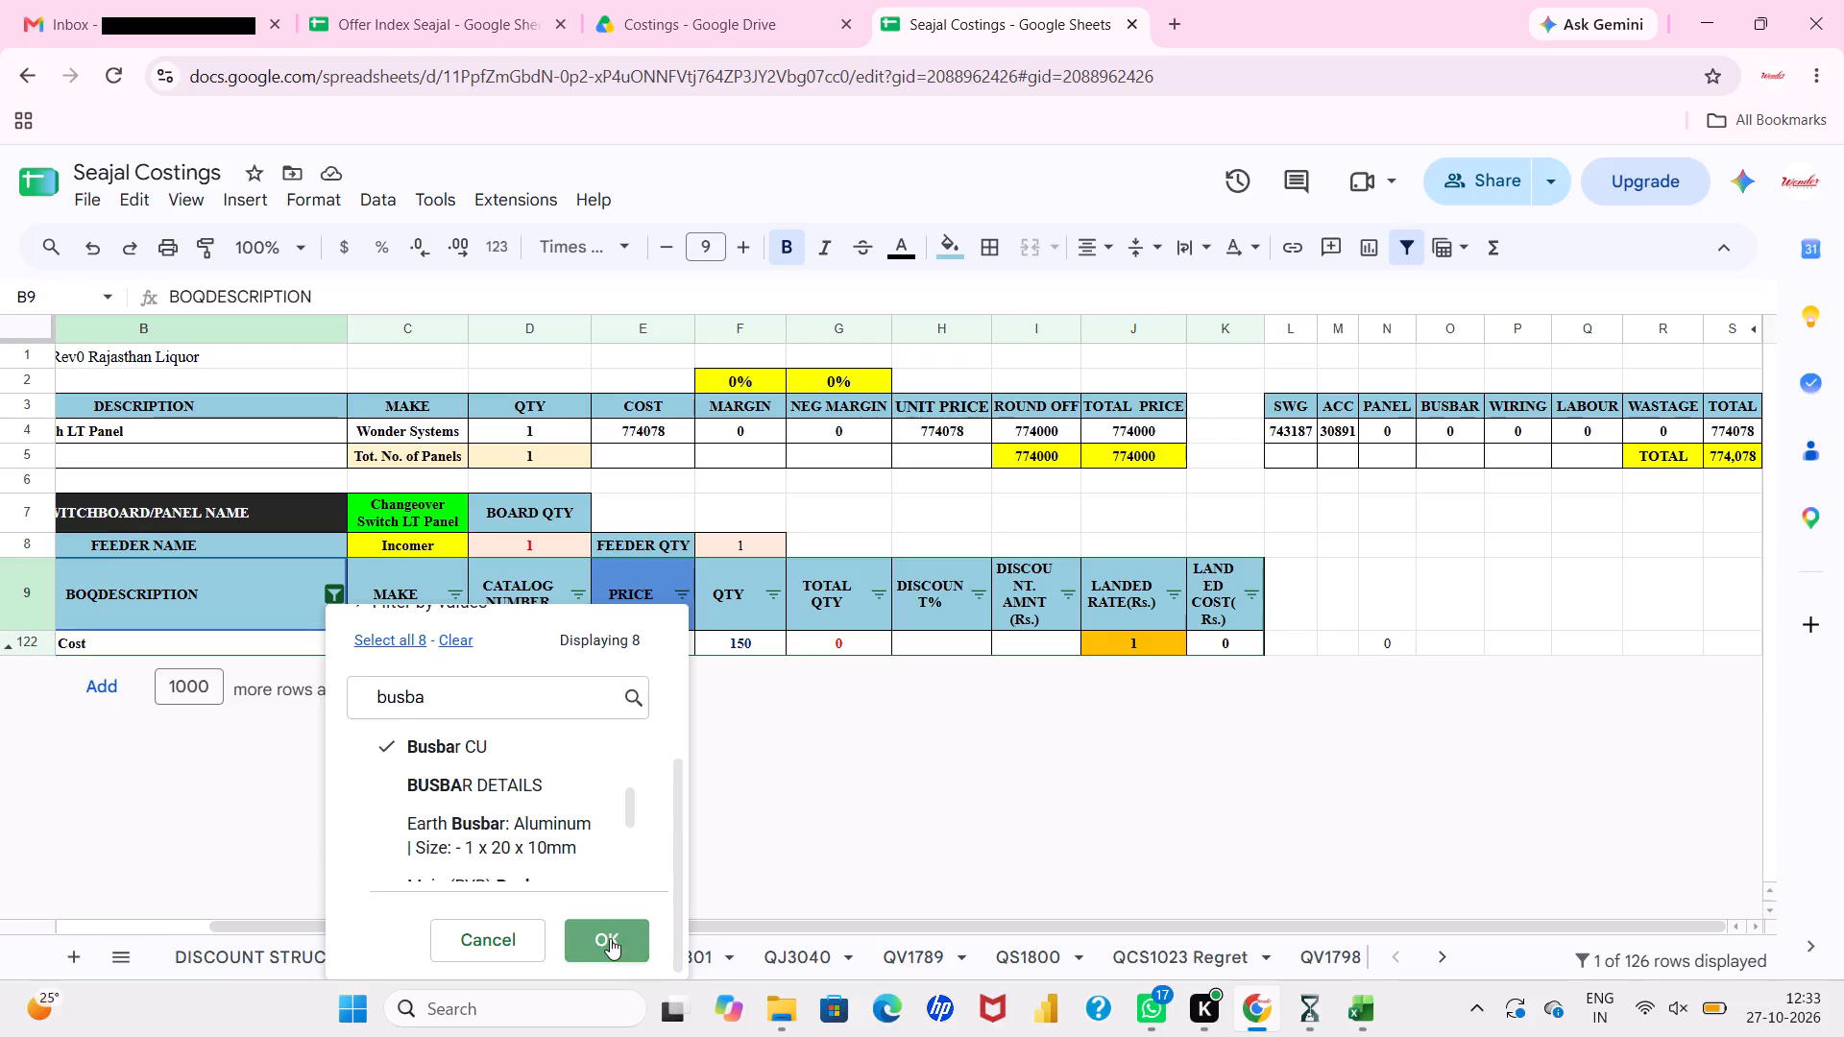
# Link cells O124, O125 and O126 under the BUSBAR column to their landed costs with =K124, =K125 and =K126.
pyautogui.hscroll(-3, 753, 778)
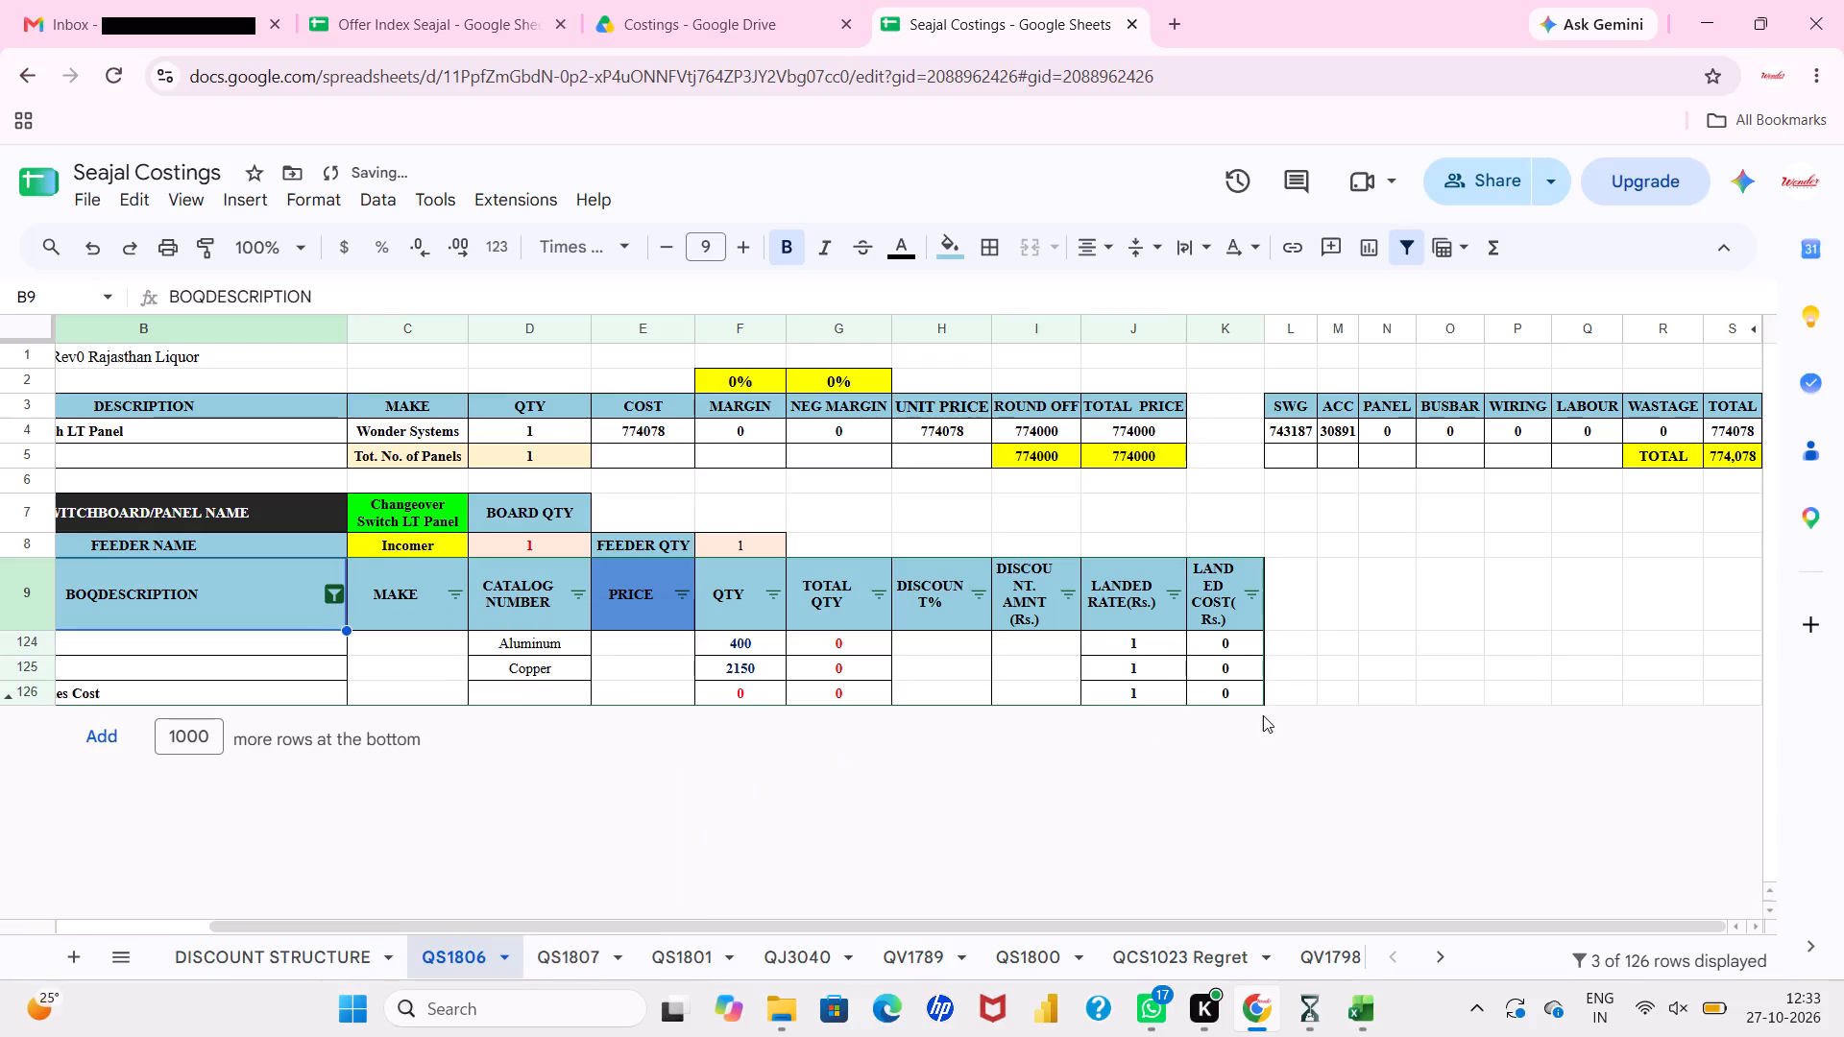
pyautogui.click(1434, 639)
pyautogui.press('=')
pyautogui.press('Left')
pyautogui.press('Left')
pyautogui.press('Left')
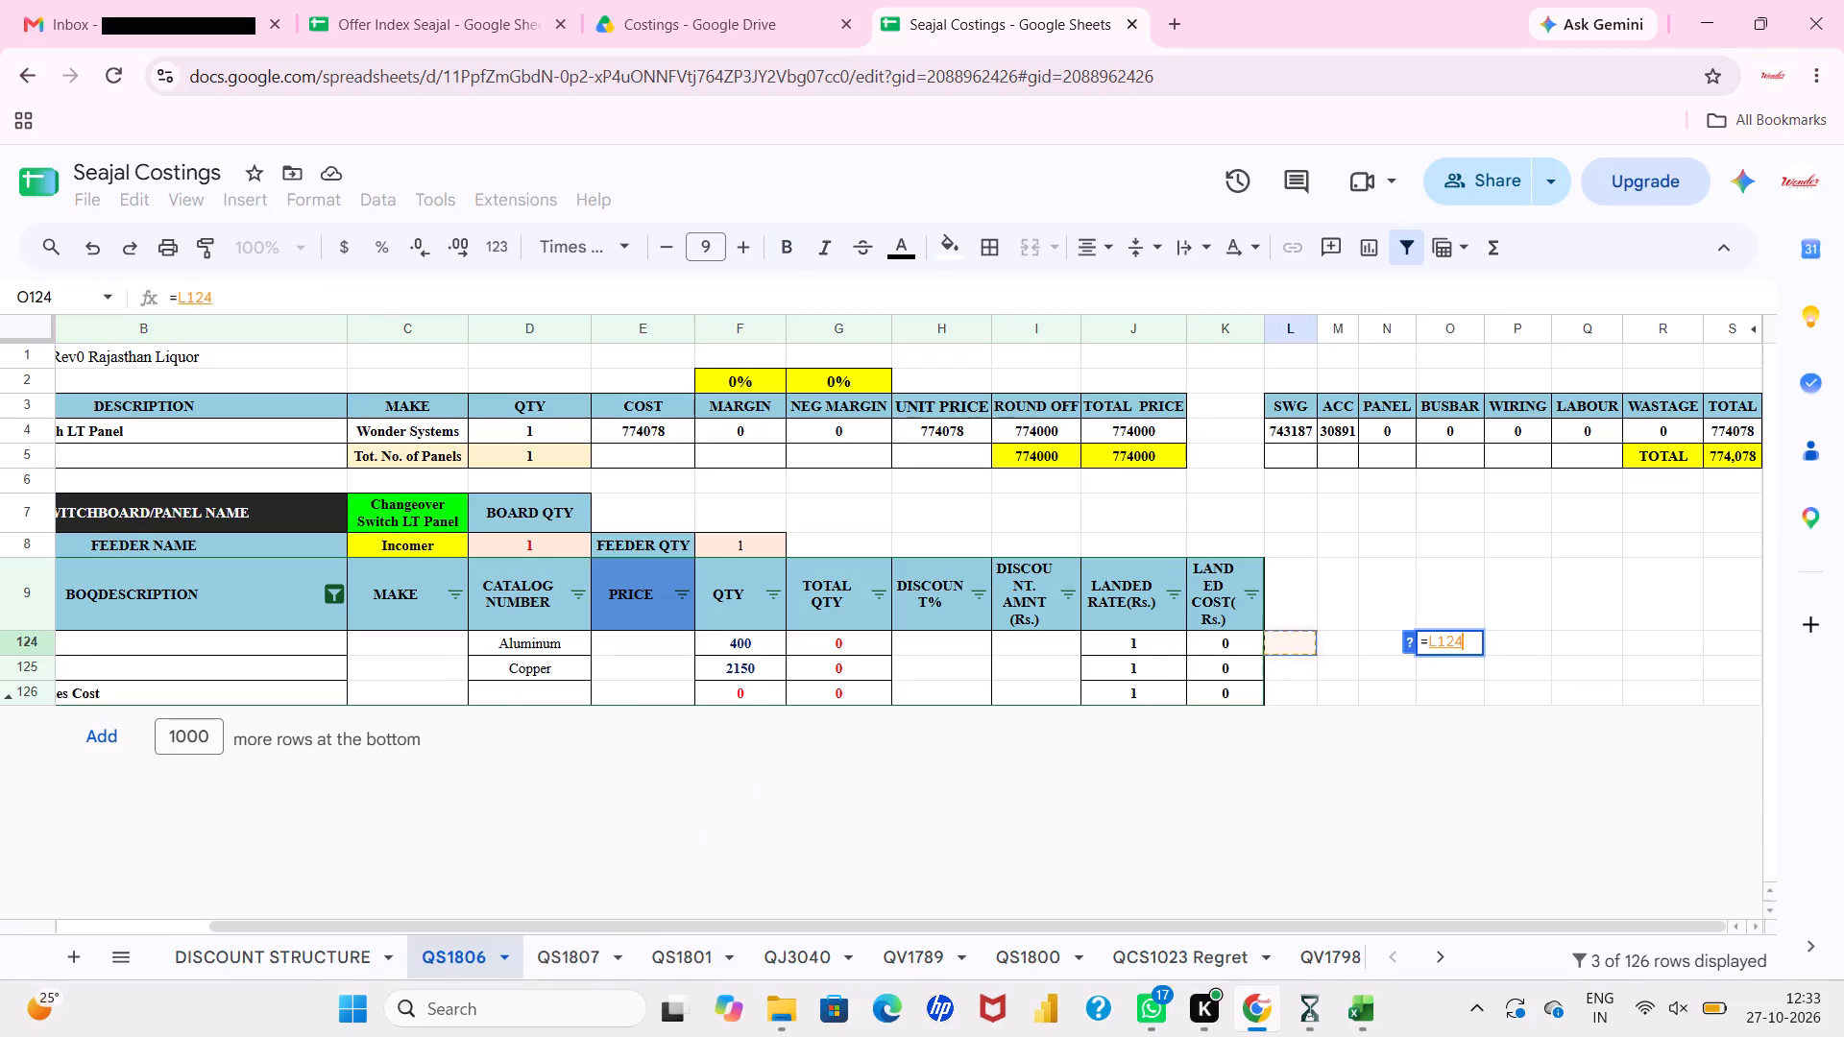
pyautogui.press('Left')
pyautogui.press('Return')
pyautogui.press('=')
pyautogui.press('Left')
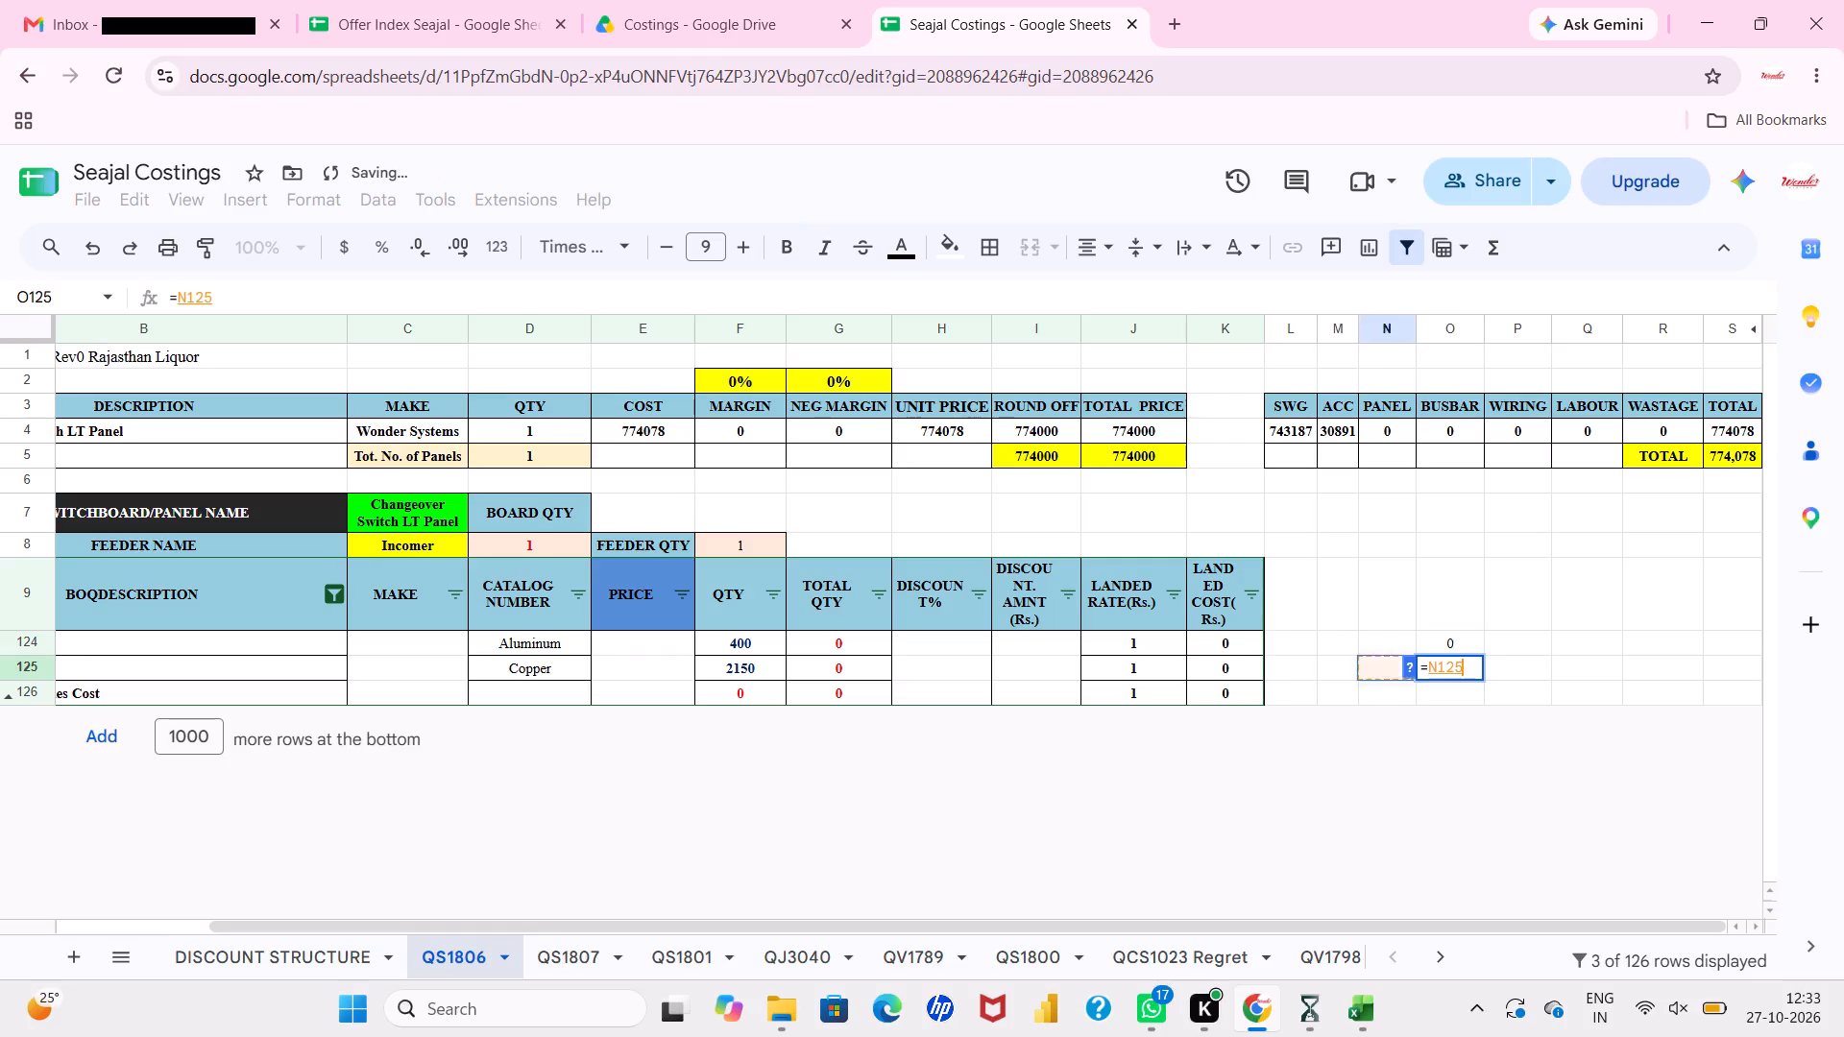
pyautogui.press('Left')
pyautogui.press('Left')
pyautogui.press('Left')
pyautogui.press('Return')
pyautogui.press('=')
pyautogui.press('Left')
pyautogui.press('Left')
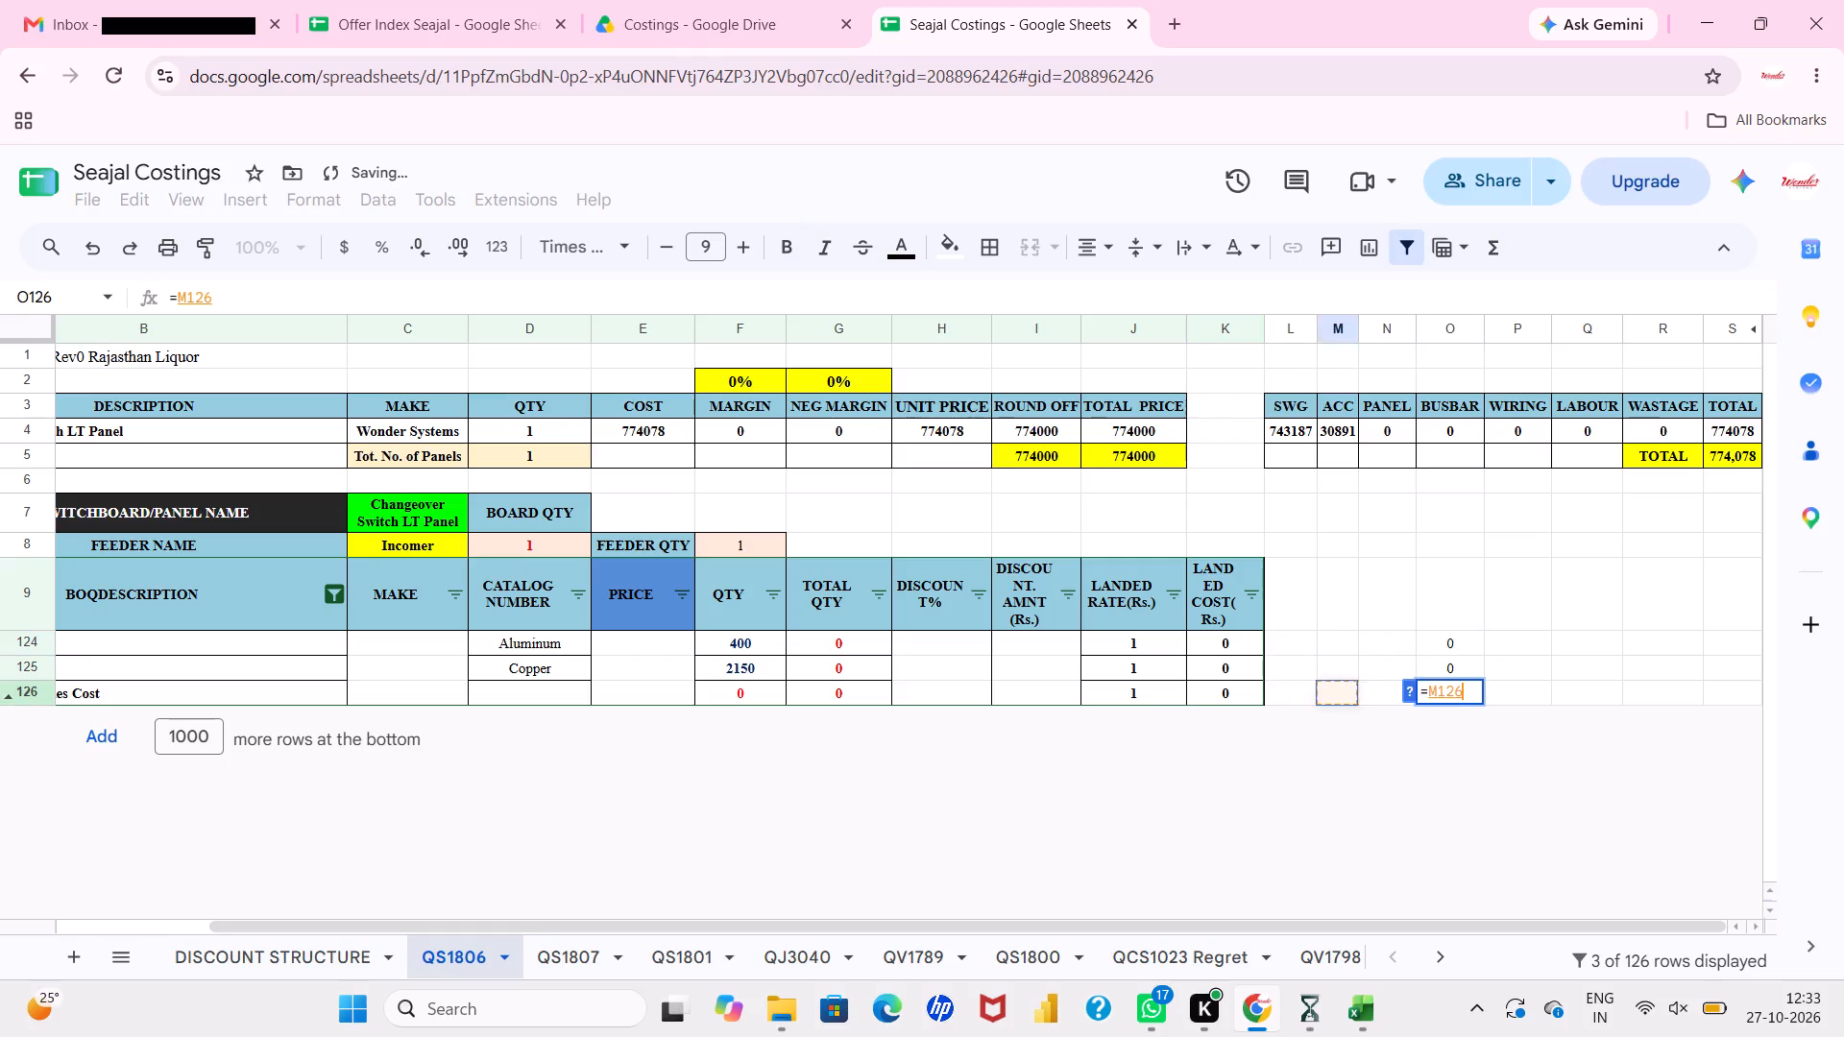
pyautogui.press('Left')
pyautogui.press('Left')
pyautogui.press('Return')
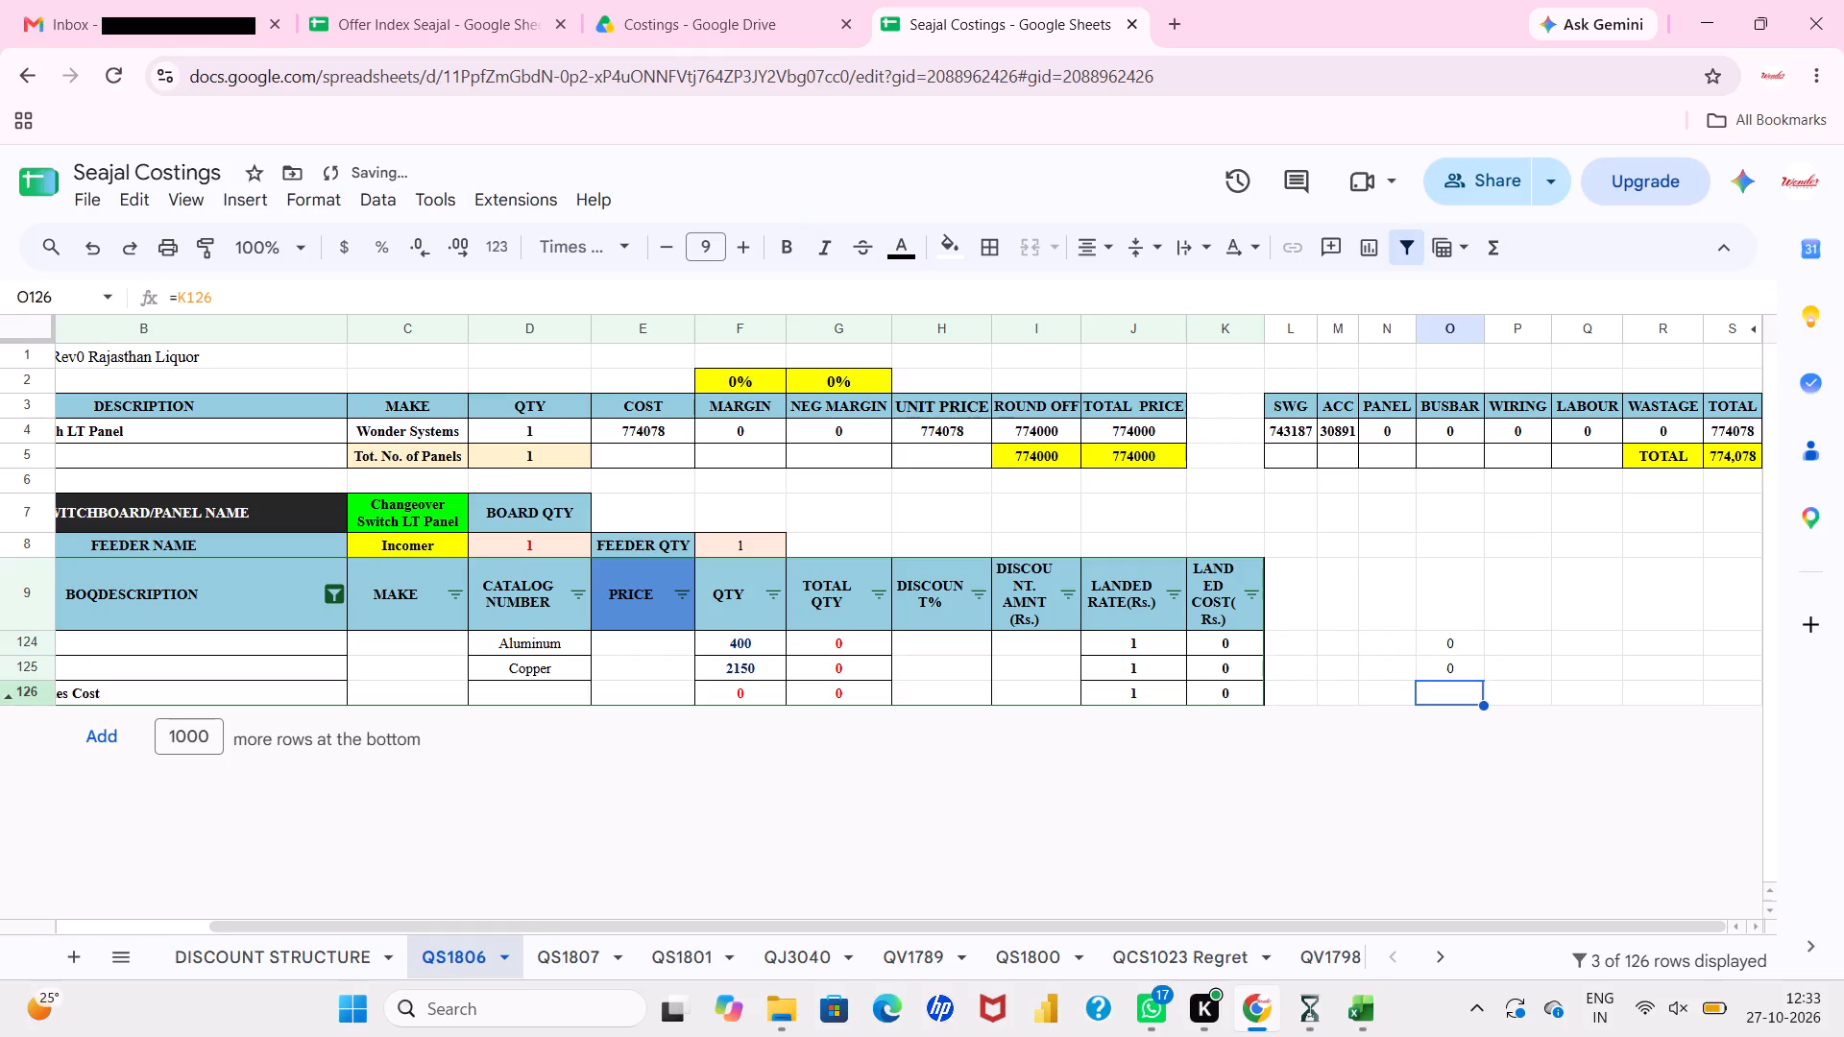
# Filter BOQDESCRIPTION to show only Labour for Bus Bar and Labour for Wiring, found by searching for labour.
pyautogui.hscroll(1, 1434, 639)
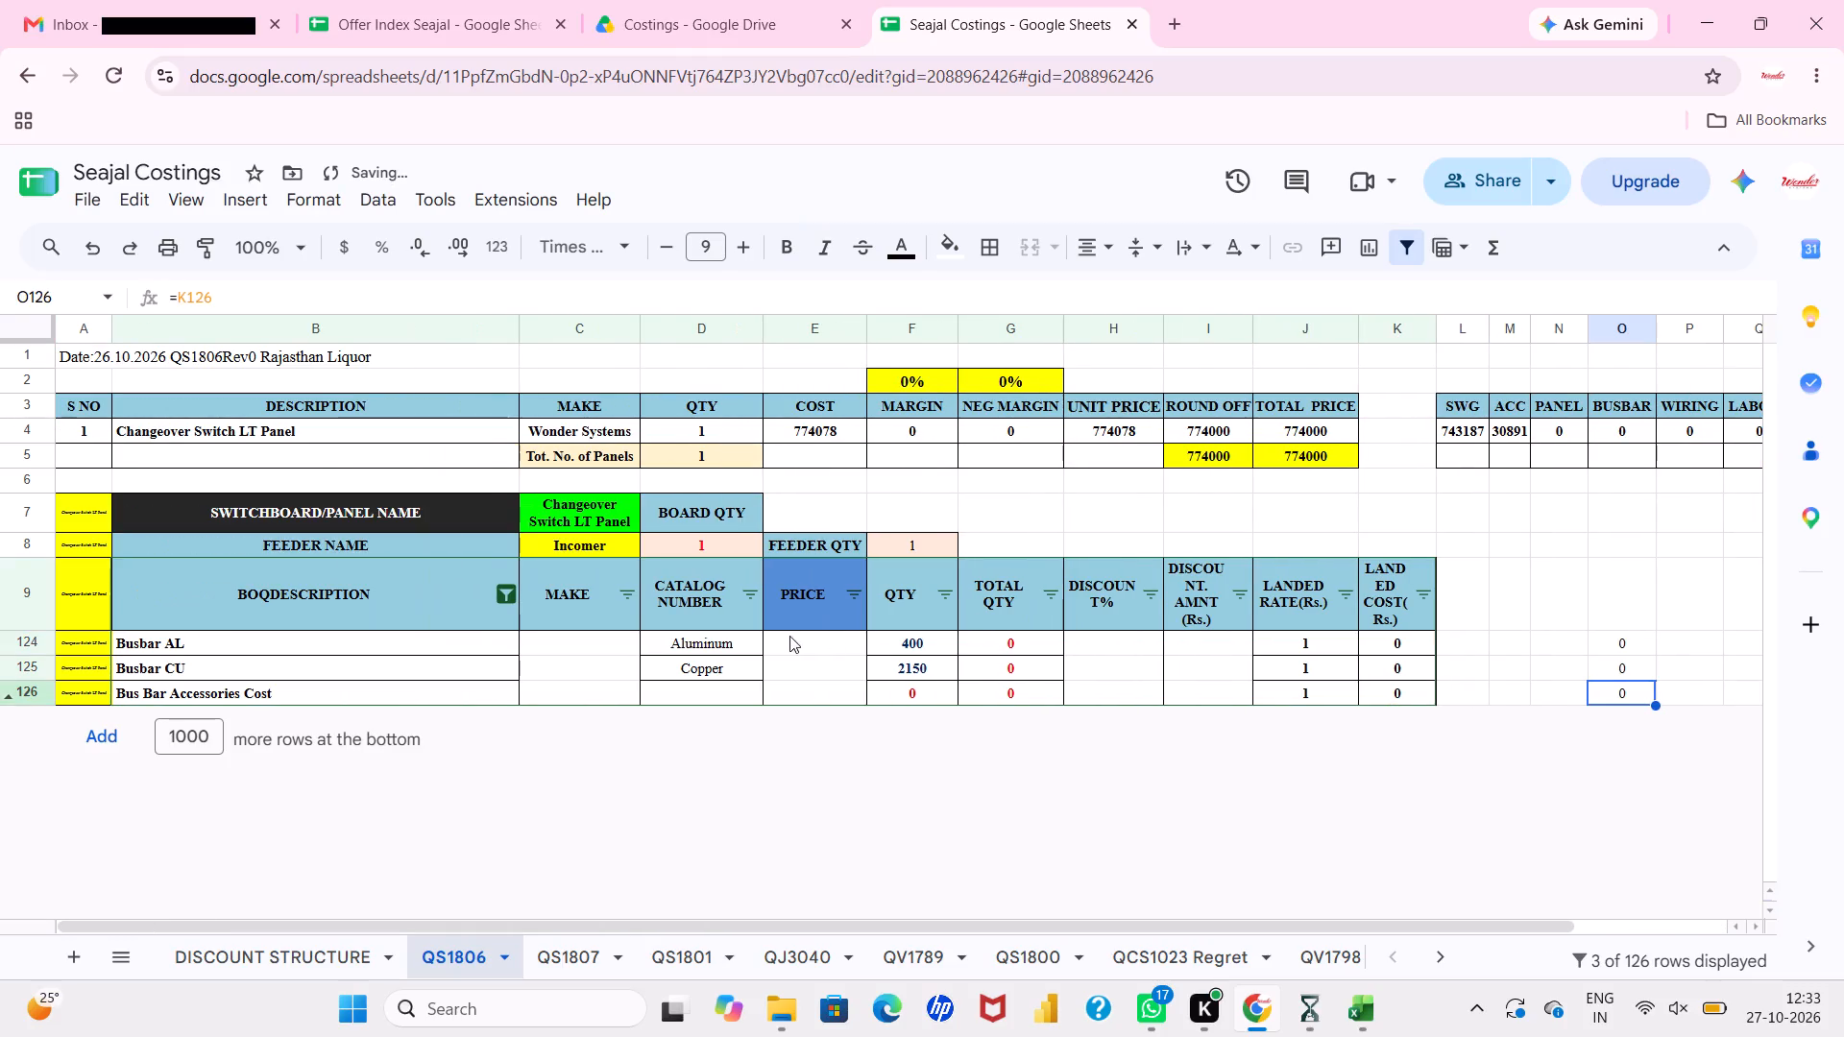
pyautogui.click(497, 596)
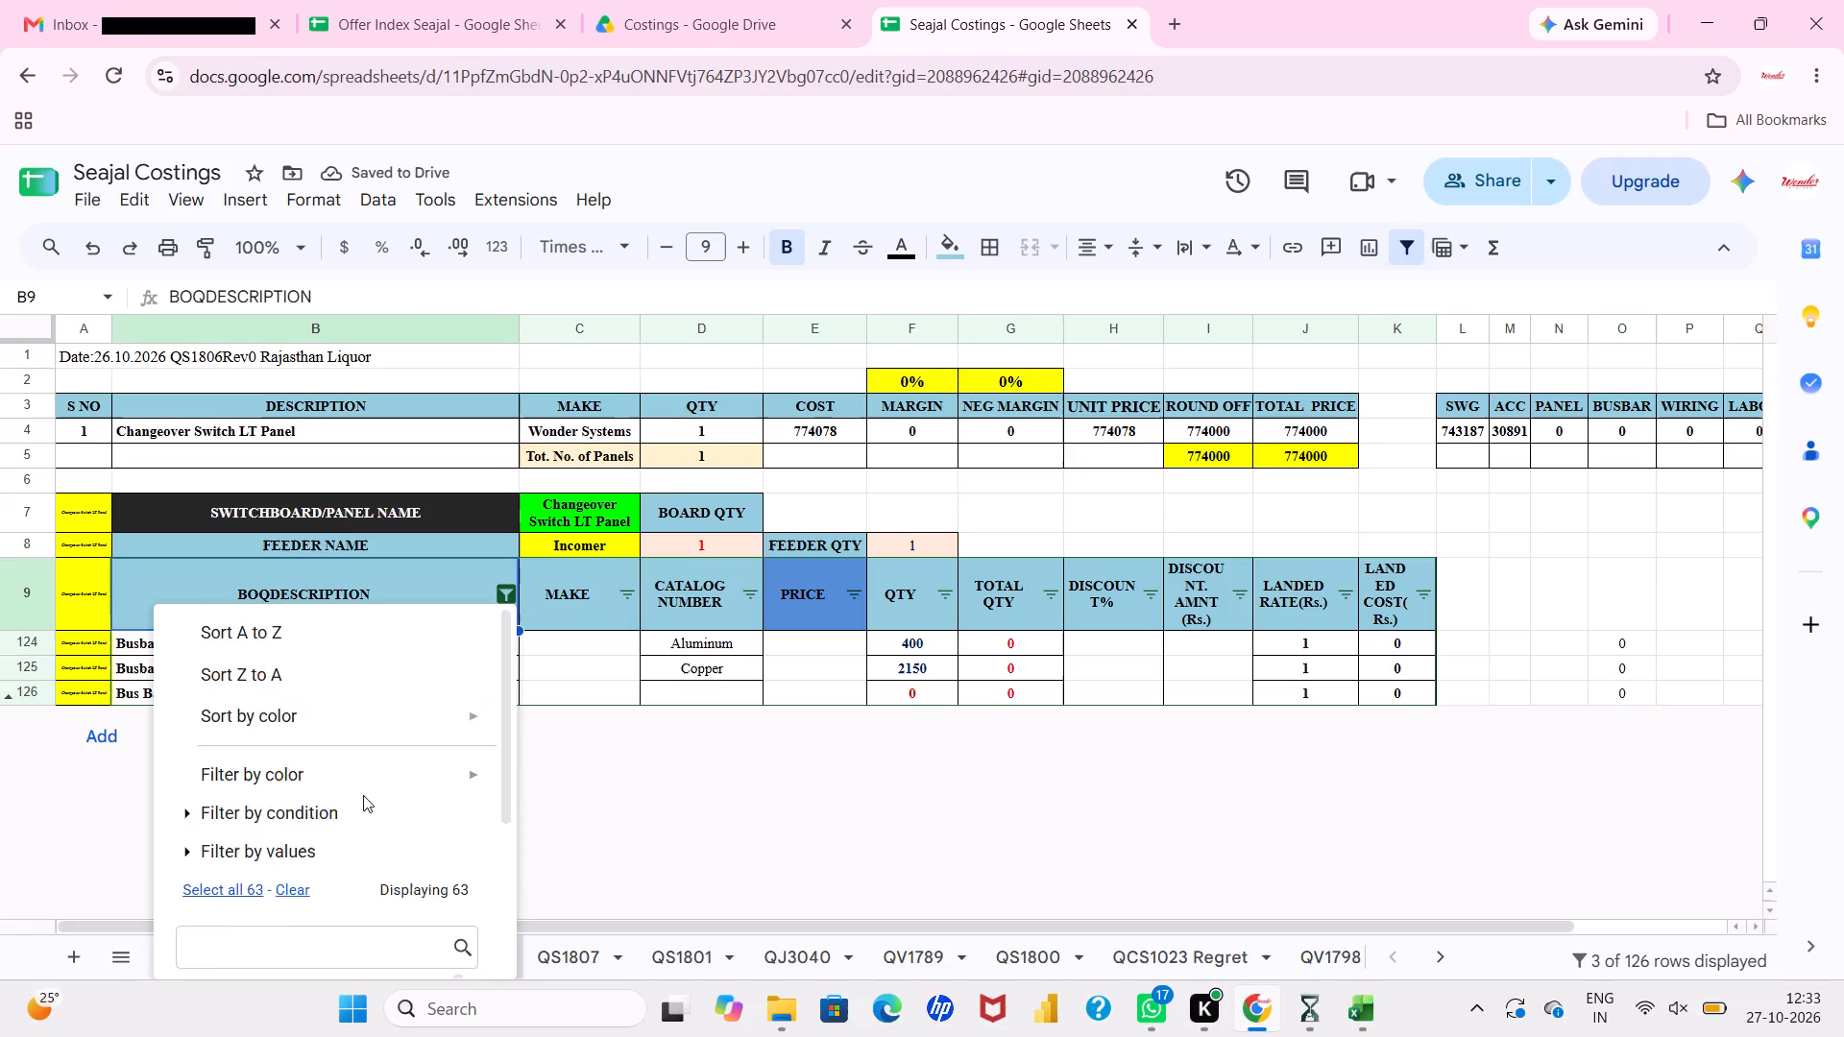
pyautogui.scroll(-2, 363, 795)
pyautogui.click(293, 663)
pyautogui.click(288, 704)
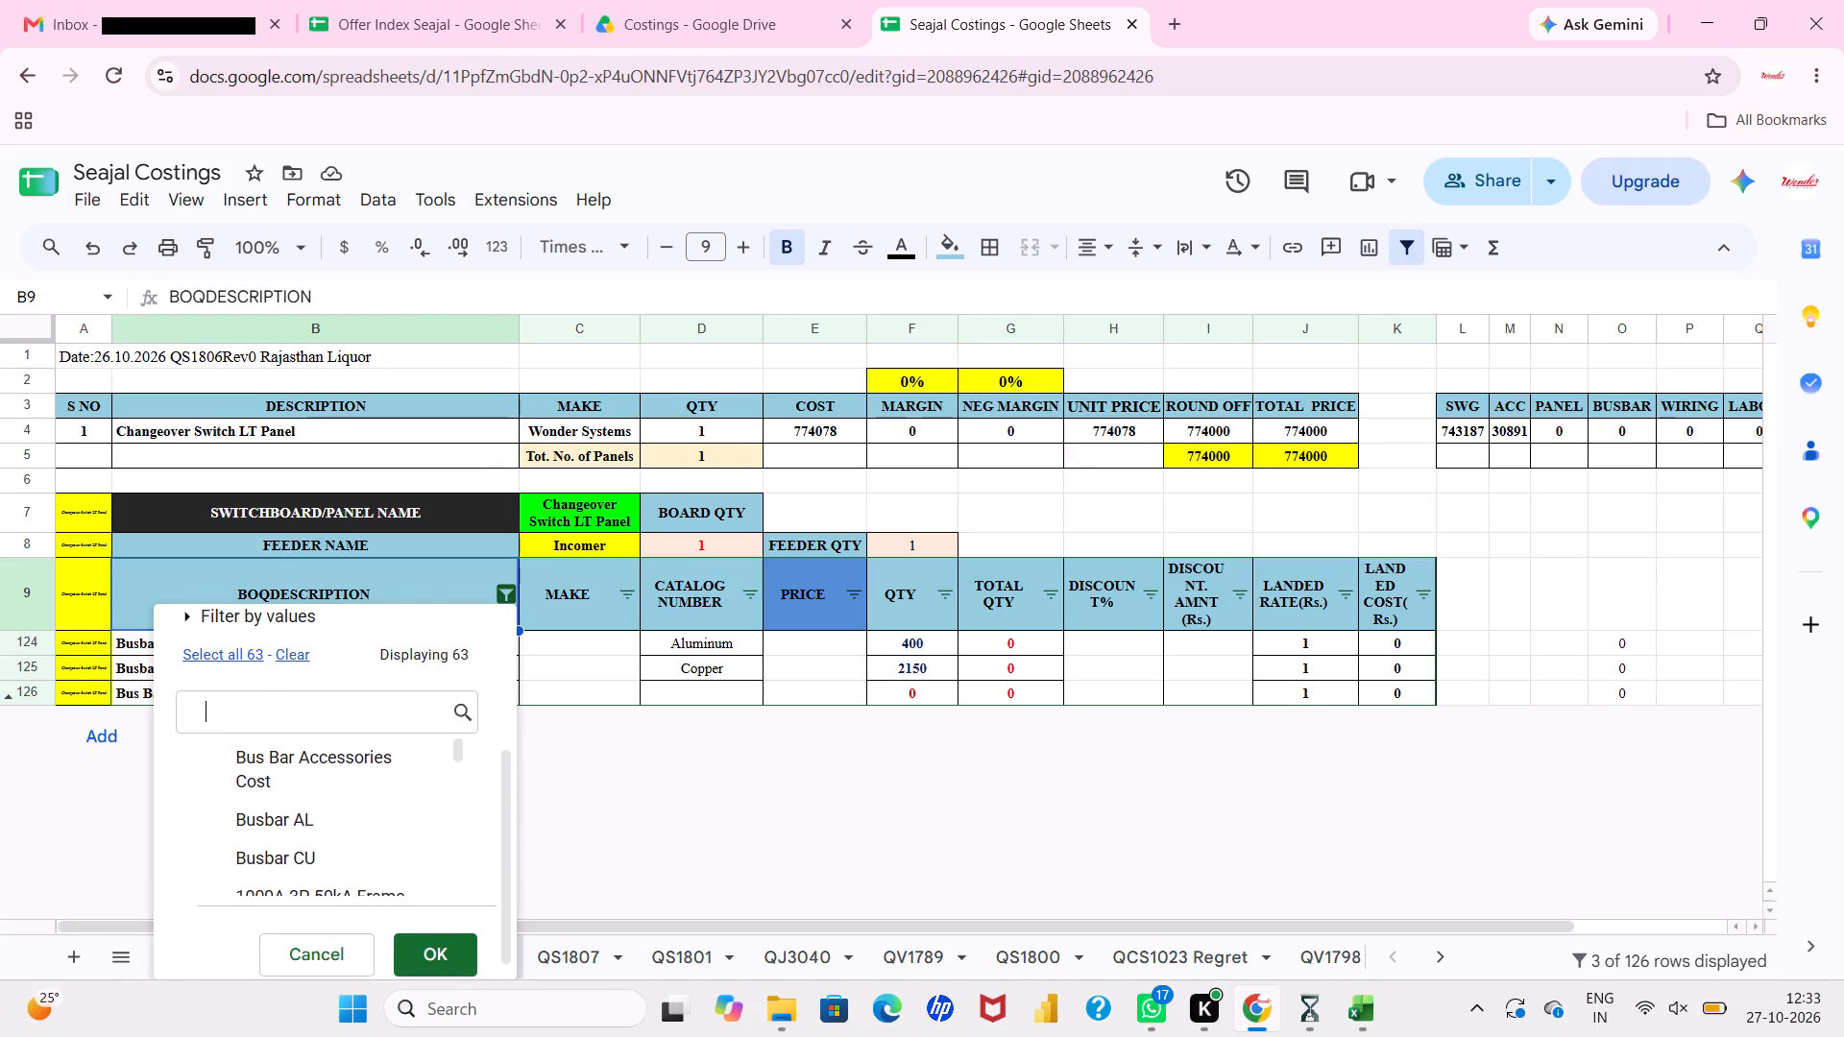
pyautogui.write('labour')
pyautogui.click(285, 760)
pyautogui.click(292, 775)
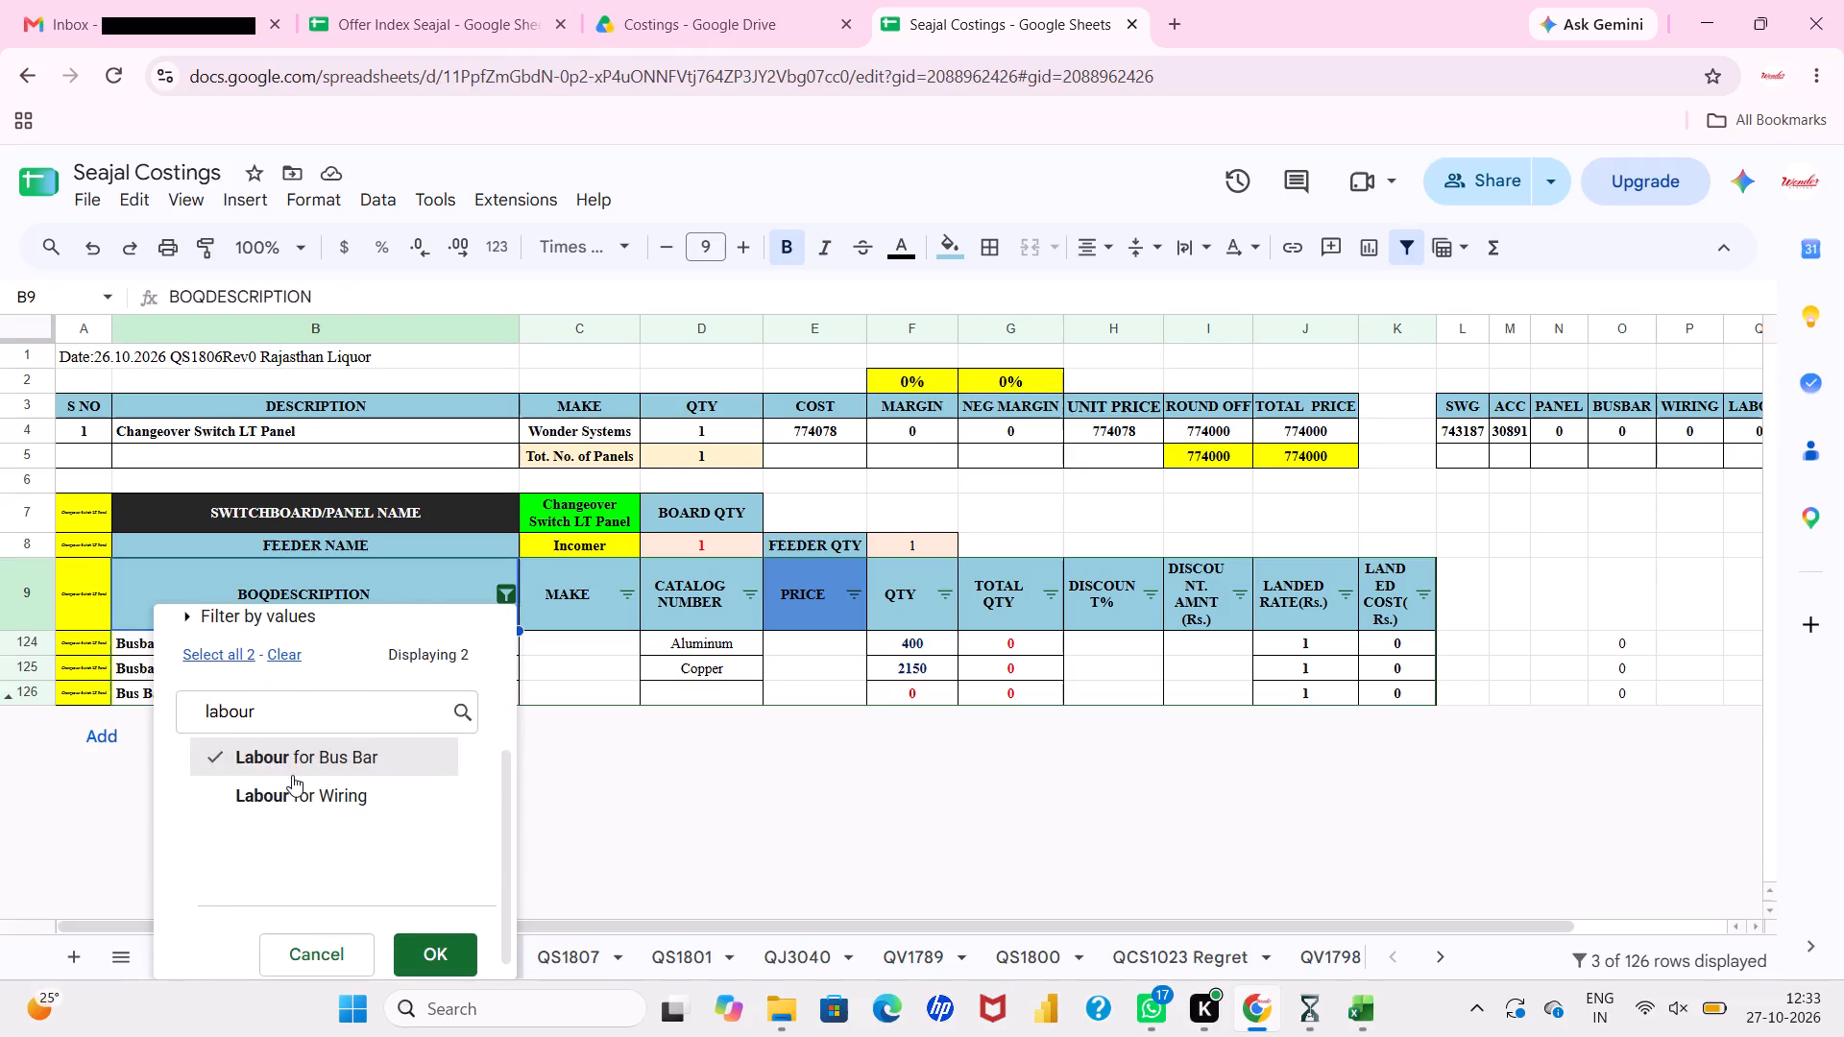
pyautogui.click(292, 775)
pyautogui.click(293, 784)
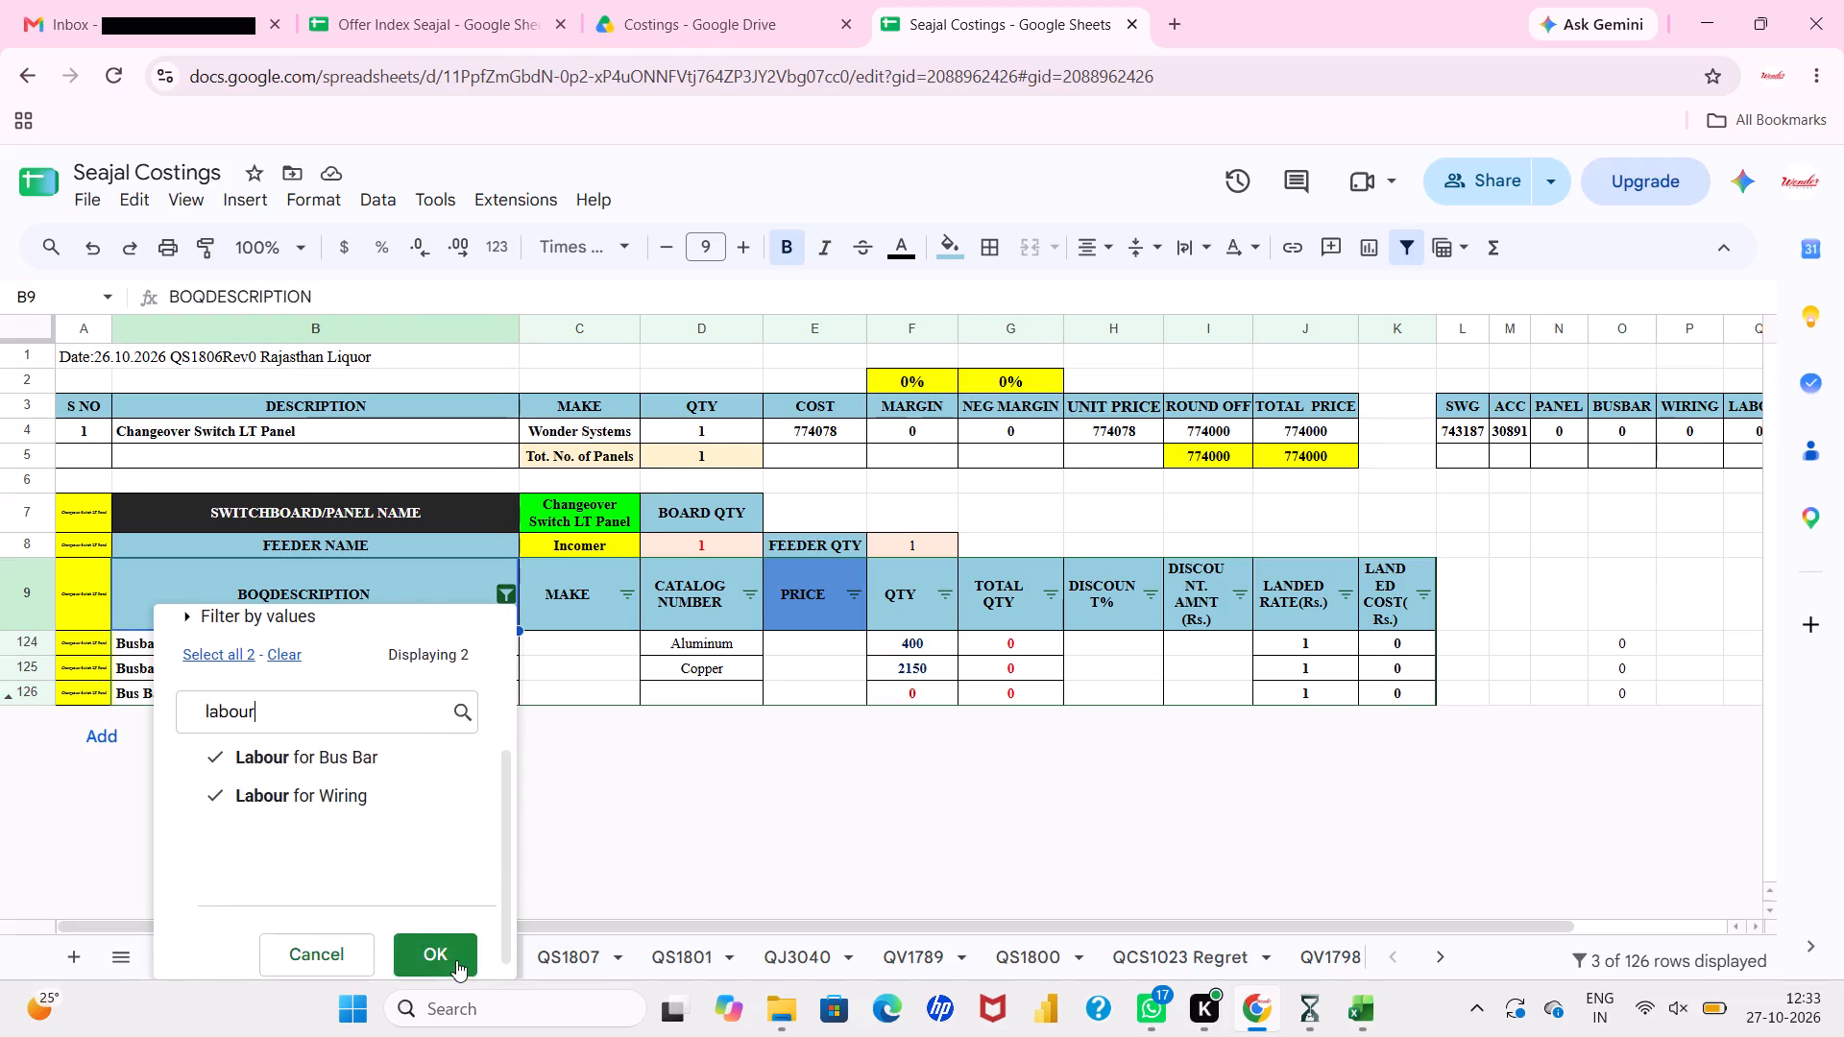
pyautogui.click(456, 960)
# Link cells Q130 and Q131 under the LABOUR column to the two labour landed costs with =K130 and =K131.
pyautogui.hscroll(-4, 695, 759)
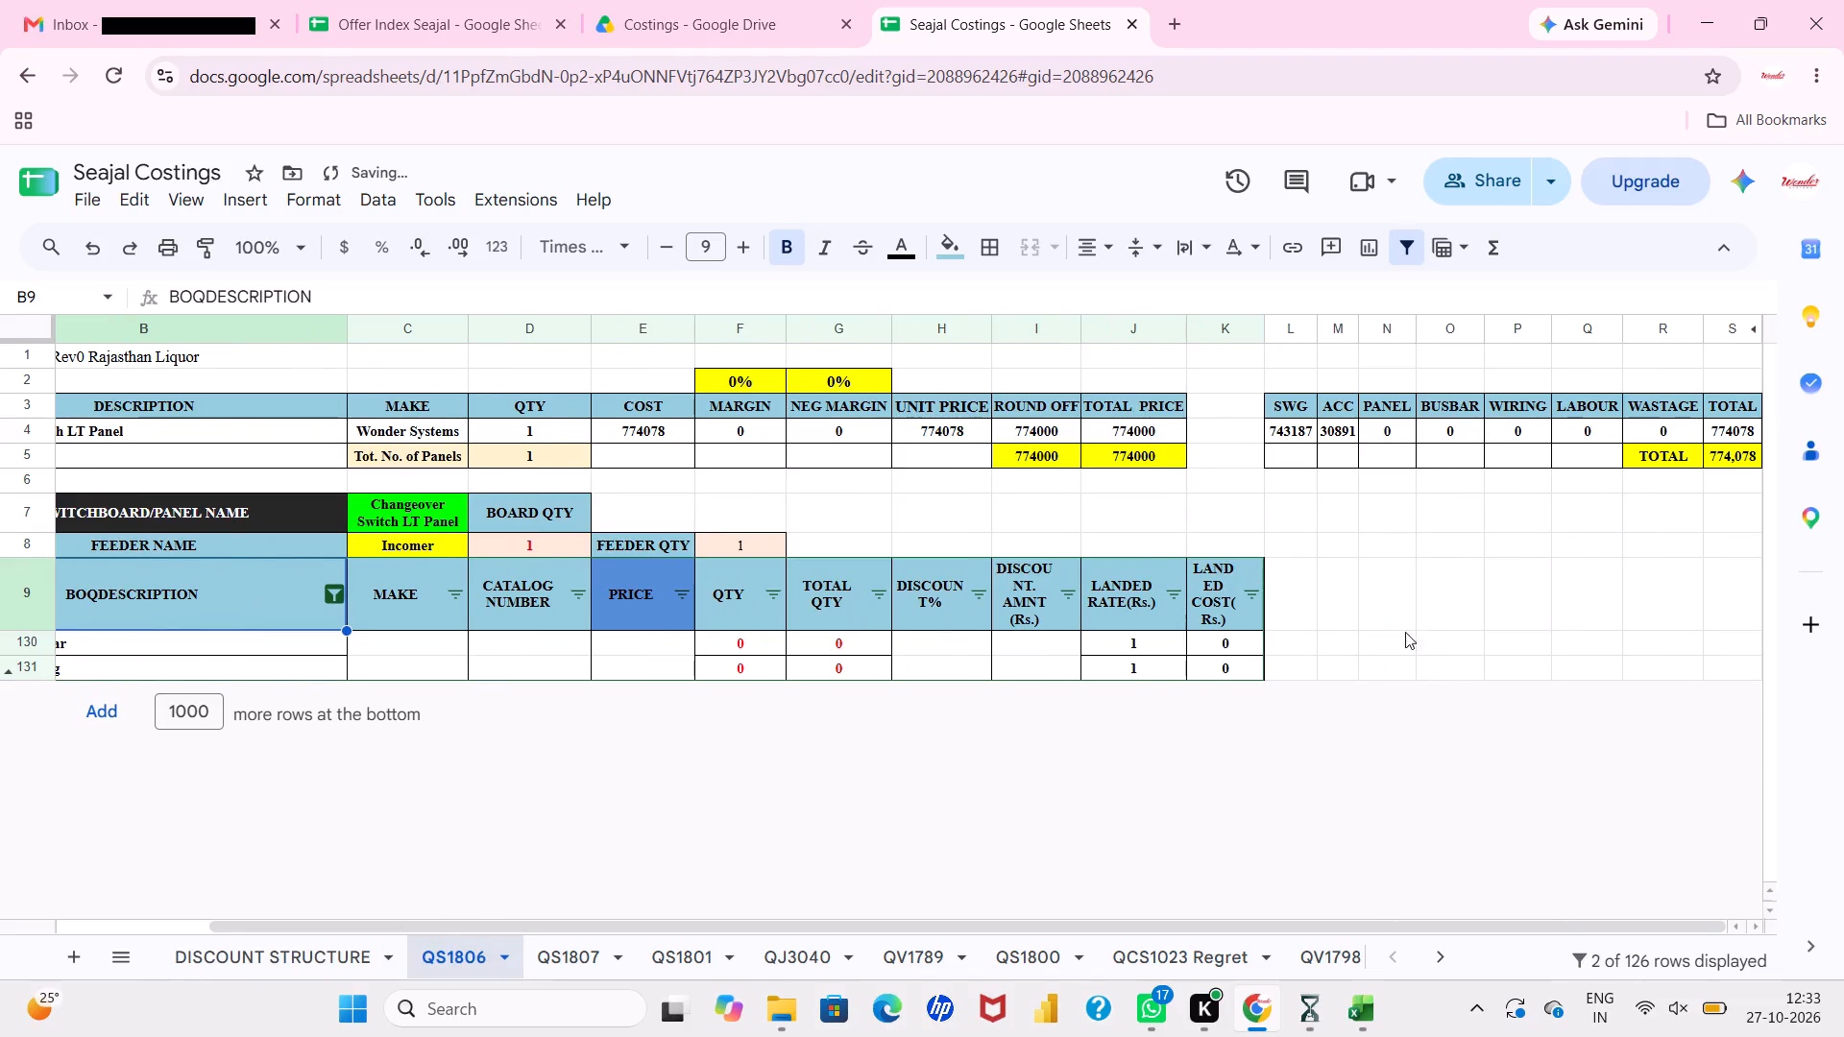
pyautogui.click(1463, 633)
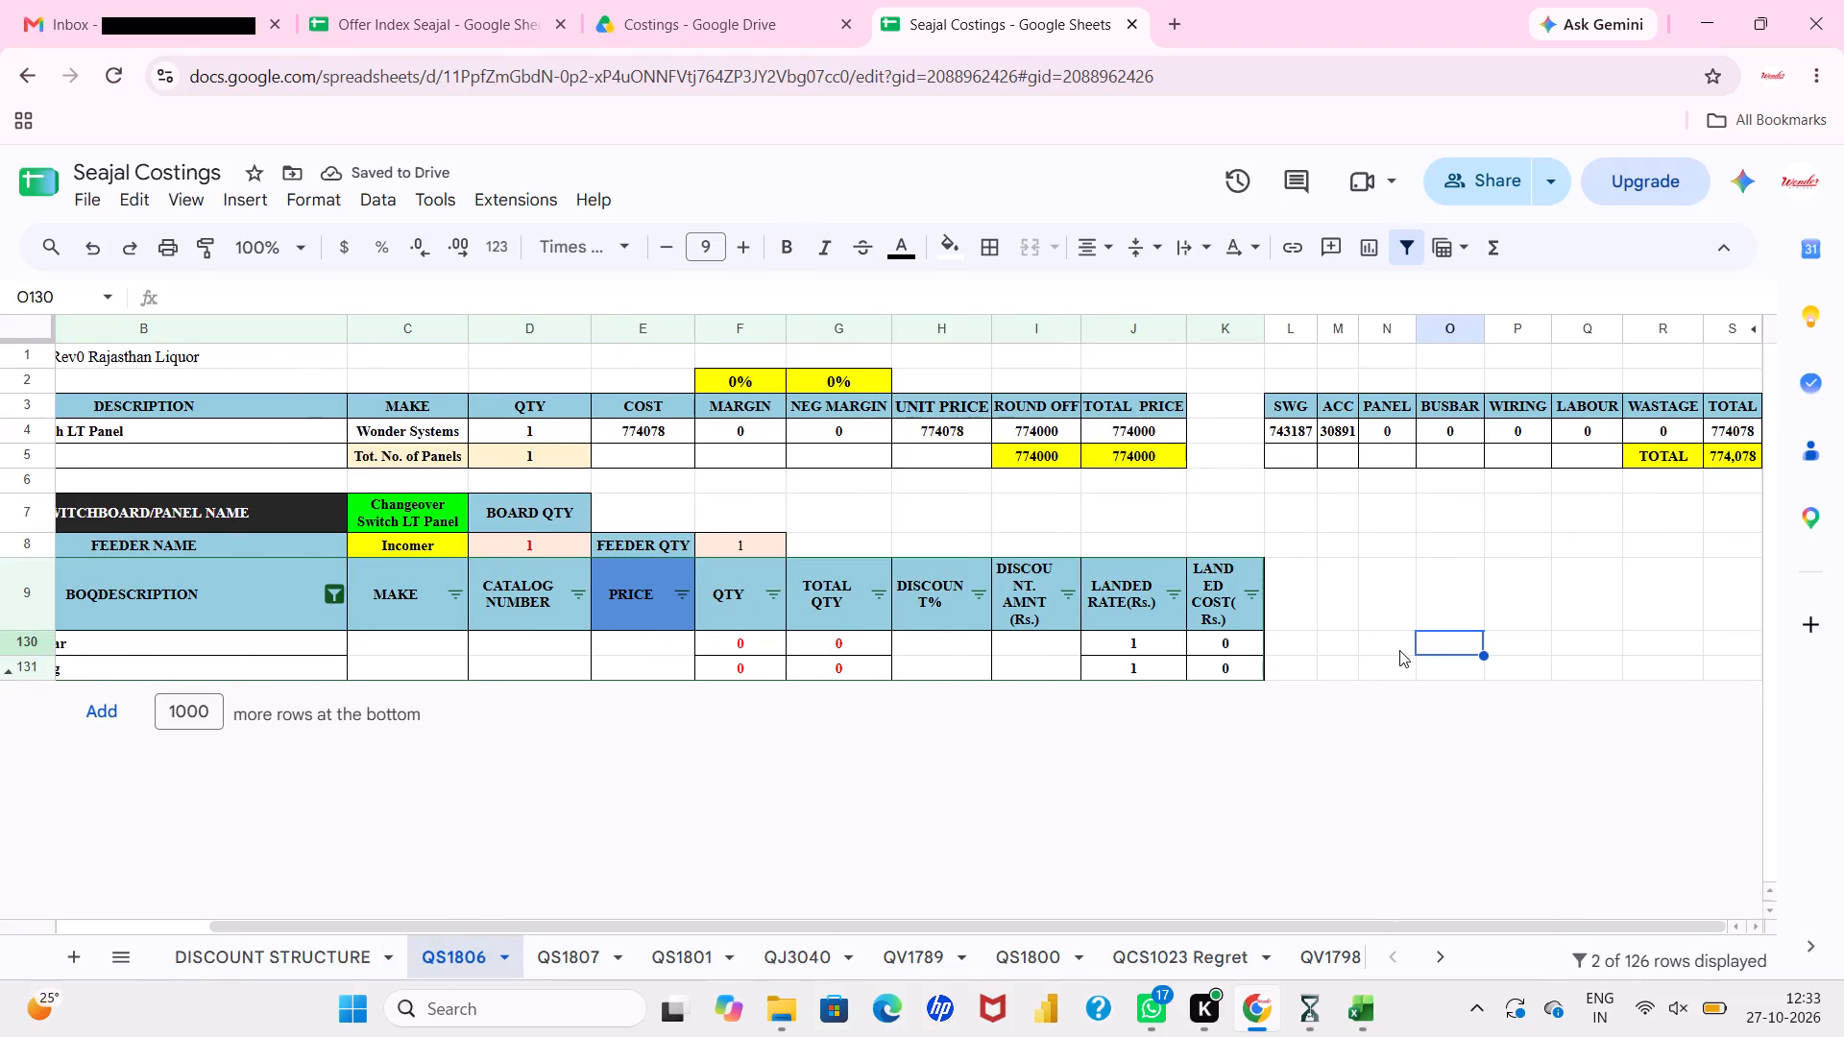
pyautogui.click(1397, 641)
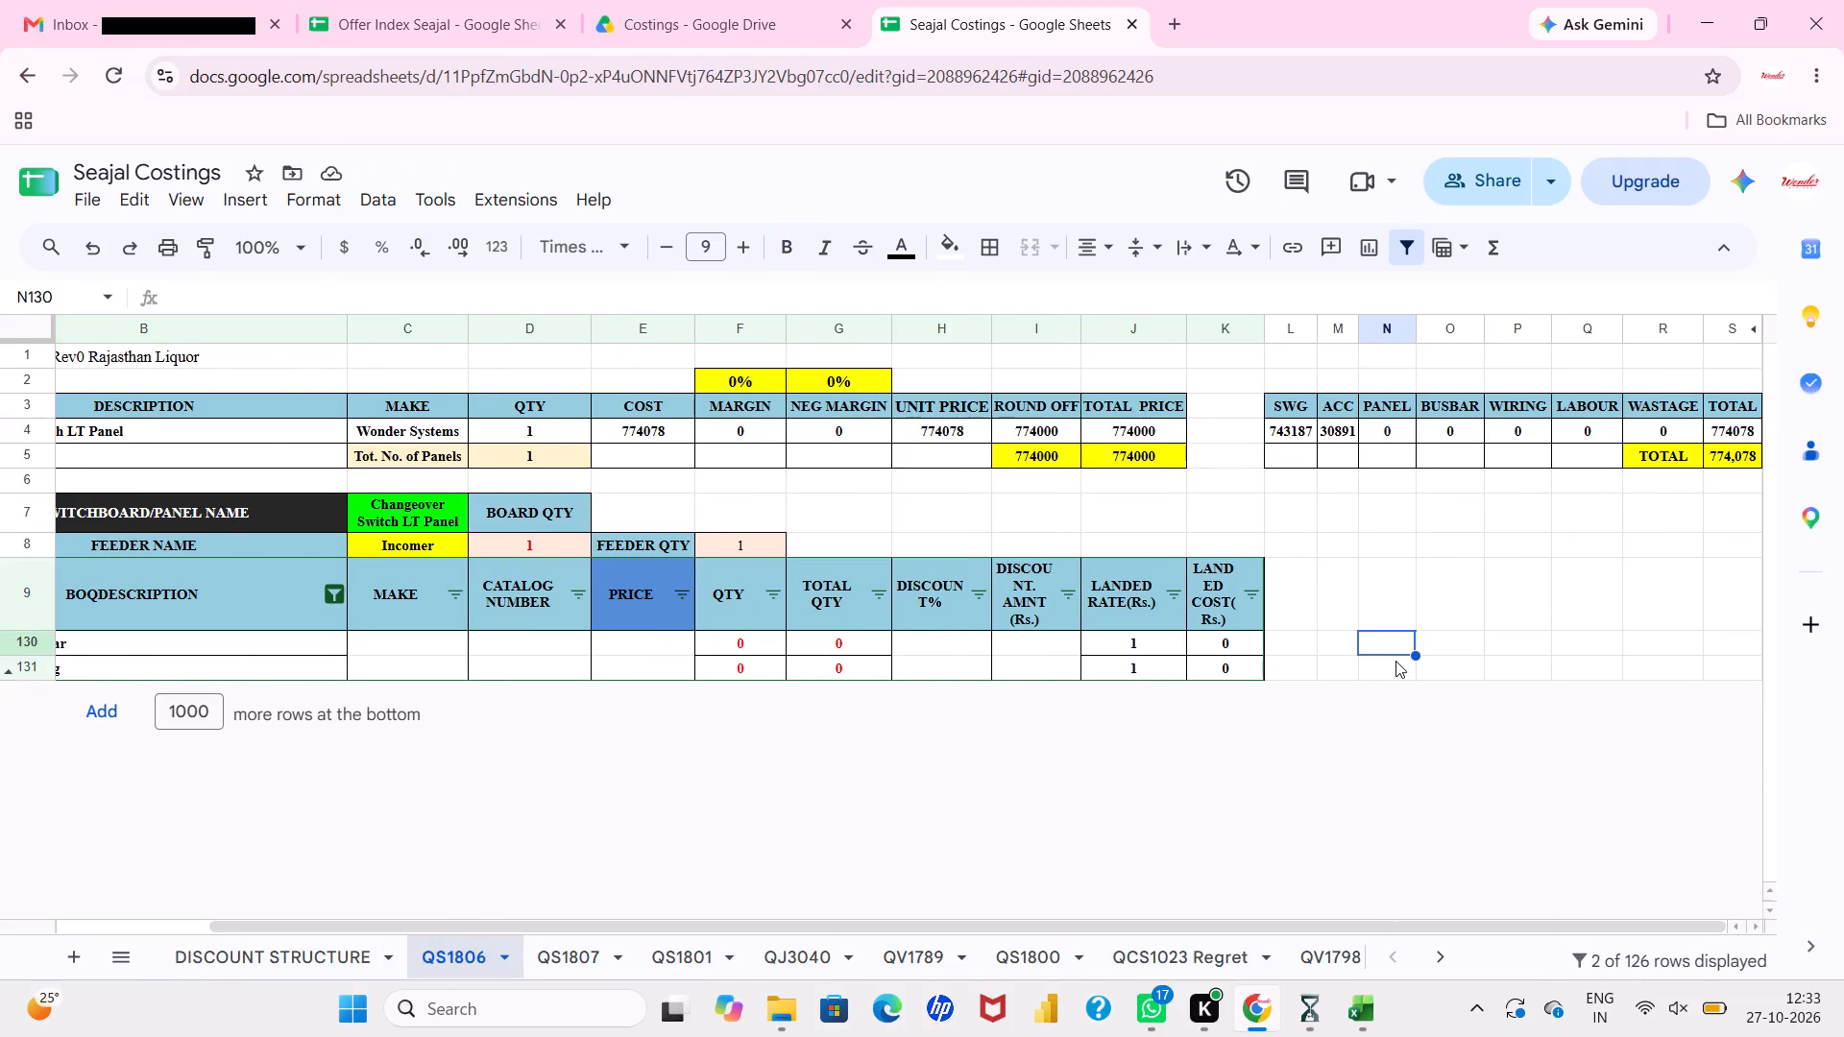
pyautogui.moveTo(1463, 637); pyautogui.dragTo(1520, 637)
pyautogui.click(1520, 637)
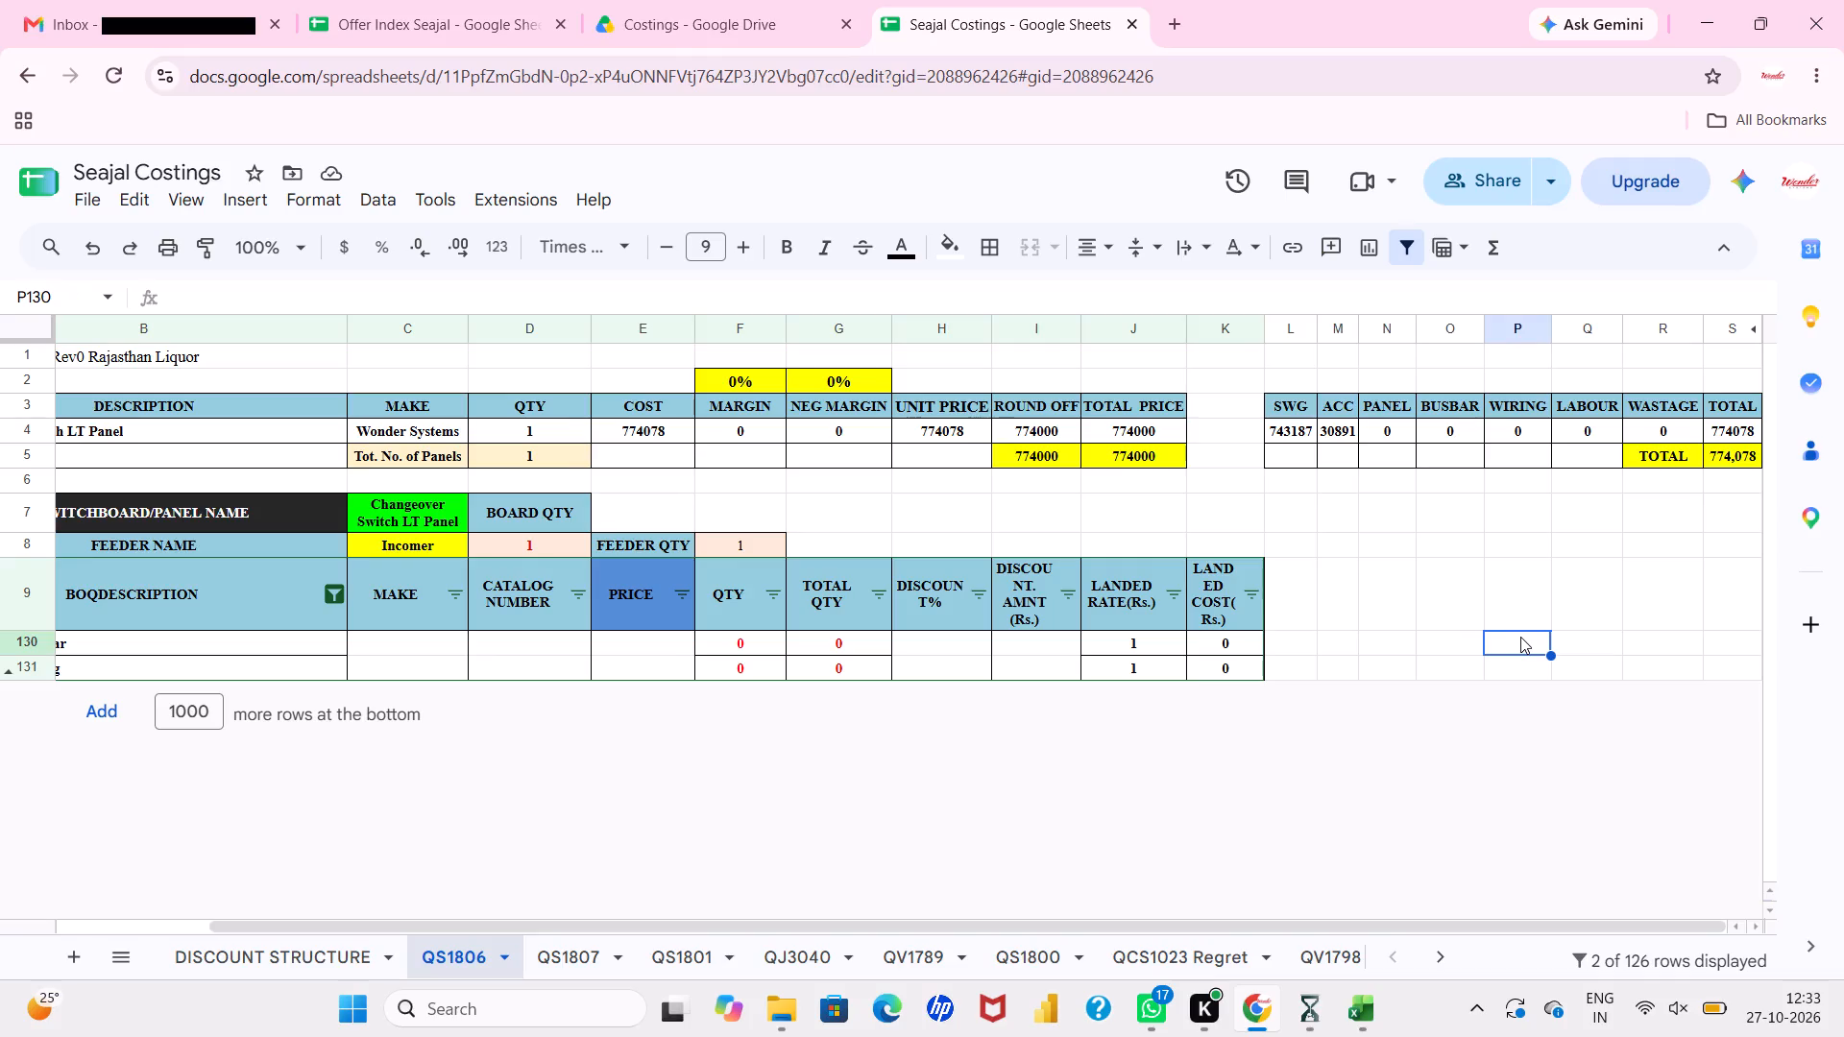
pyautogui.press('Right')
pyautogui.press('=')
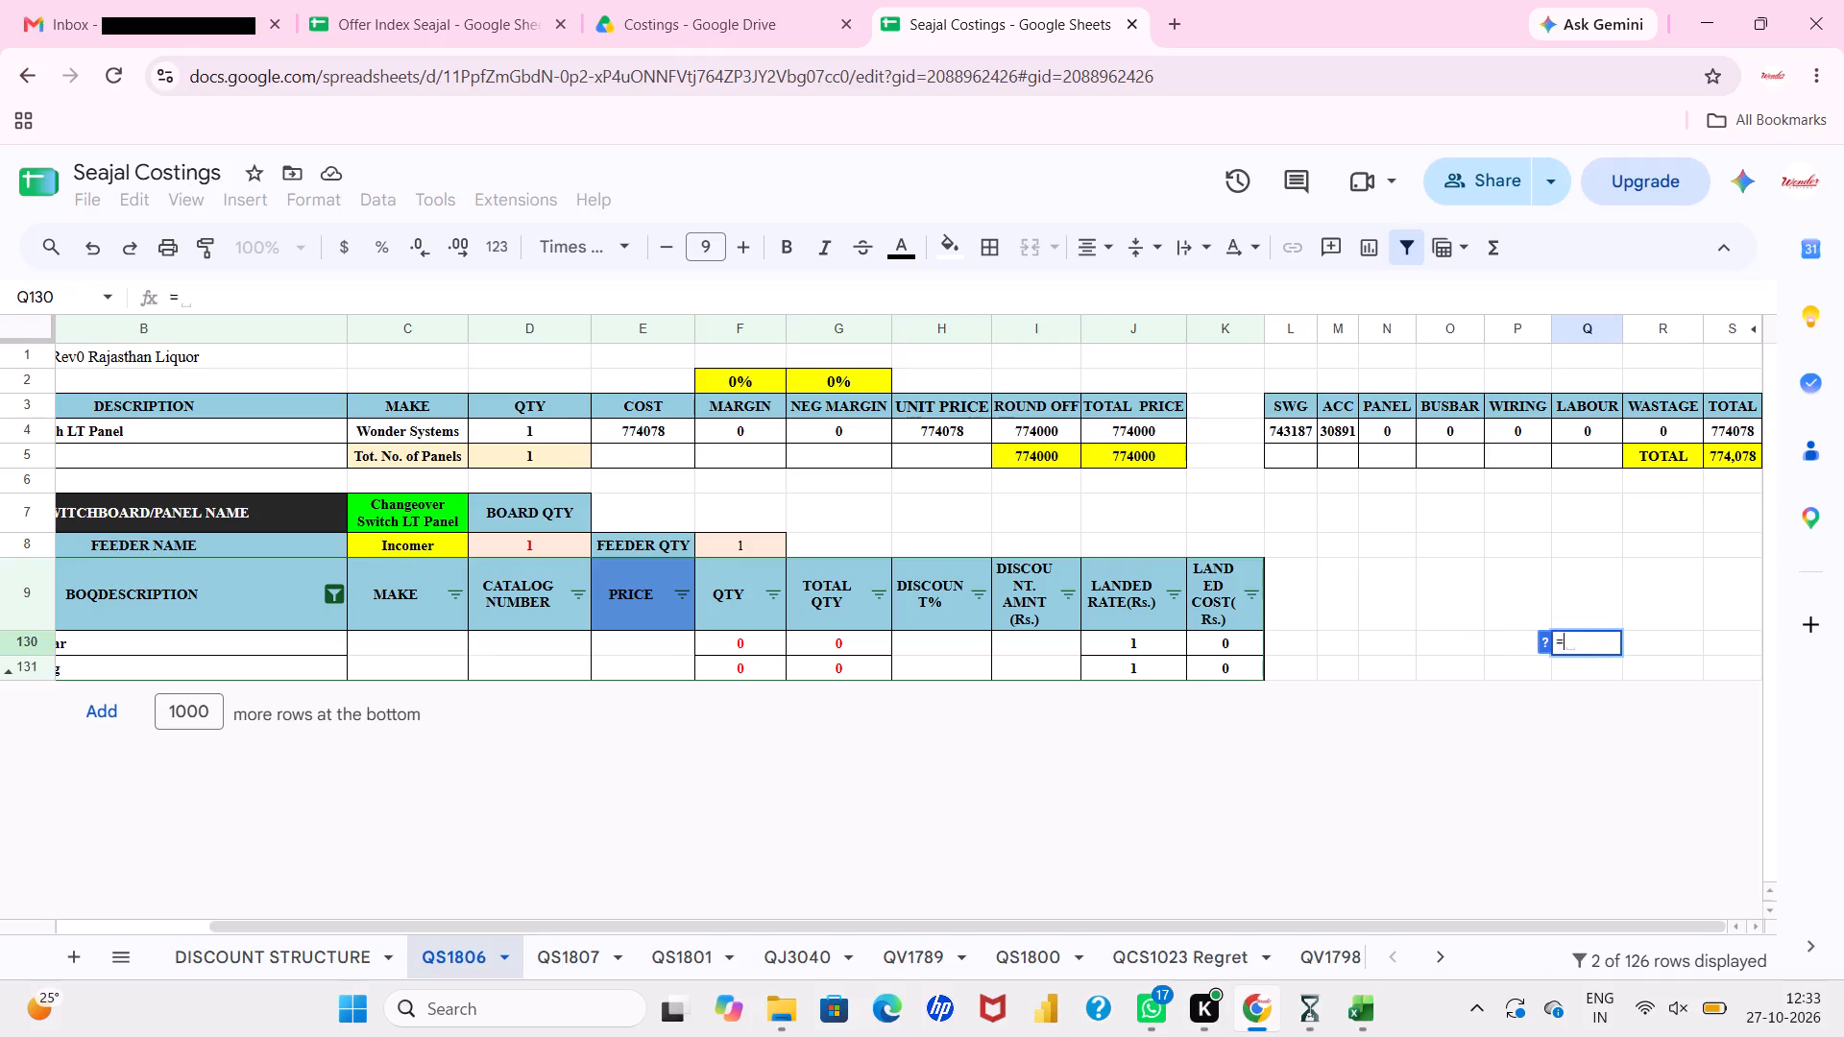
pyautogui.press('Left')
pyautogui.press('Left')
pyautogui.press('Left')
pyautogui.press('Left')
pyautogui.press('Left')
pyautogui.press('Left')
pyautogui.press('Return')
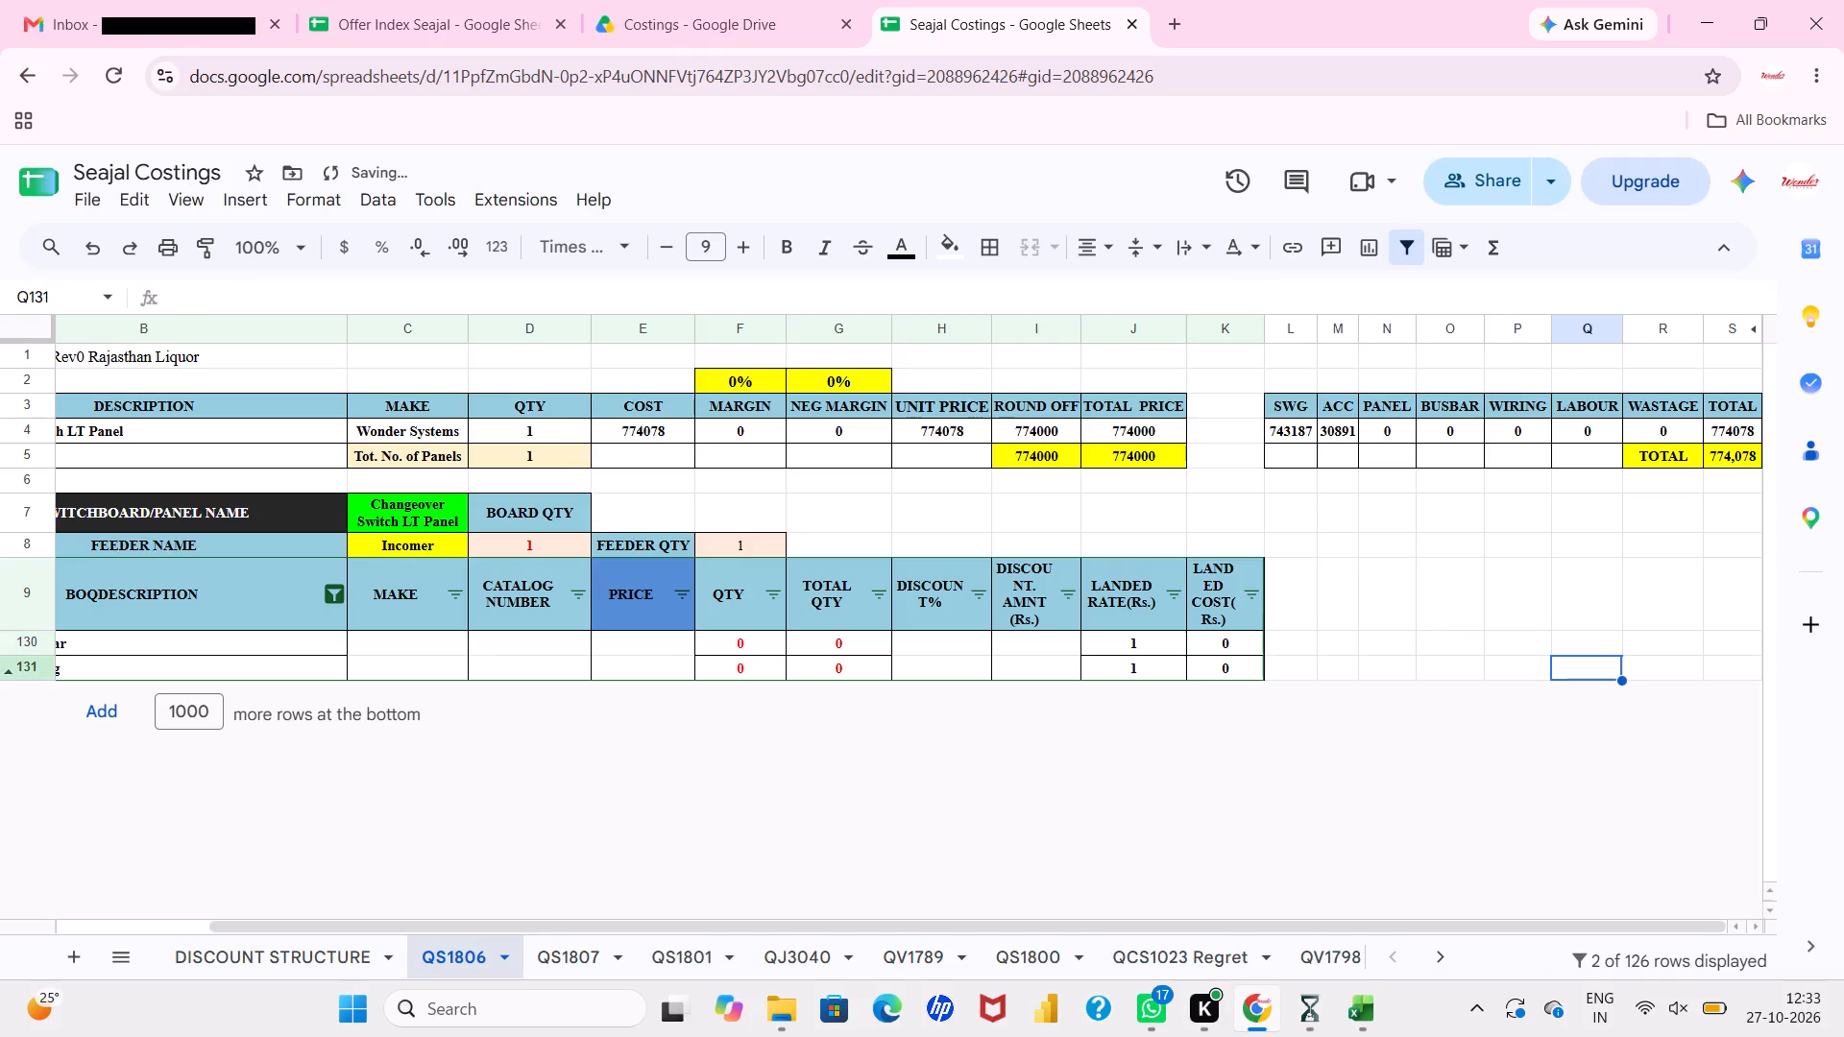
pyautogui.press('=')
pyautogui.press('Left')
pyautogui.press('Left')
pyautogui.press('Left')
pyautogui.press('Left')
pyautogui.press('Left')
pyautogui.press('Left')
pyautogui.press('Left')
pyautogui.press('Return')
# Filter BOQDESCRIPTION to show only Wiring + Accessories Cost, found by searching for "wiring +".
pyautogui.hscroll(2, 1520, 637)
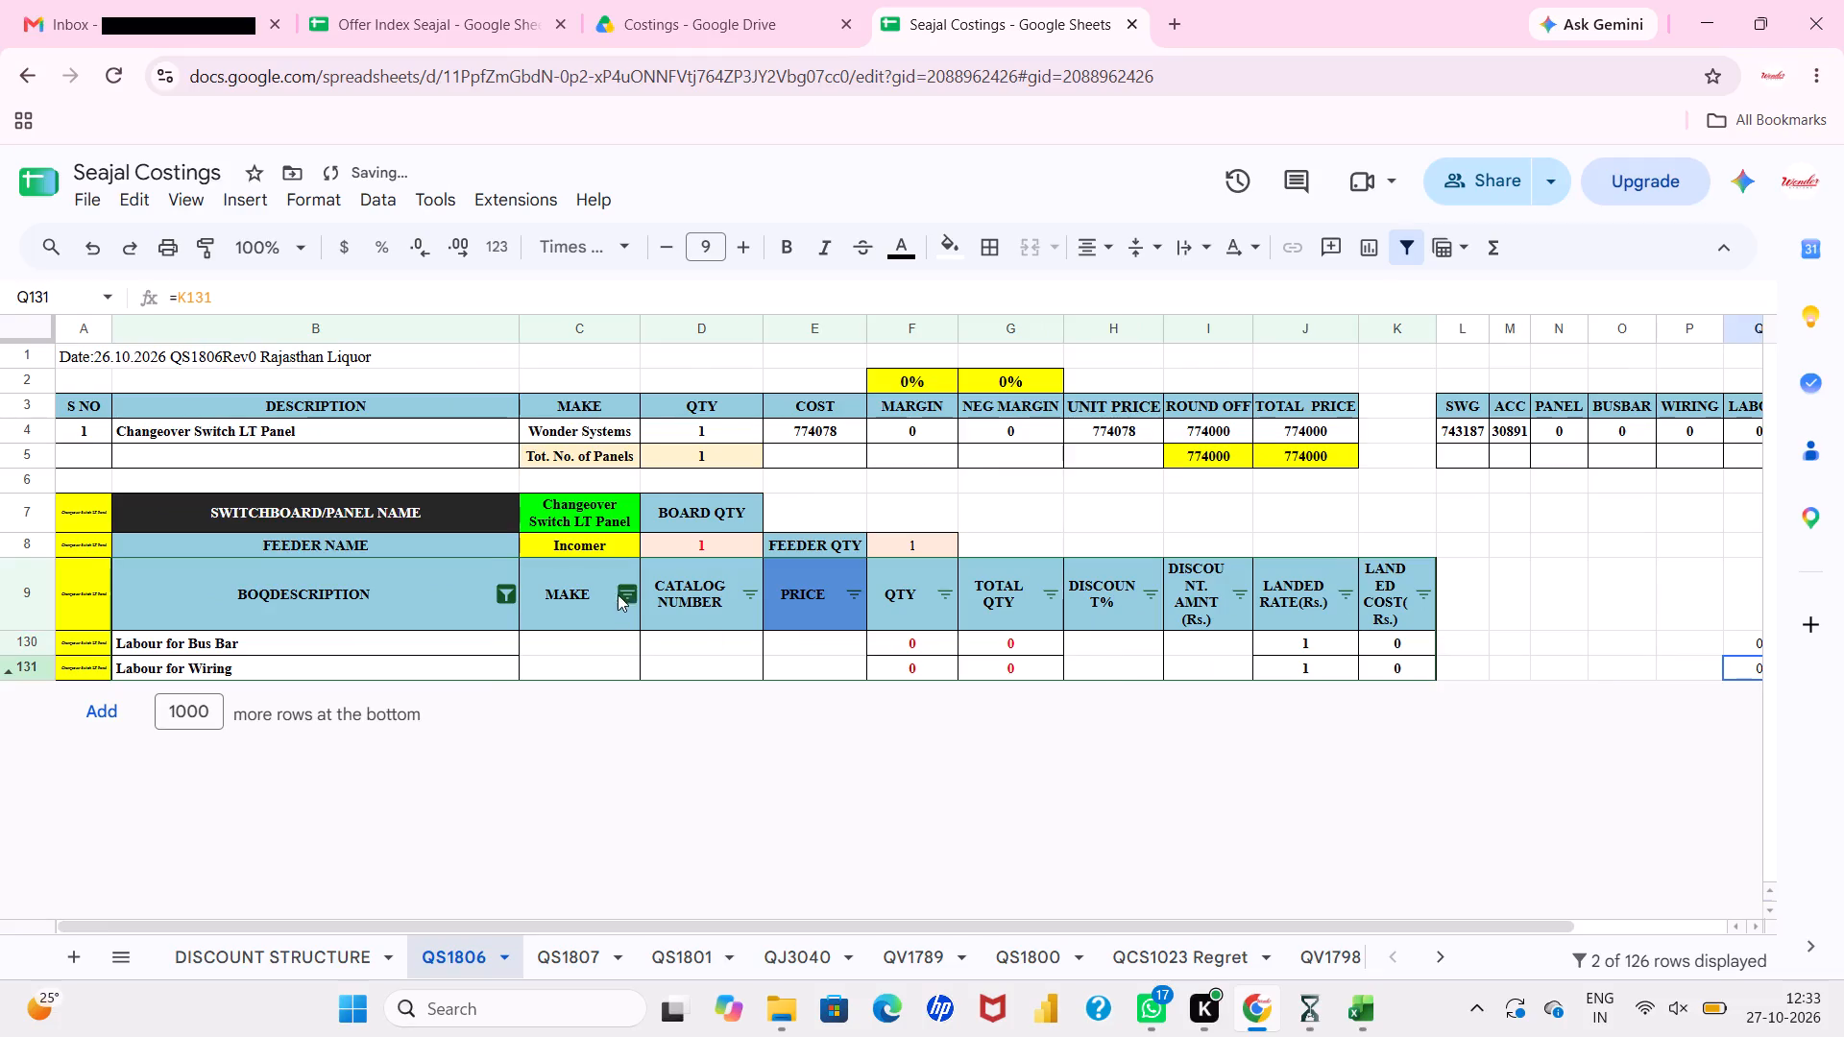
pyautogui.click(512, 596)
pyautogui.scroll(-1, 418, 797)
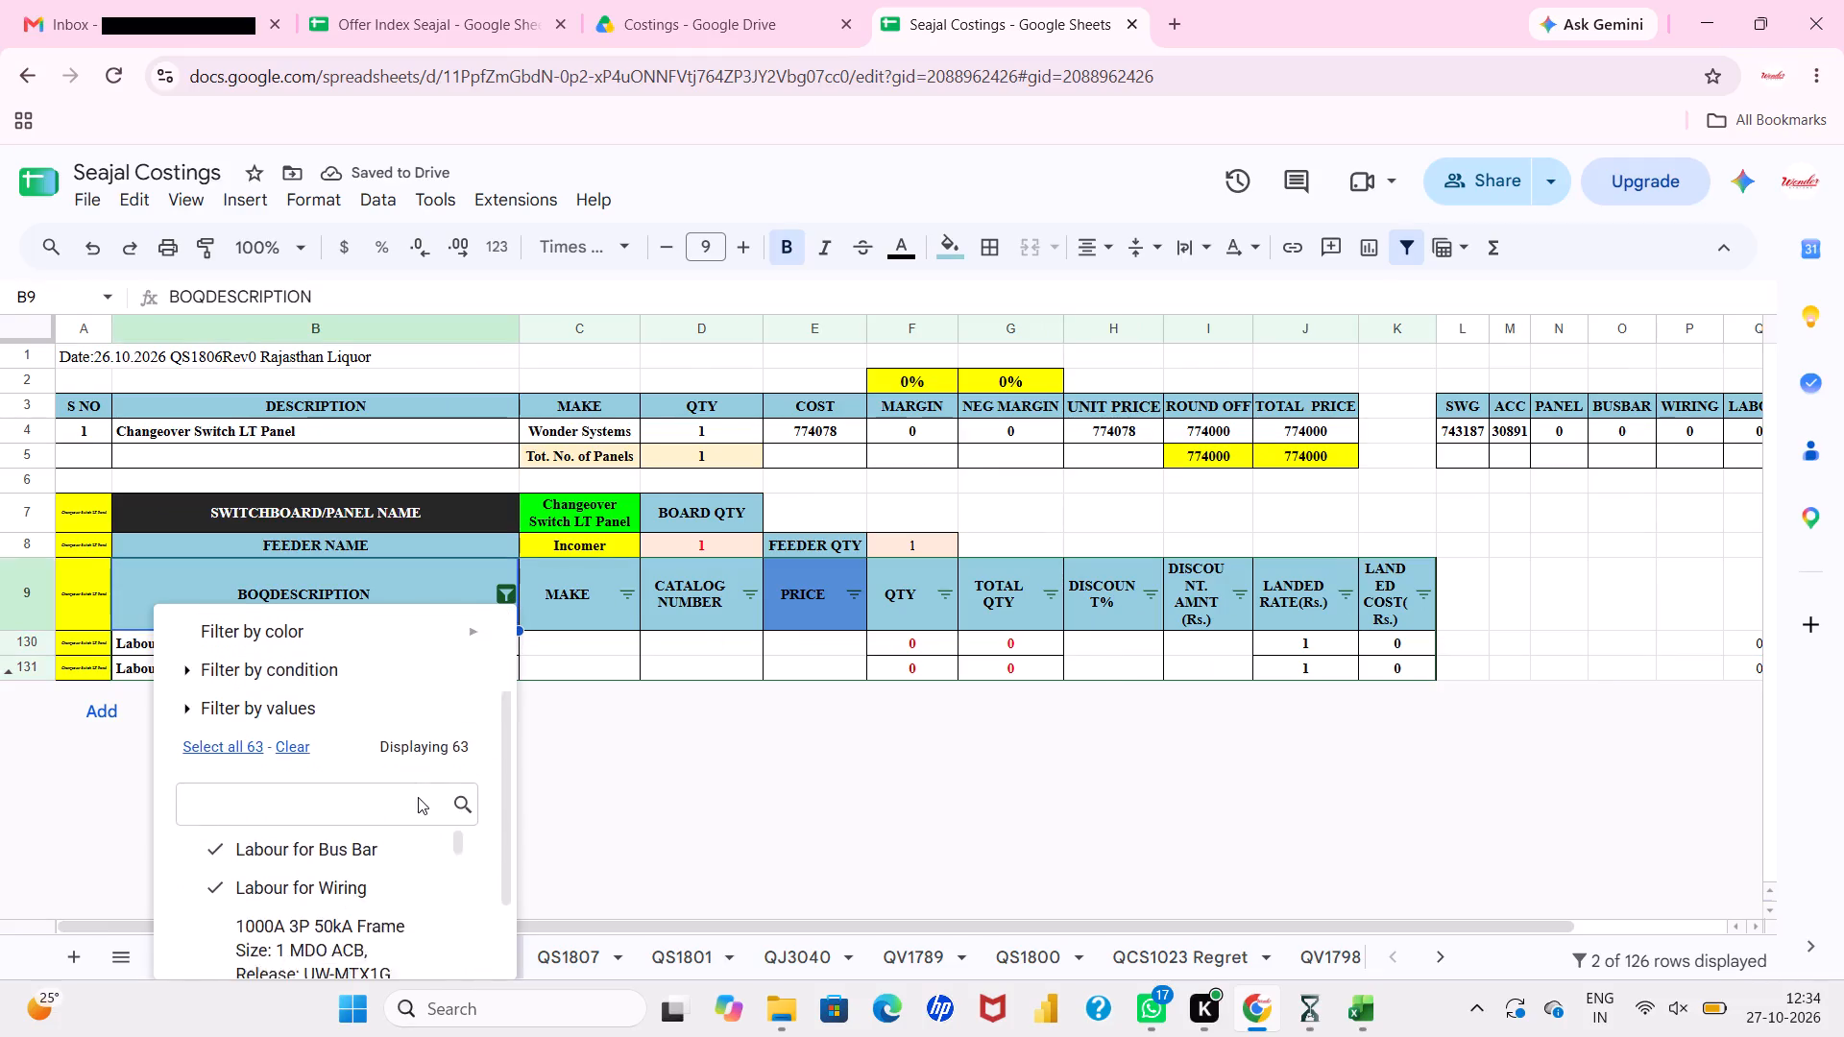
pyautogui.click(300, 732)
pyautogui.click(290, 786)
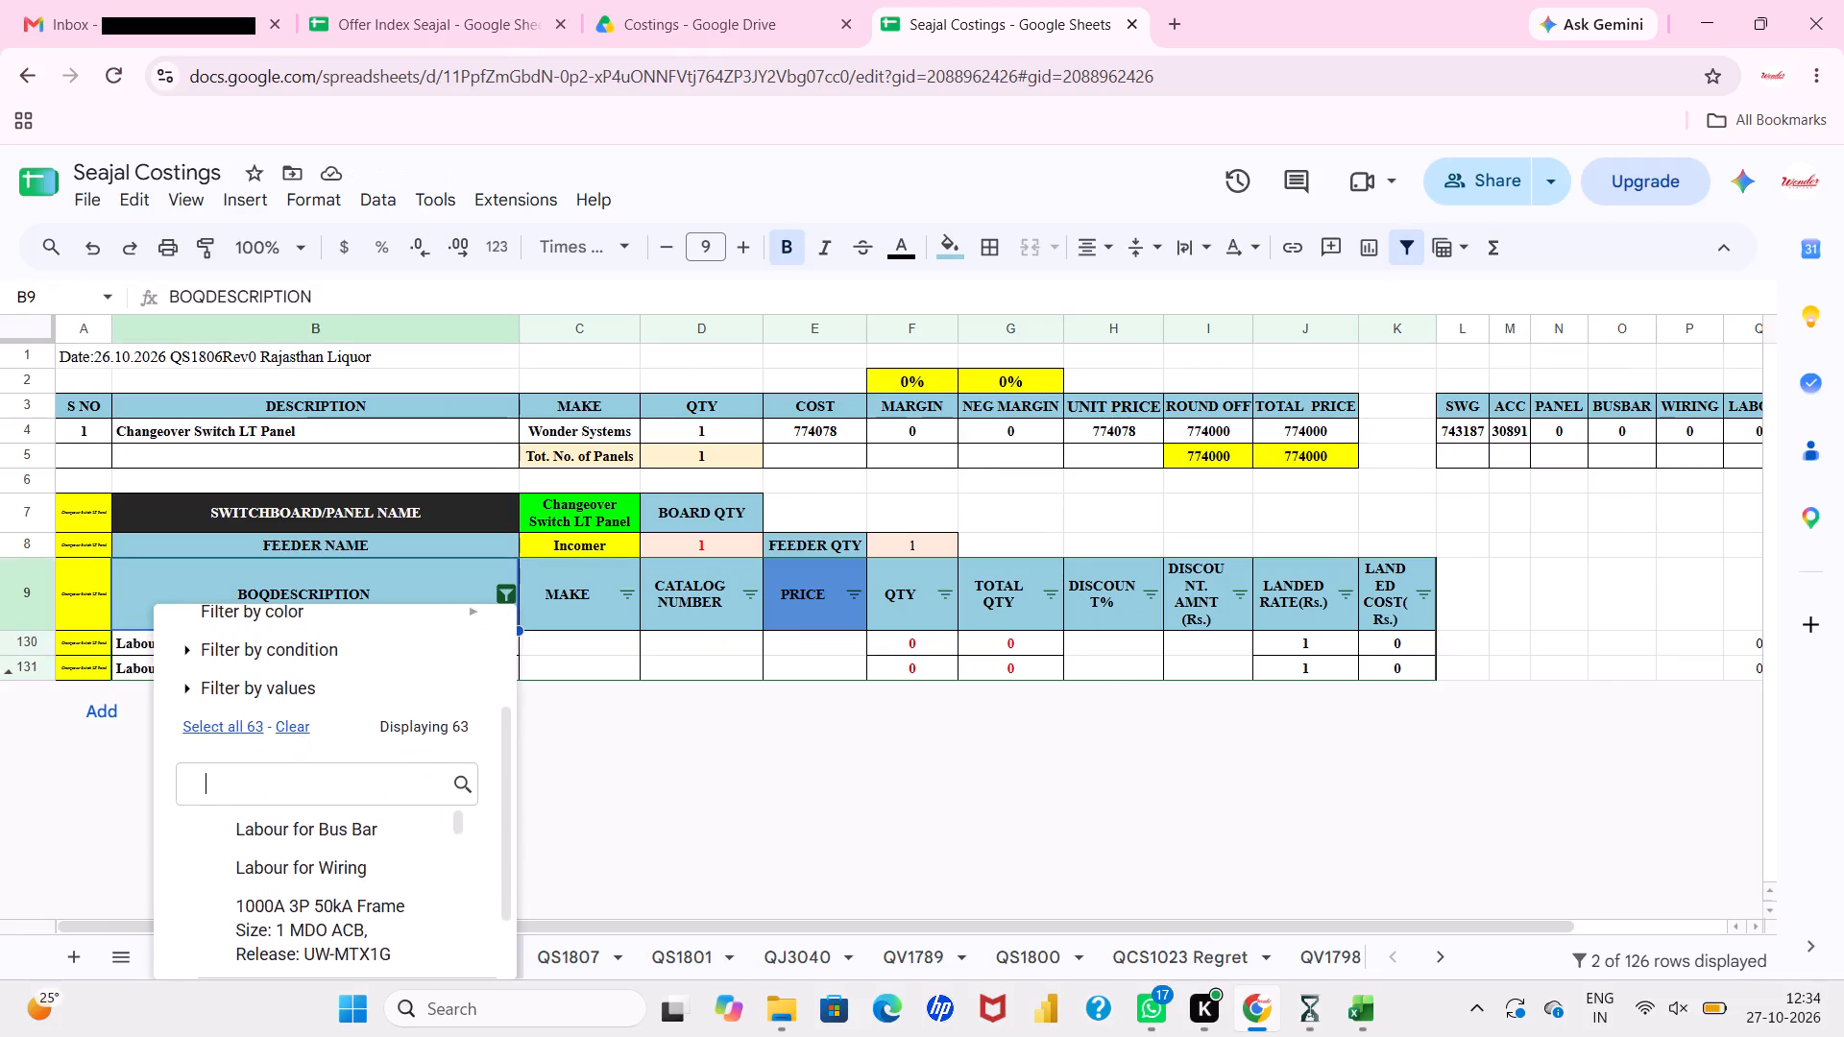
pyautogui.write('wiring')
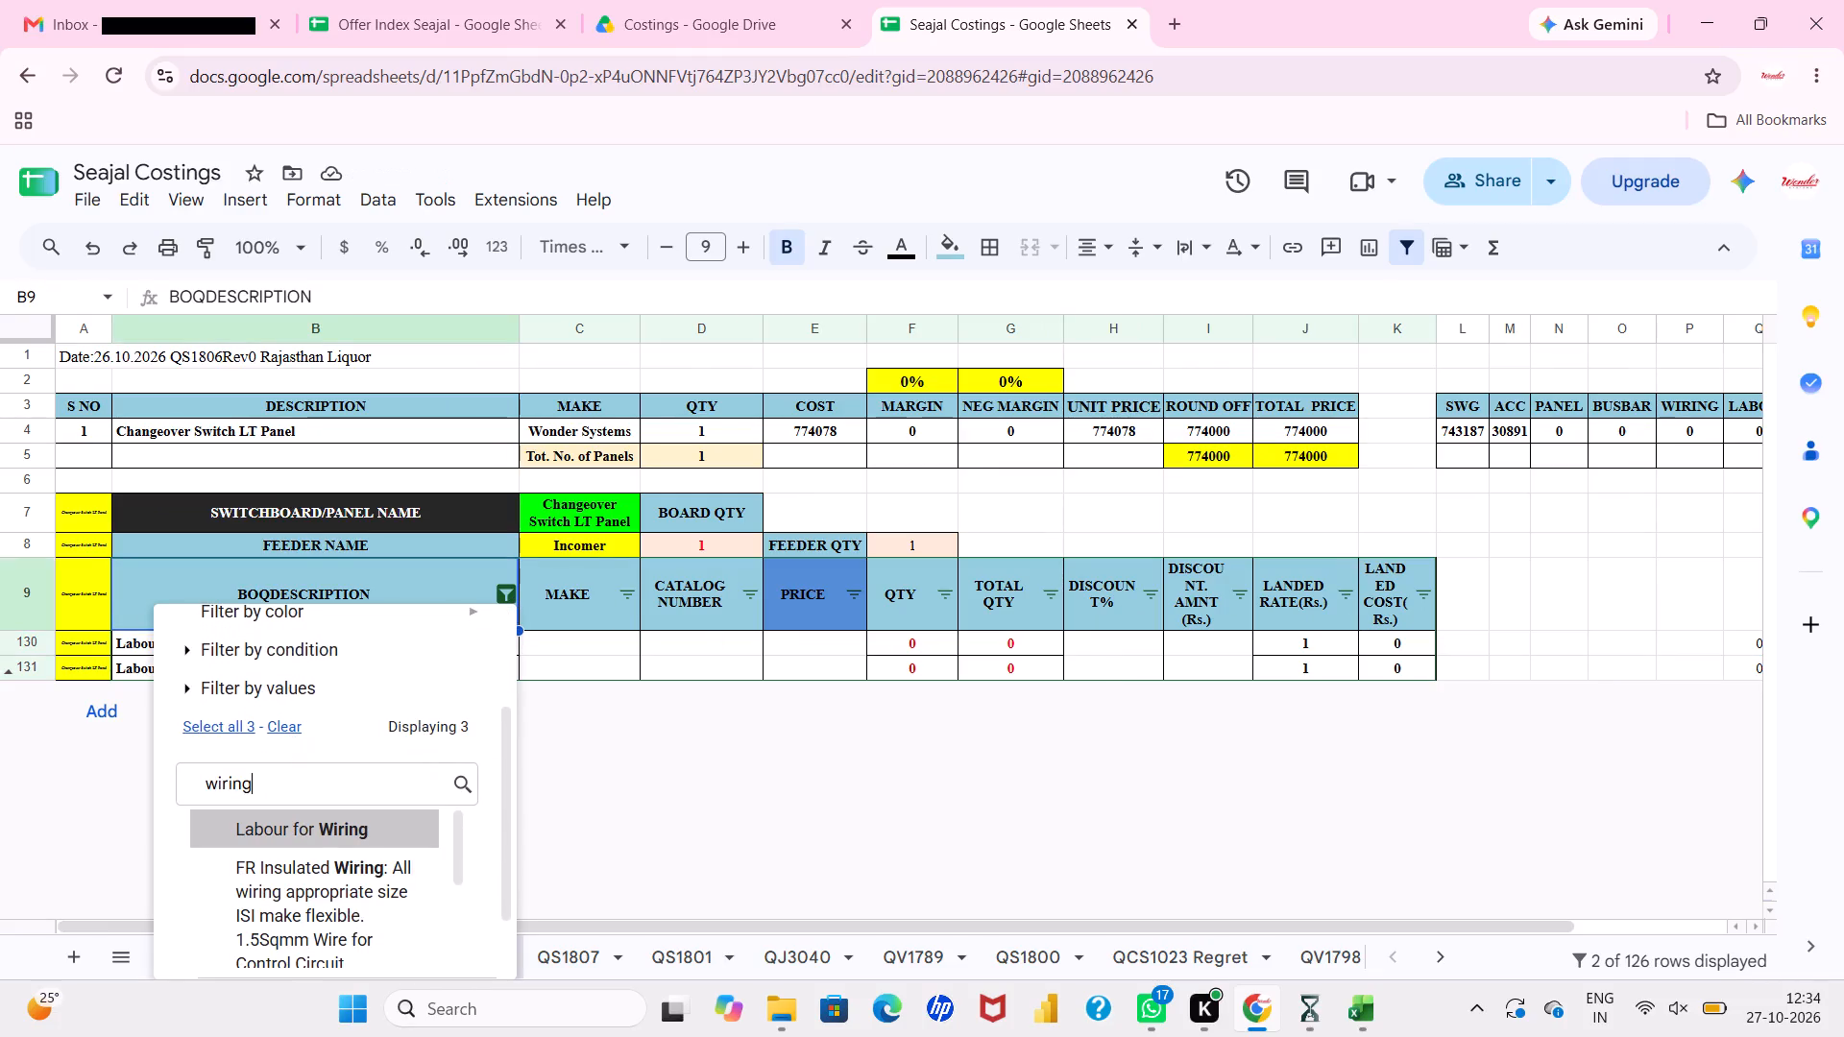
pyautogui.press('space')
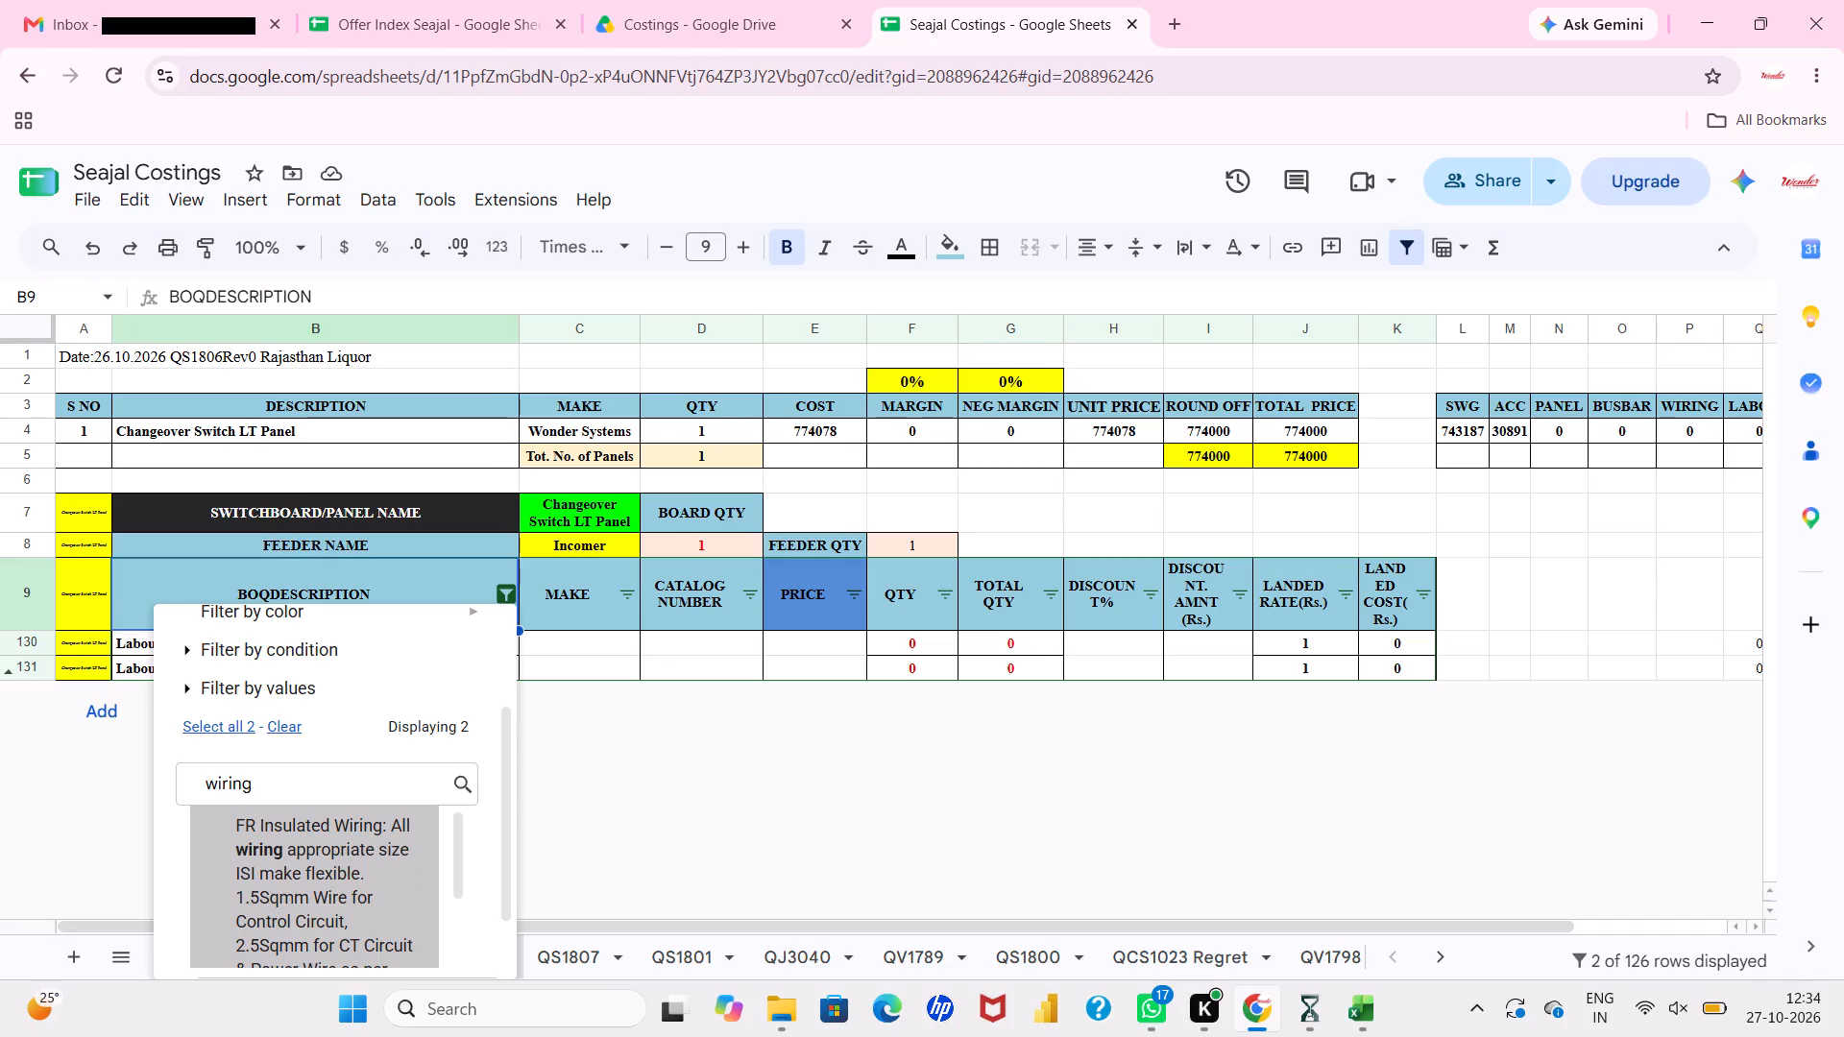
pyautogui.hotkey('shift', '+')
pyautogui.click(303, 827)
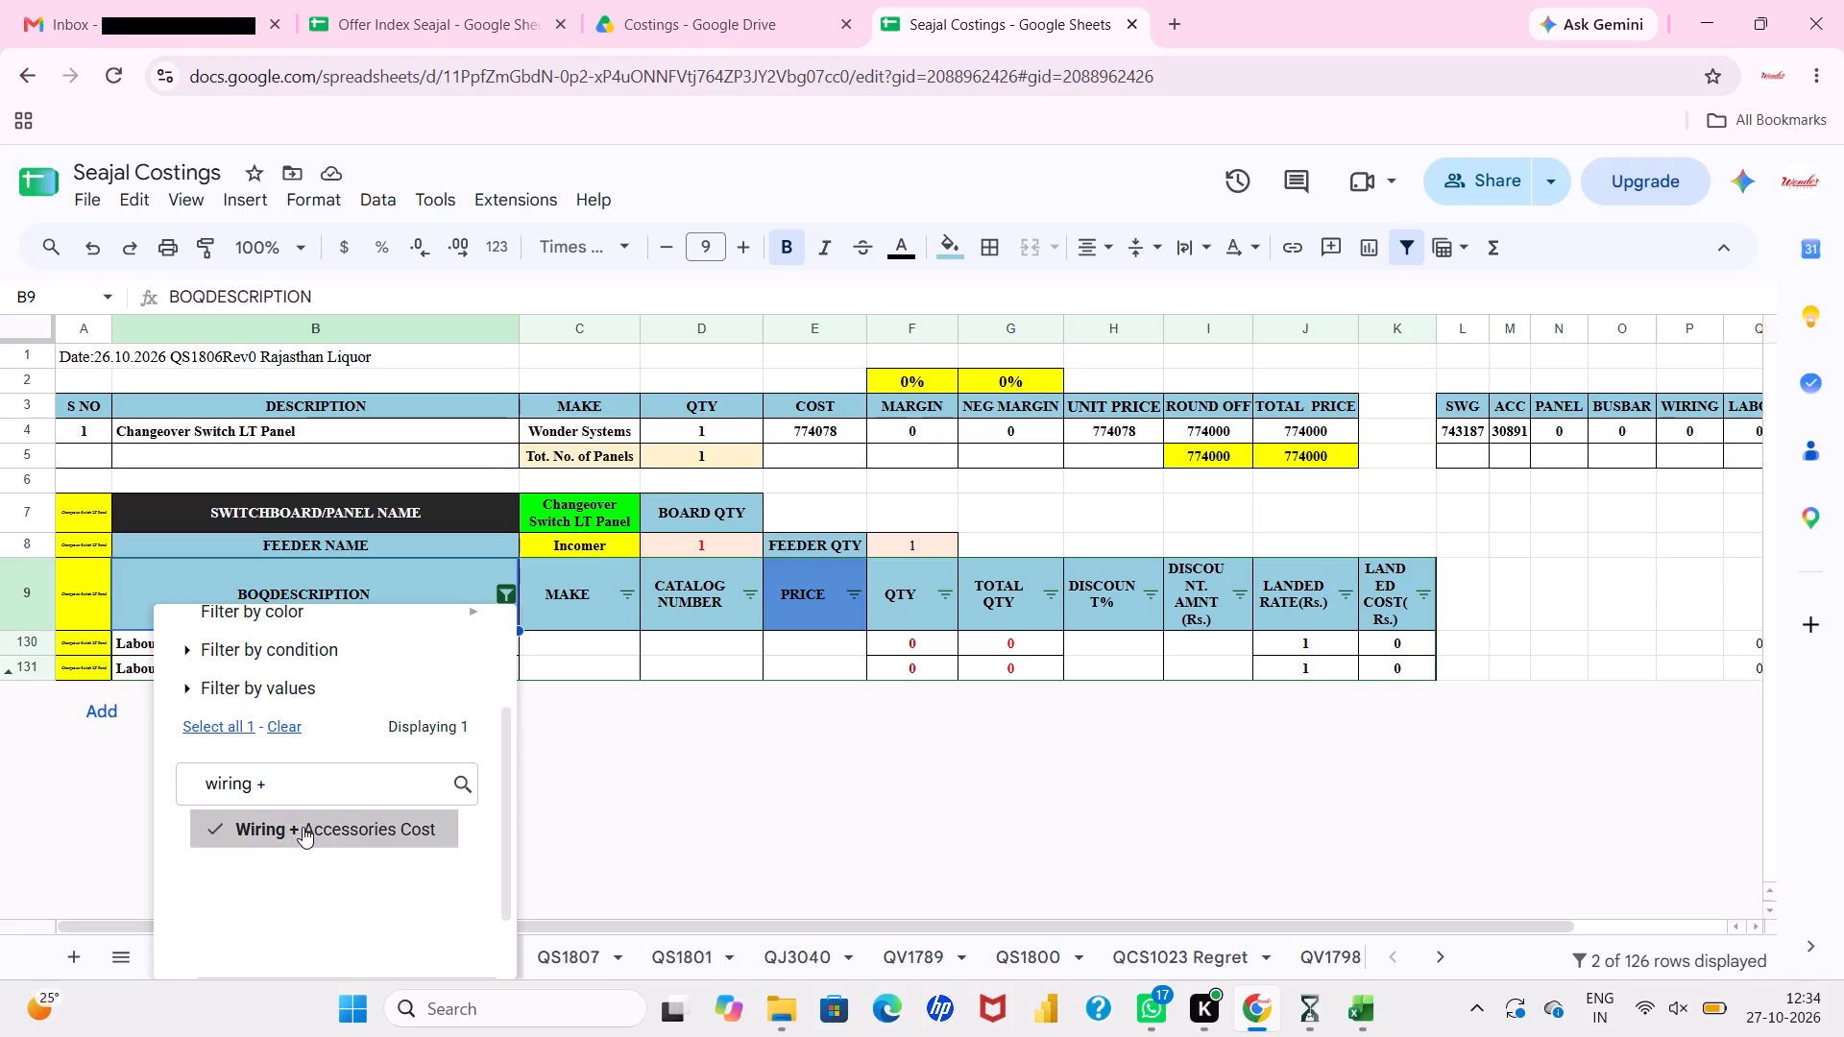
pyautogui.scroll(-5, 303, 827)
pyautogui.click(431, 933)
# Link cell P128 under the WIRING column to the wiring and accessories landed cost with the formula =K128.
pyautogui.hscroll(-2, 831, 830)
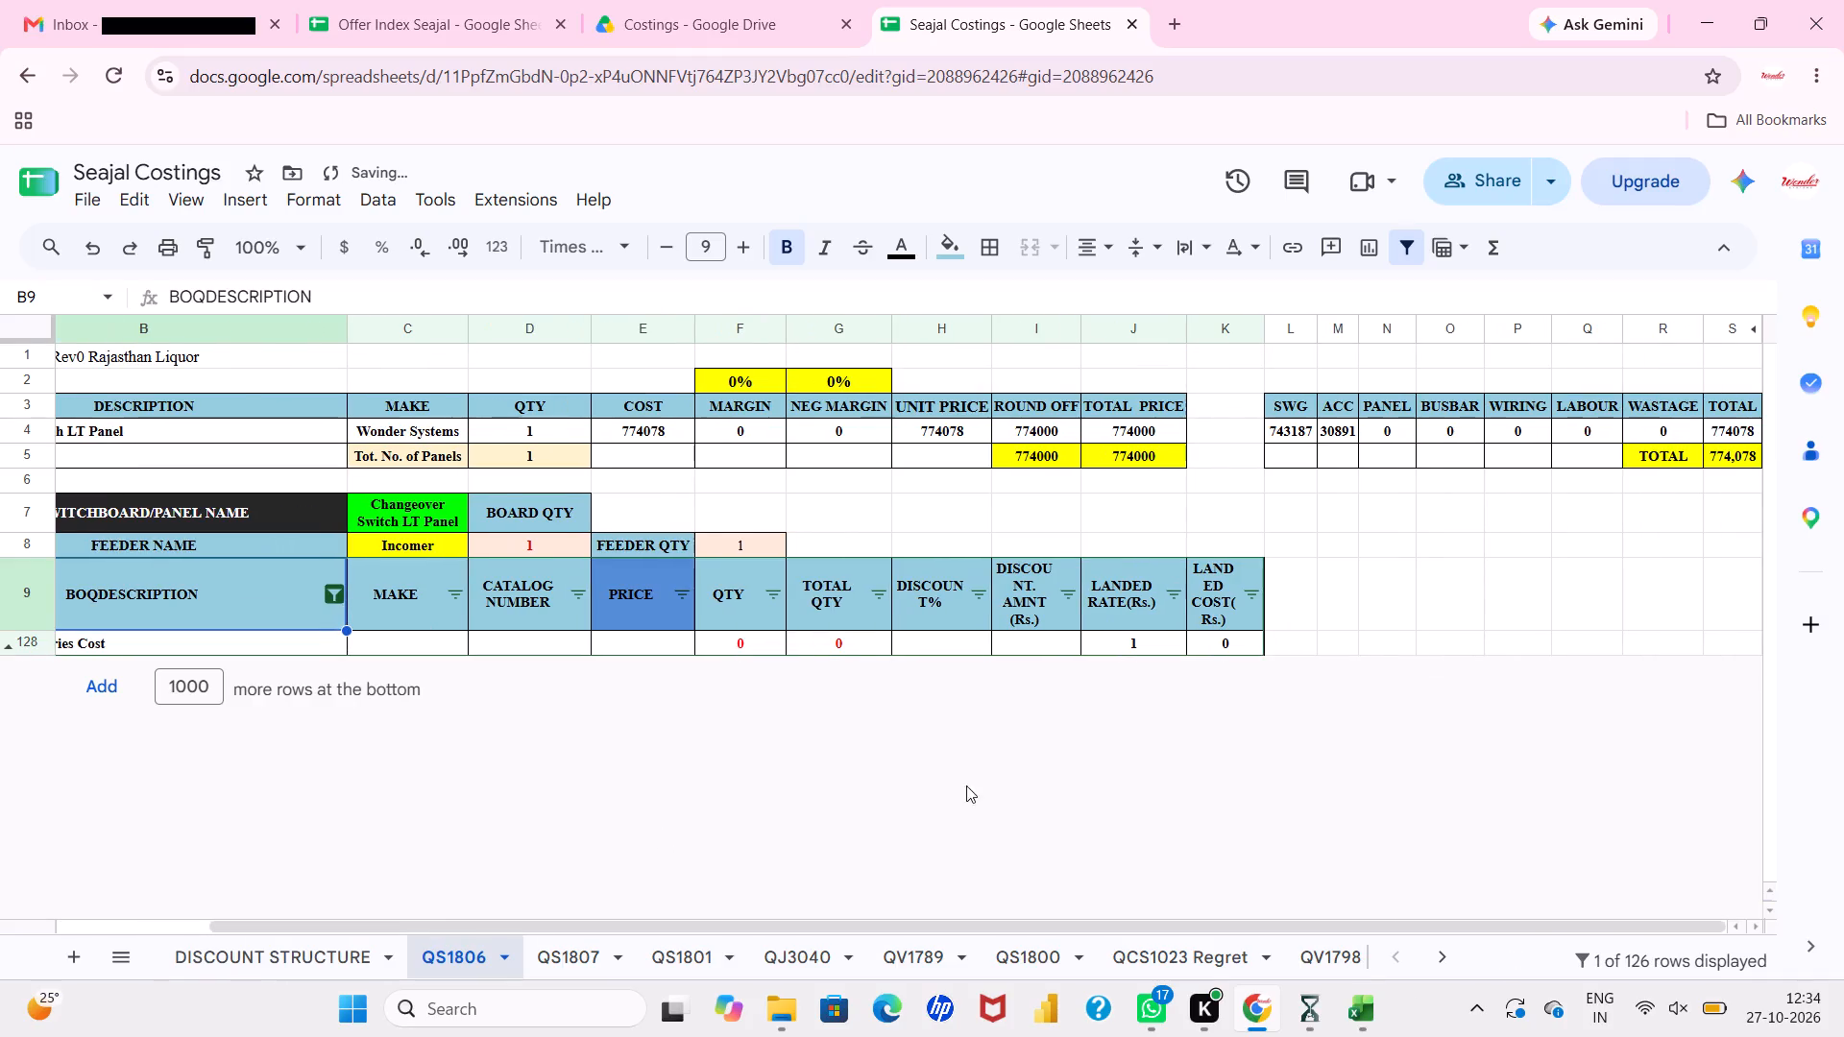
pyautogui.click(1502, 646)
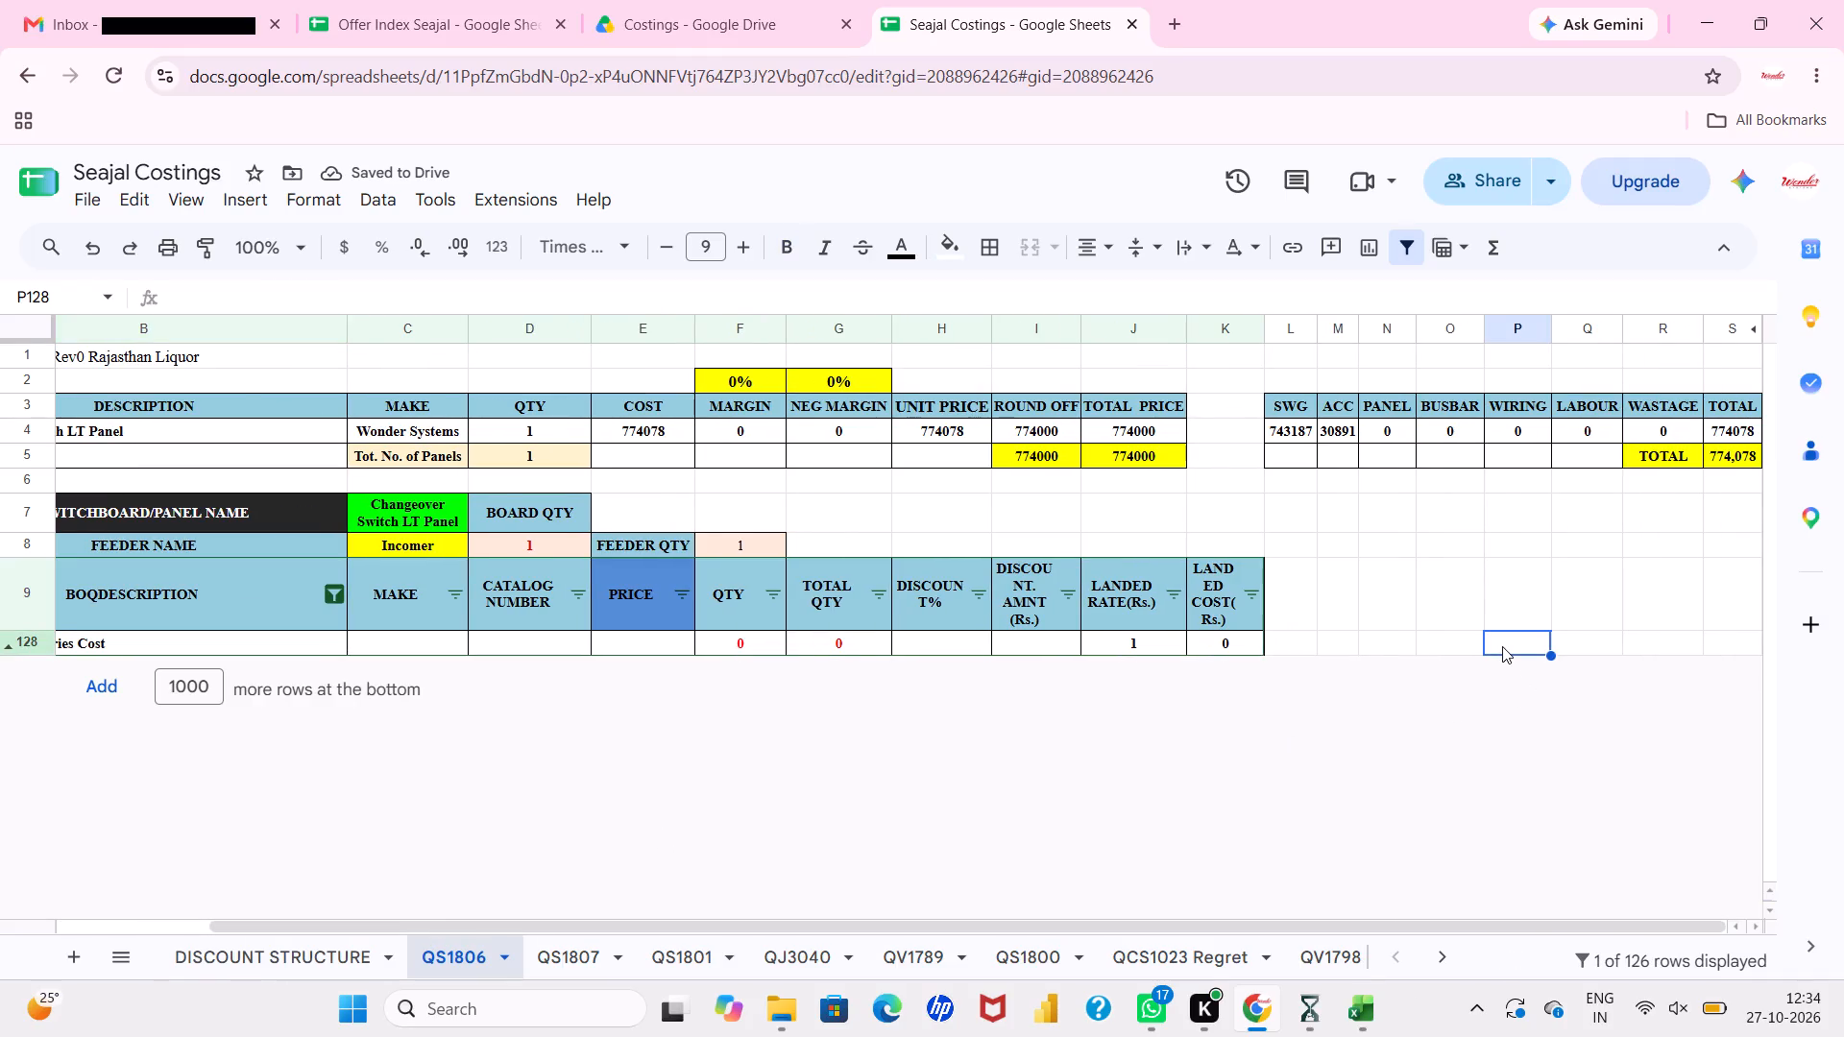
pyautogui.press('=')
pyautogui.press('Left')
pyautogui.press('Left')
pyautogui.press('Left')
pyautogui.press('Left')
pyautogui.press('Left')
pyautogui.press('Return')
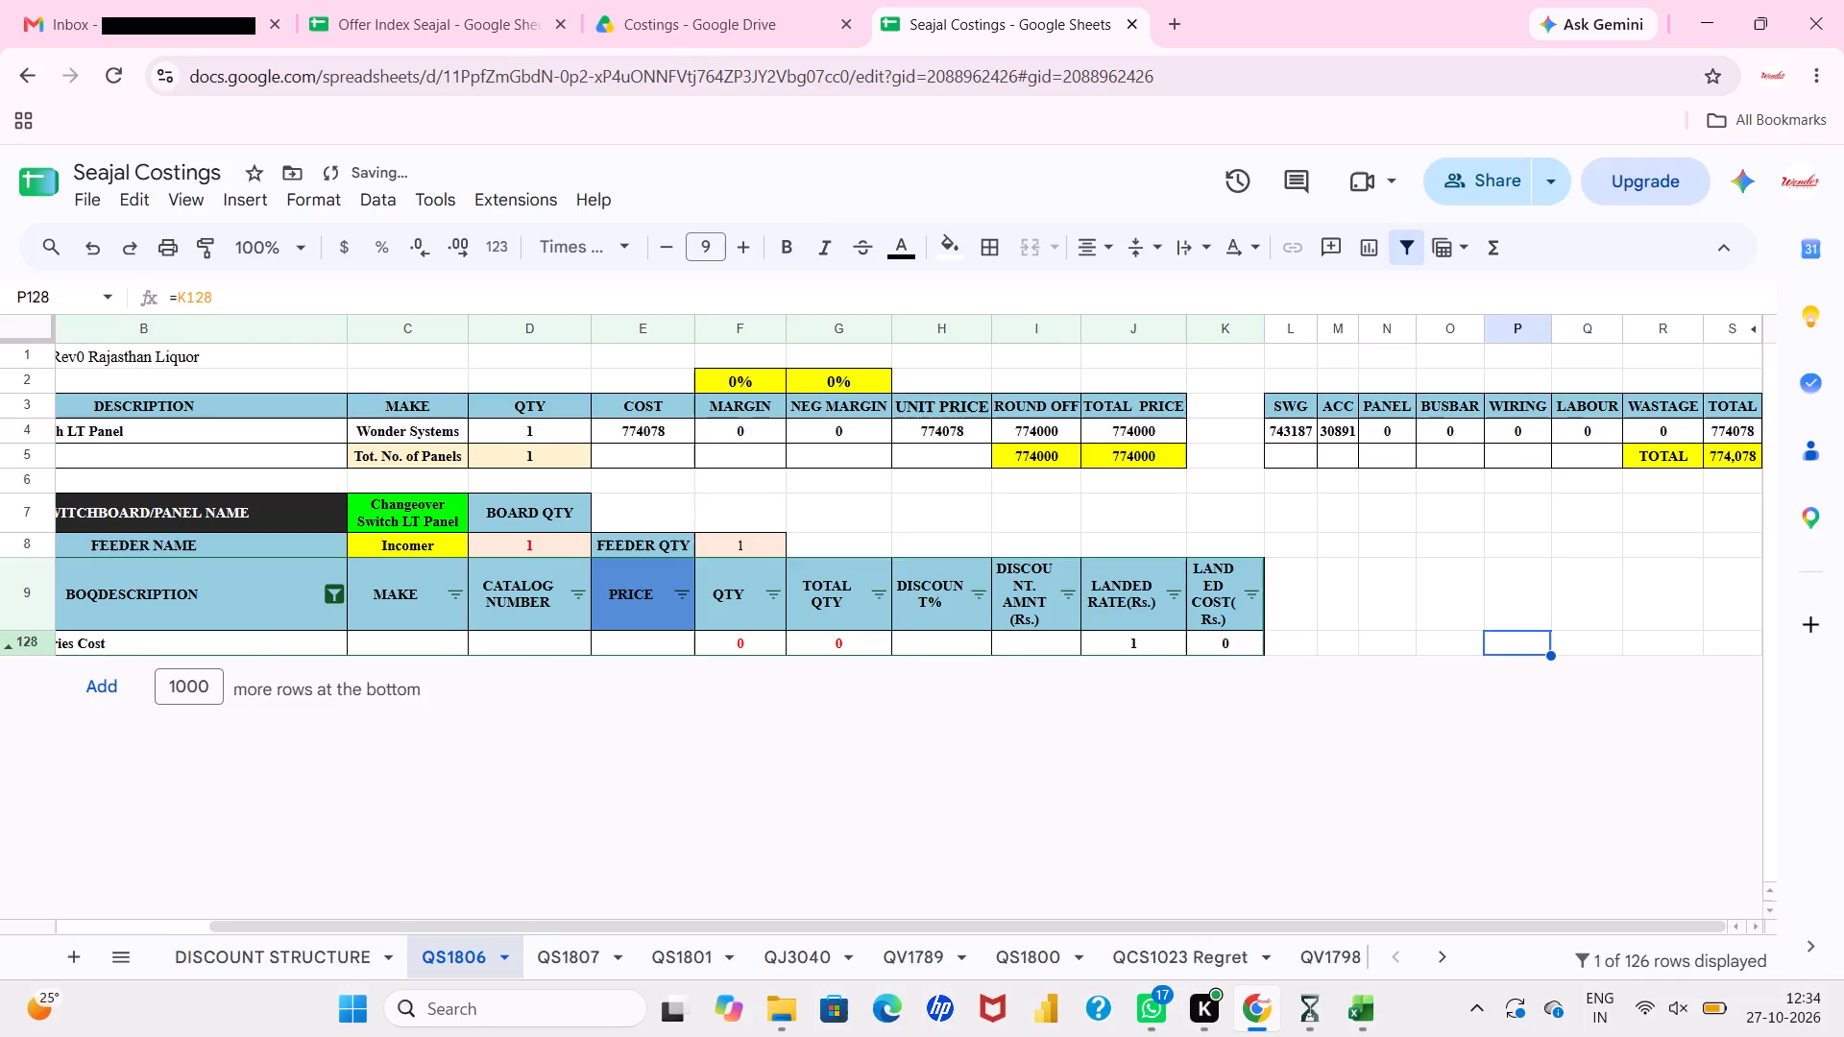
# Reset the BOQDESCRIPTION filter to select all values so every BOQ row is shown again.
pyautogui.hscroll(1, 1502, 646)
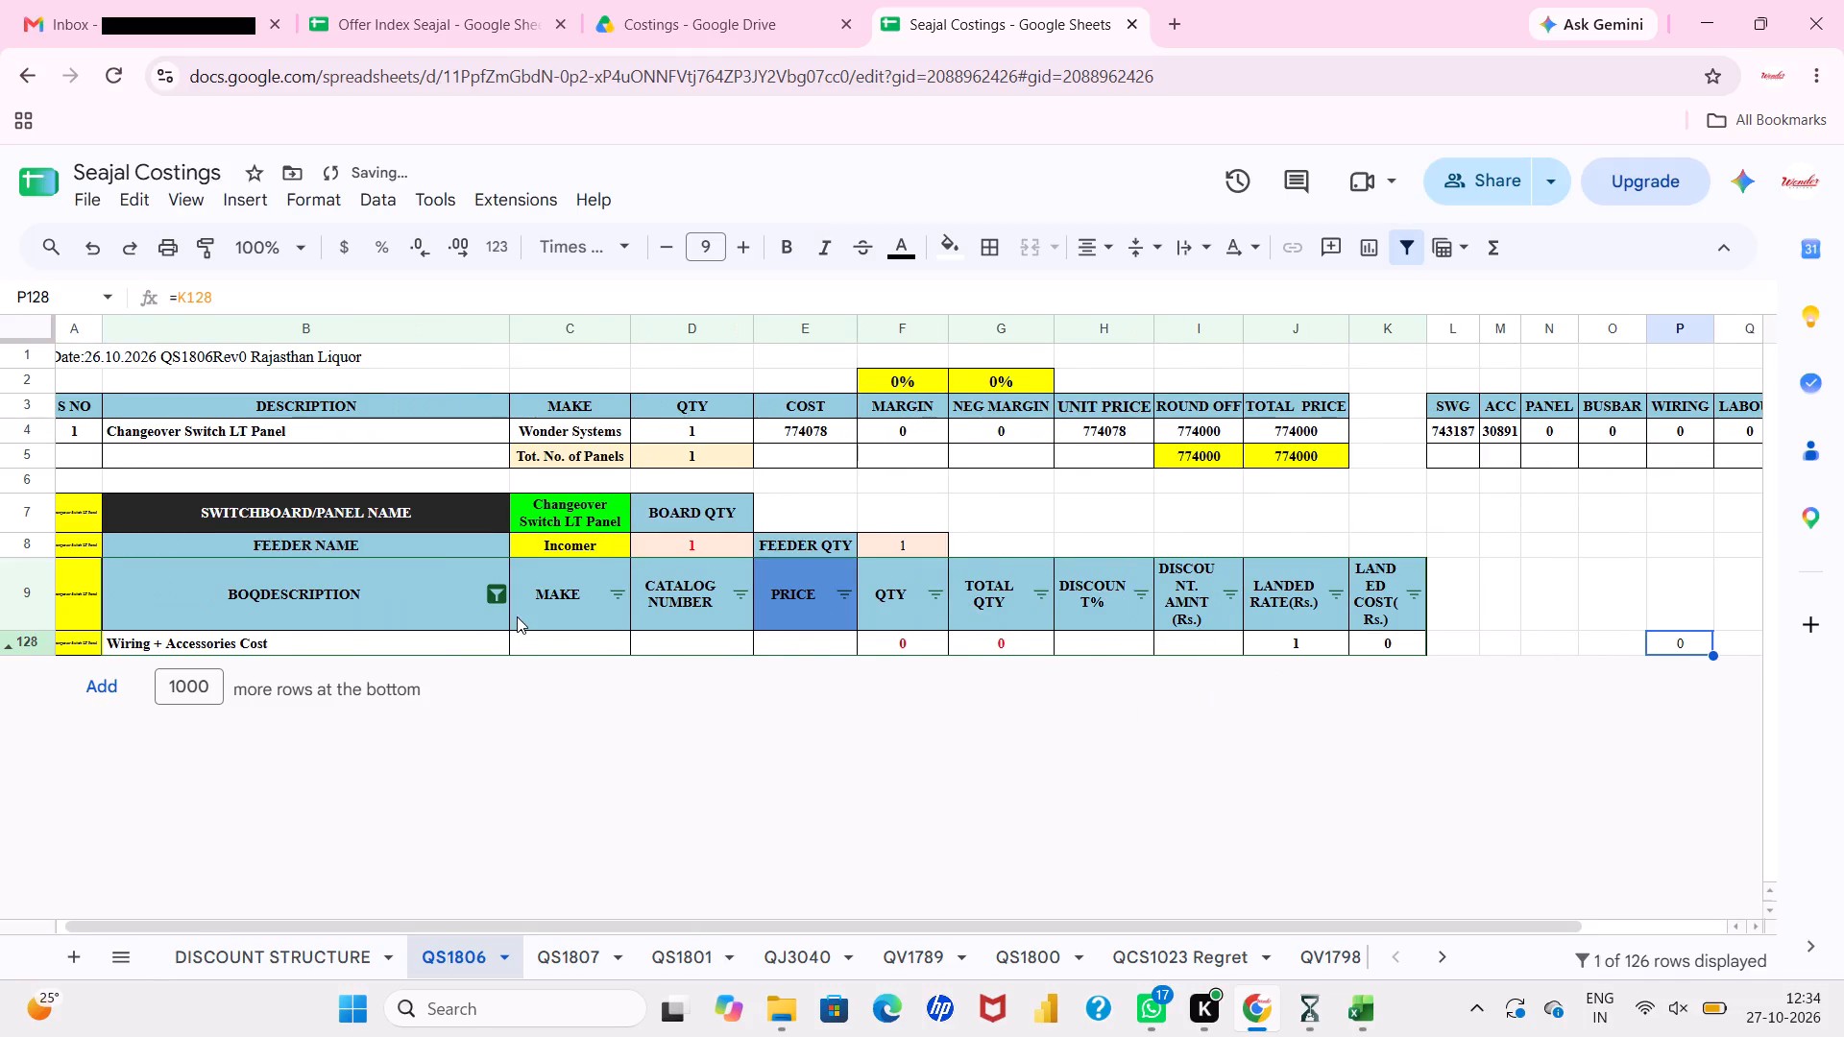
pyautogui.click(509, 591)
pyautogui.scroll(-1, 428, 839)
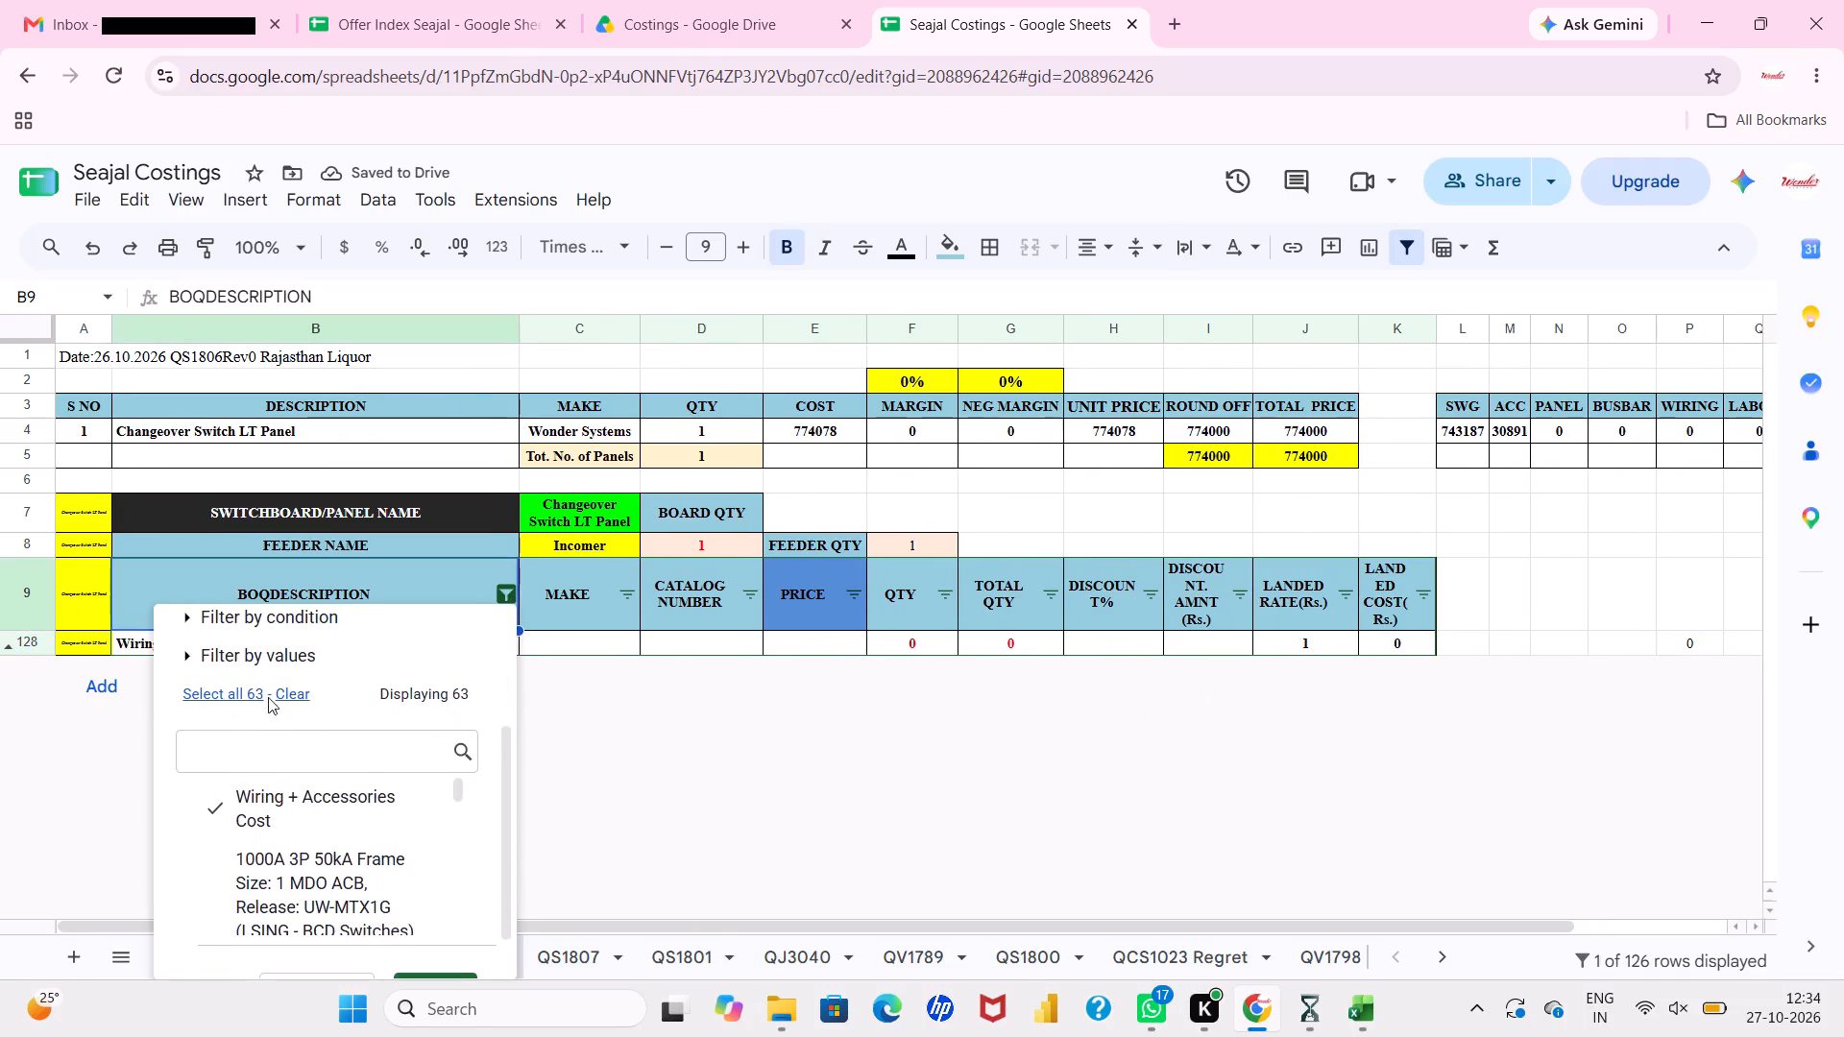
pyautogui.click(254, 697)
pyautogui.scroll(-3, 326, 846)
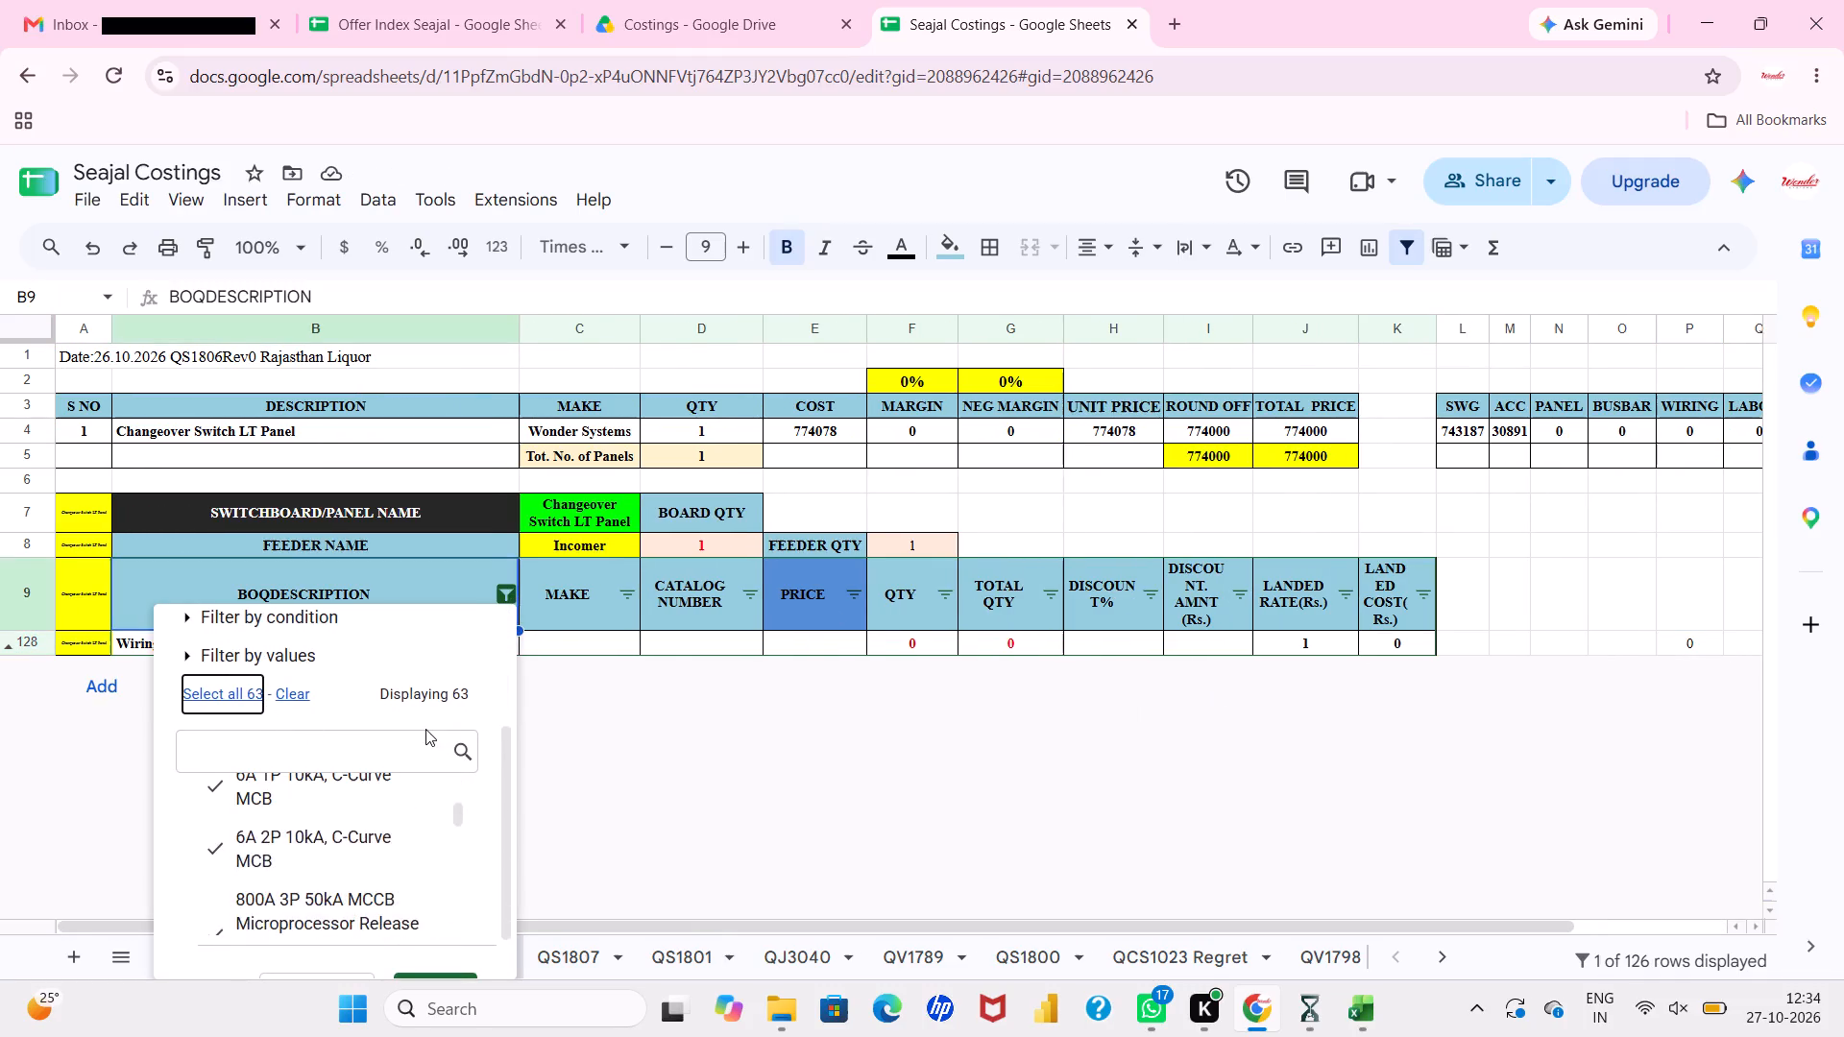
pyautogui.scroll(-2, 425, 729)
pyautogui.click(439, 940)
# Link cell R134 under the WASTAGE column to the percentage row's cost above F+OH with the formula =K134.
pyautogui.hscroll(-1, 675, 797)
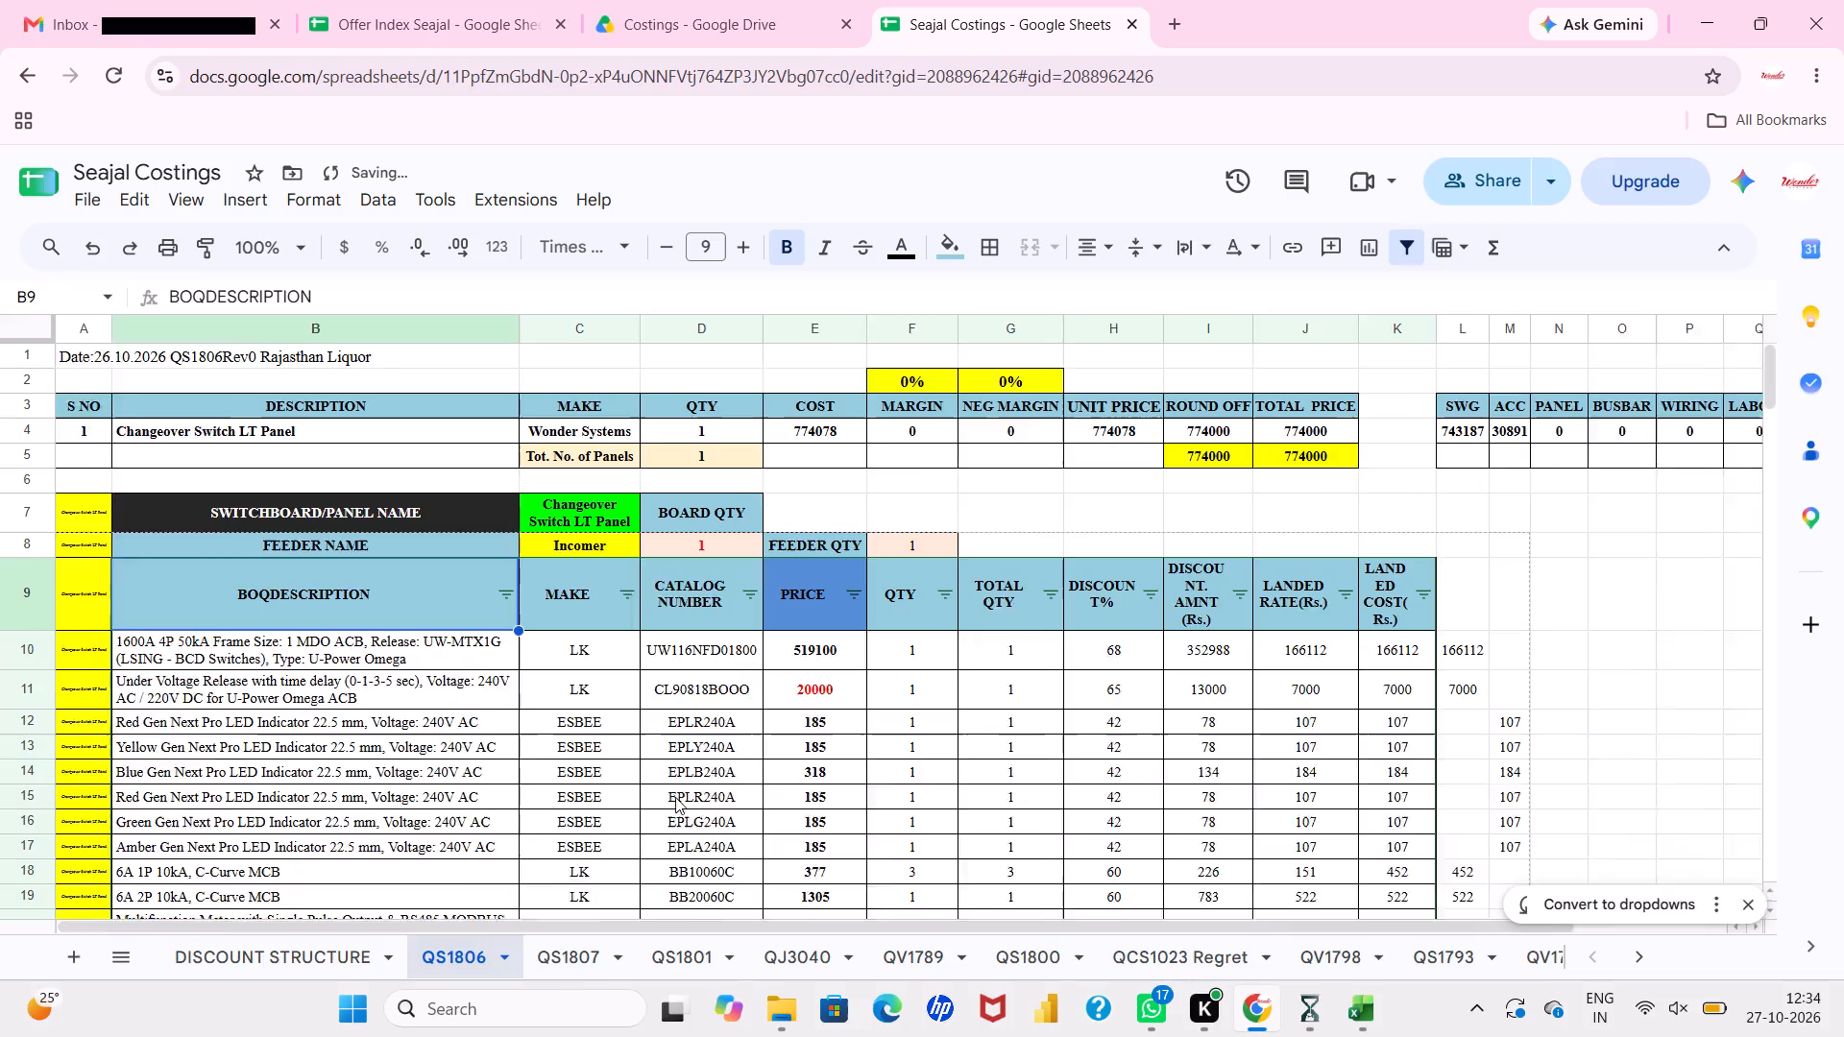
pyautogui.hscroll(-1, 675, 797)
pyautogui.hscroll(-1, 1145, 662)
pyautogui.scroll(-2, 1145, 662)
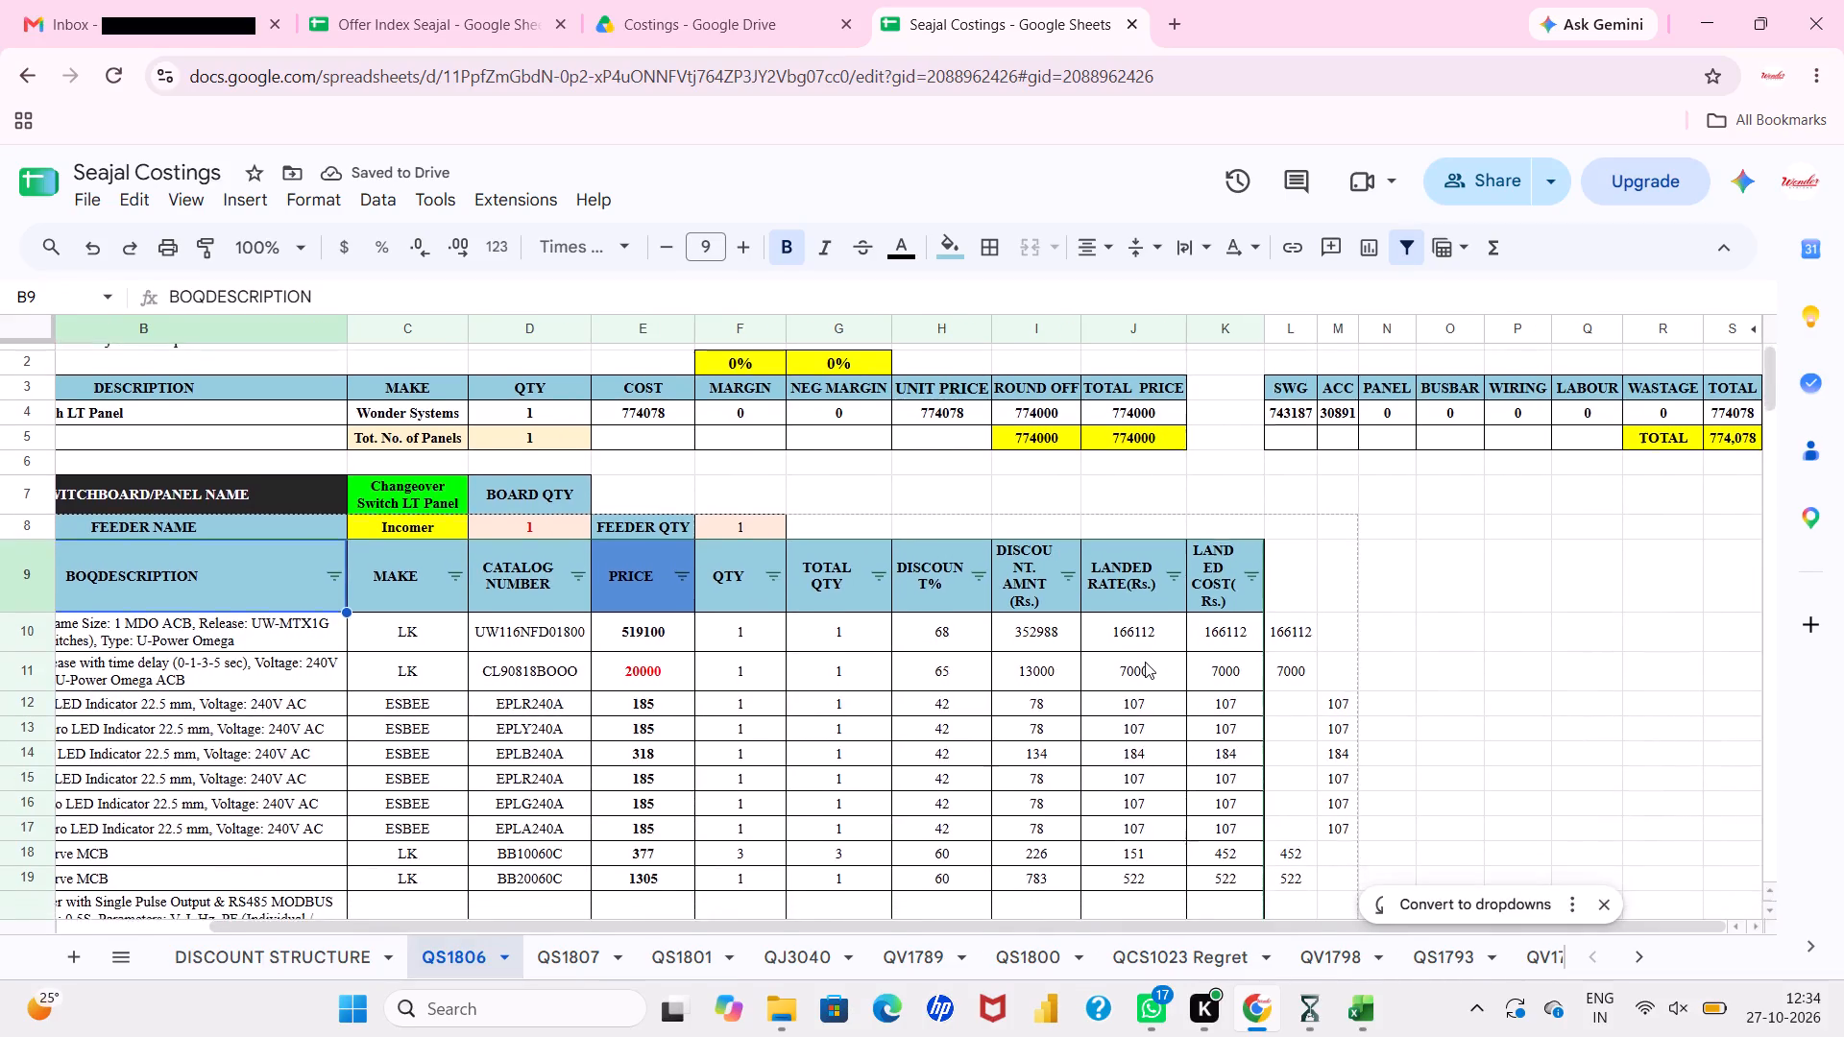
pyautogui.scroll(-12, 1145, 662)
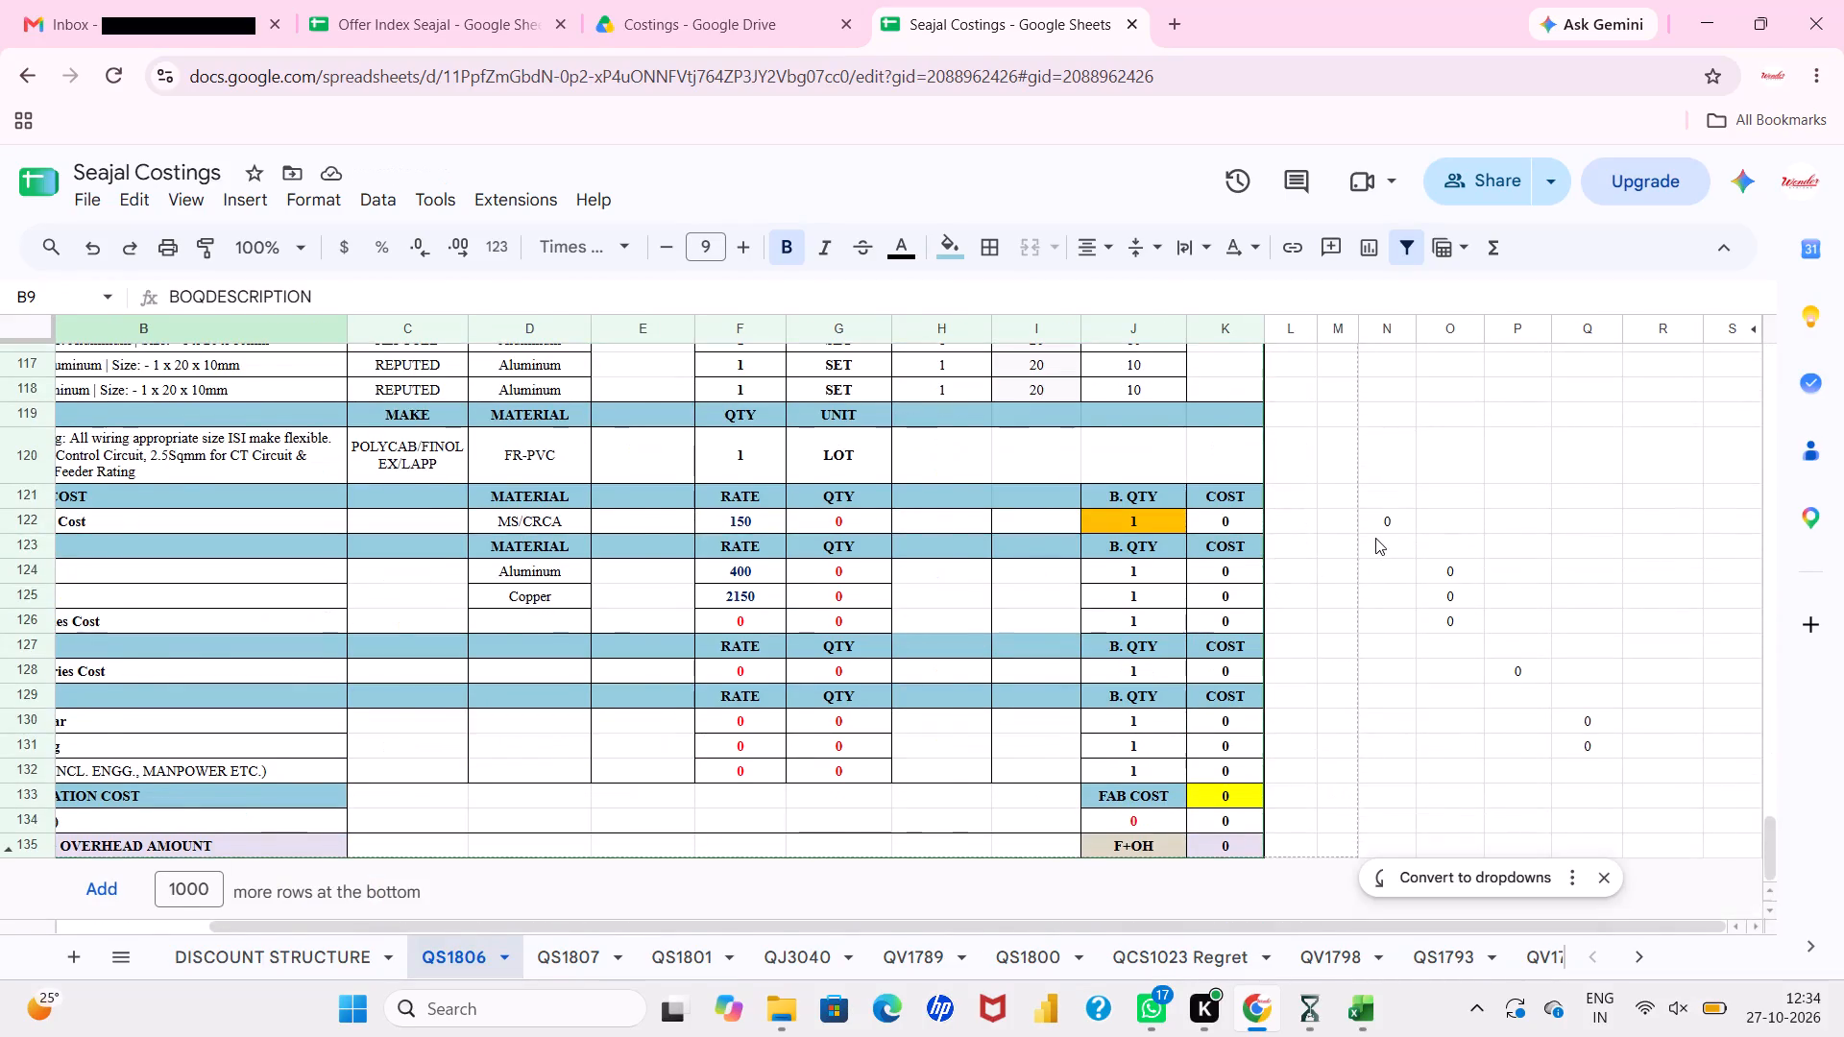
pyautogui.hscroll(1, 1375, 538)
pyautogui.hscroll(-2, 1375, 538)
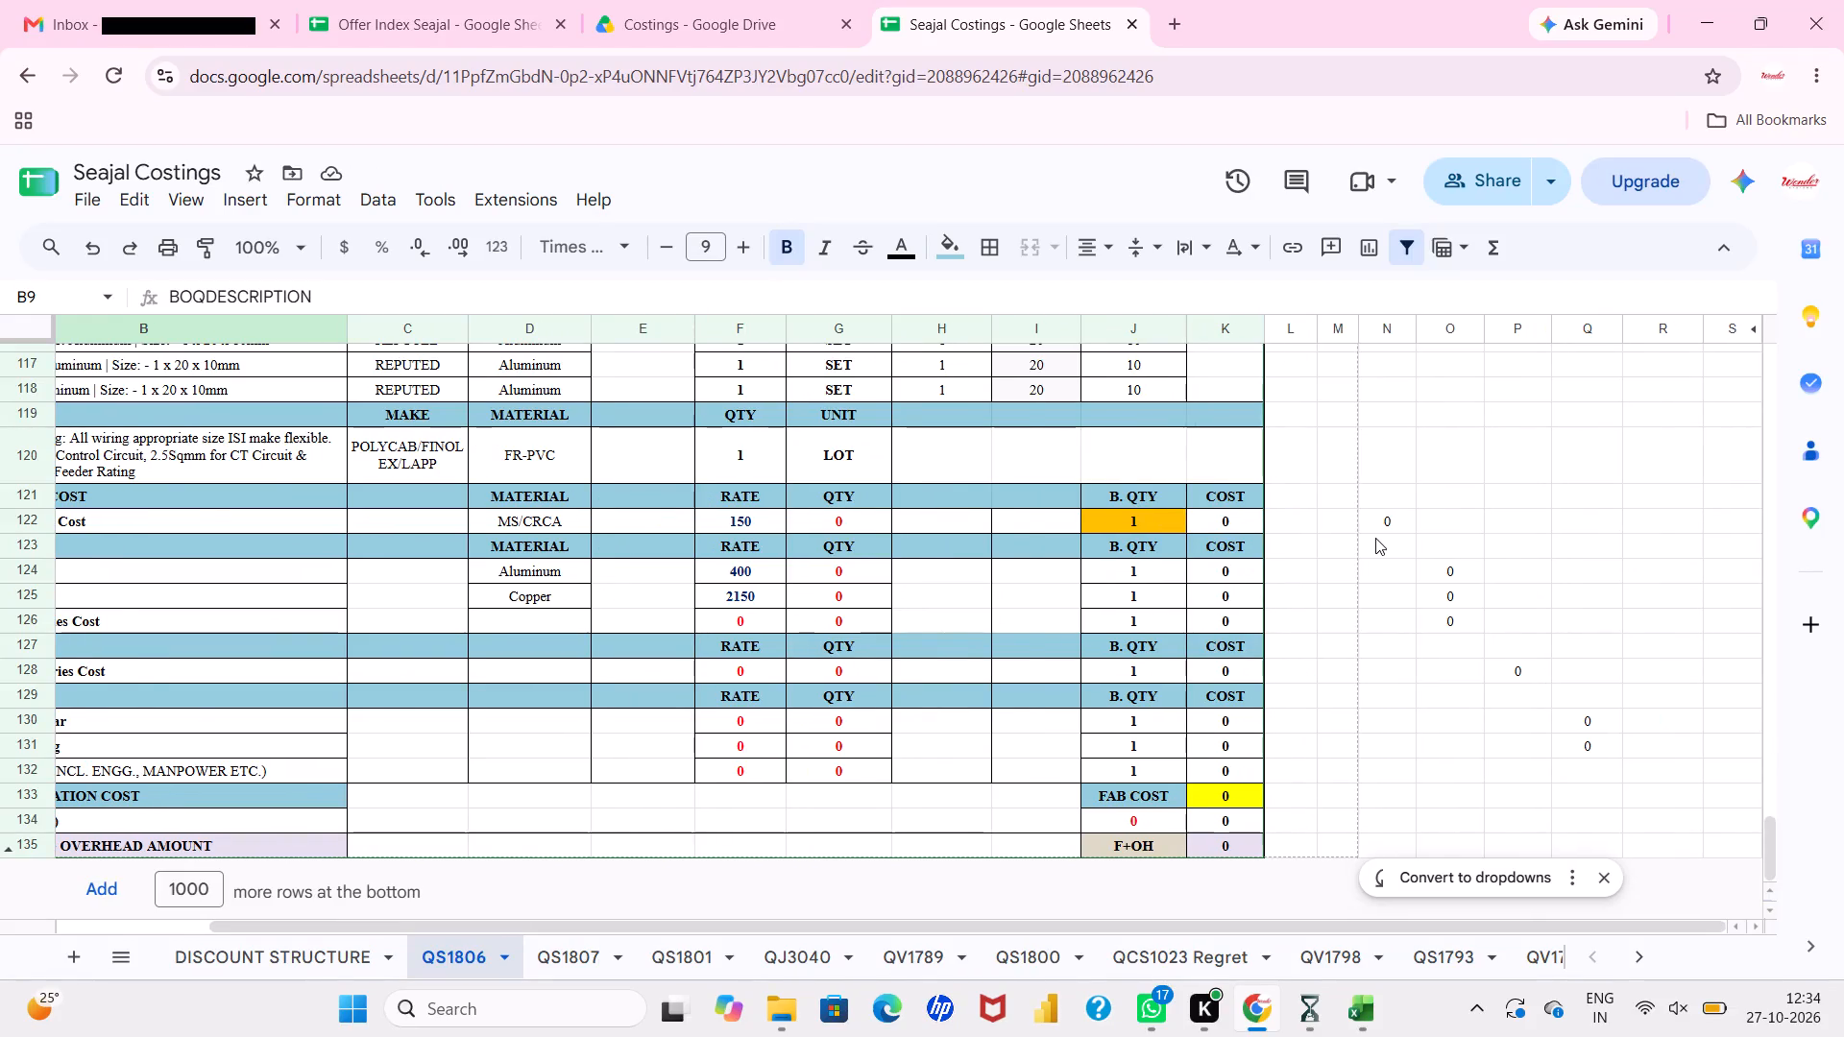
pyautogui.hscroll(1, 1375, 538)
pyautogui.hscroll(-2, 1375, 538)
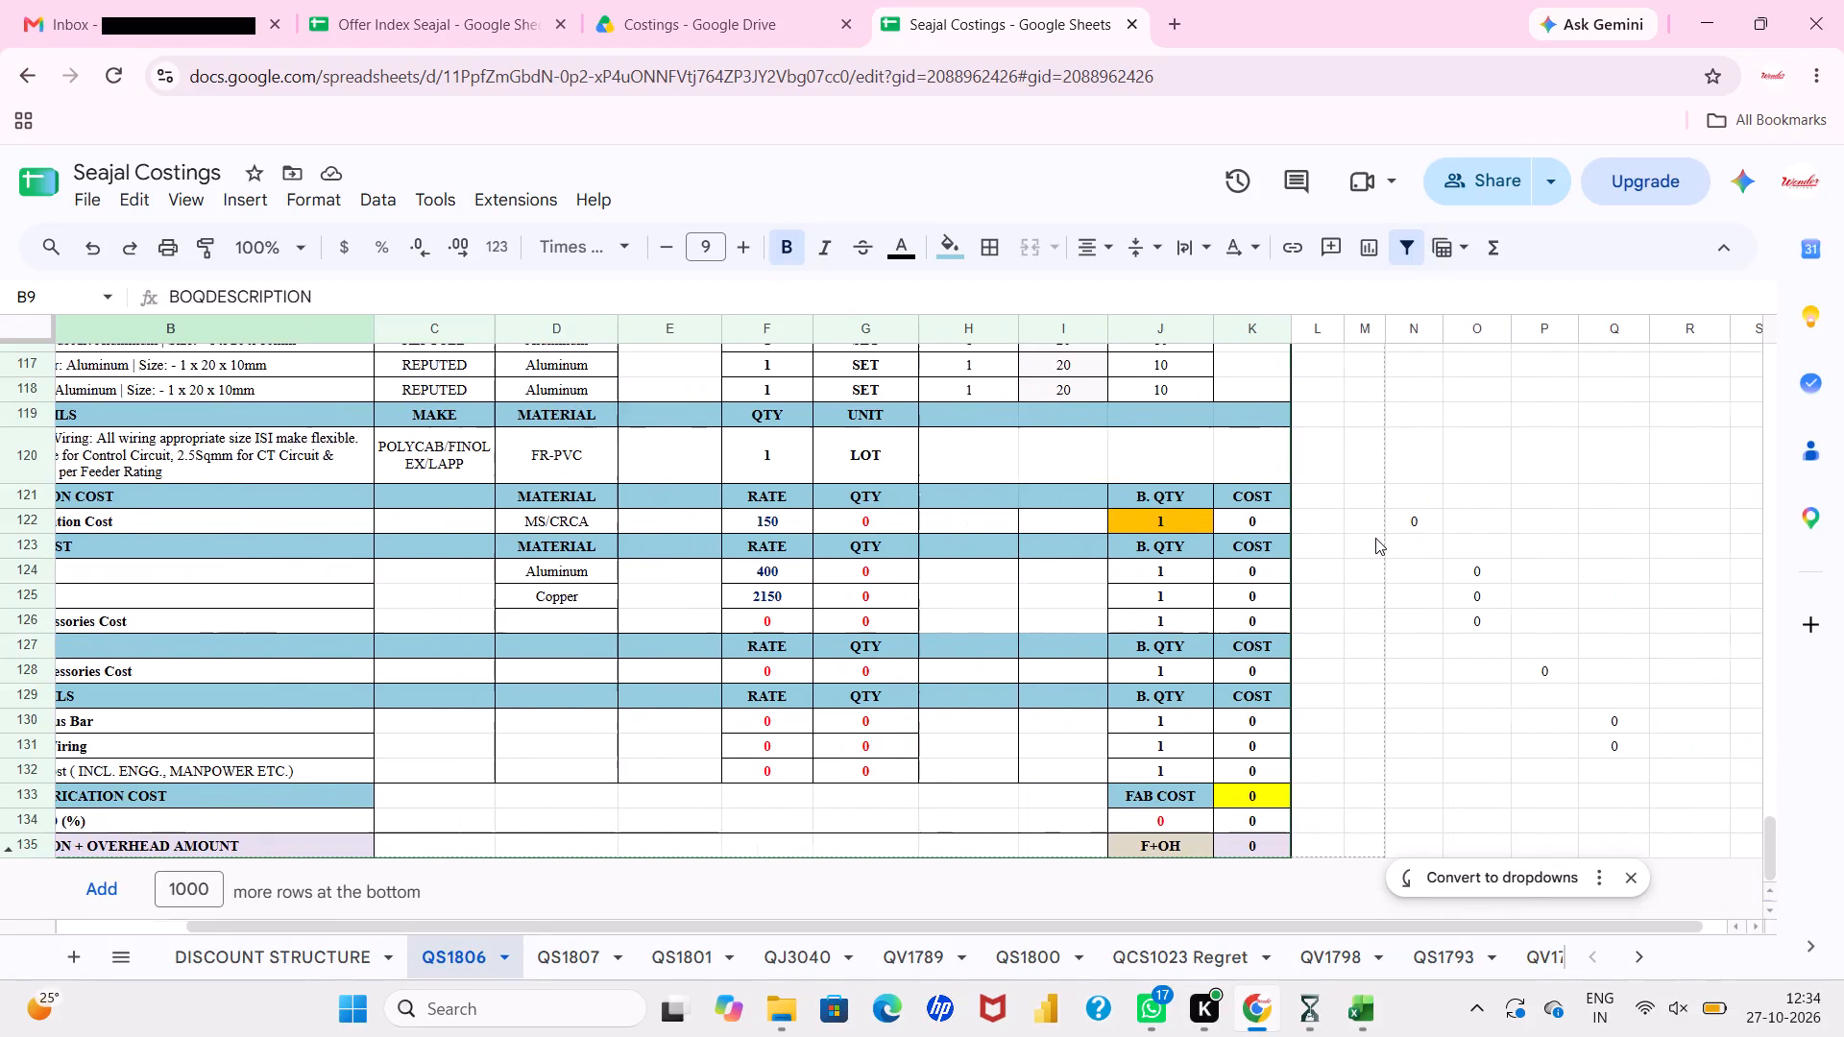
pyautogui.click(1656, 814)
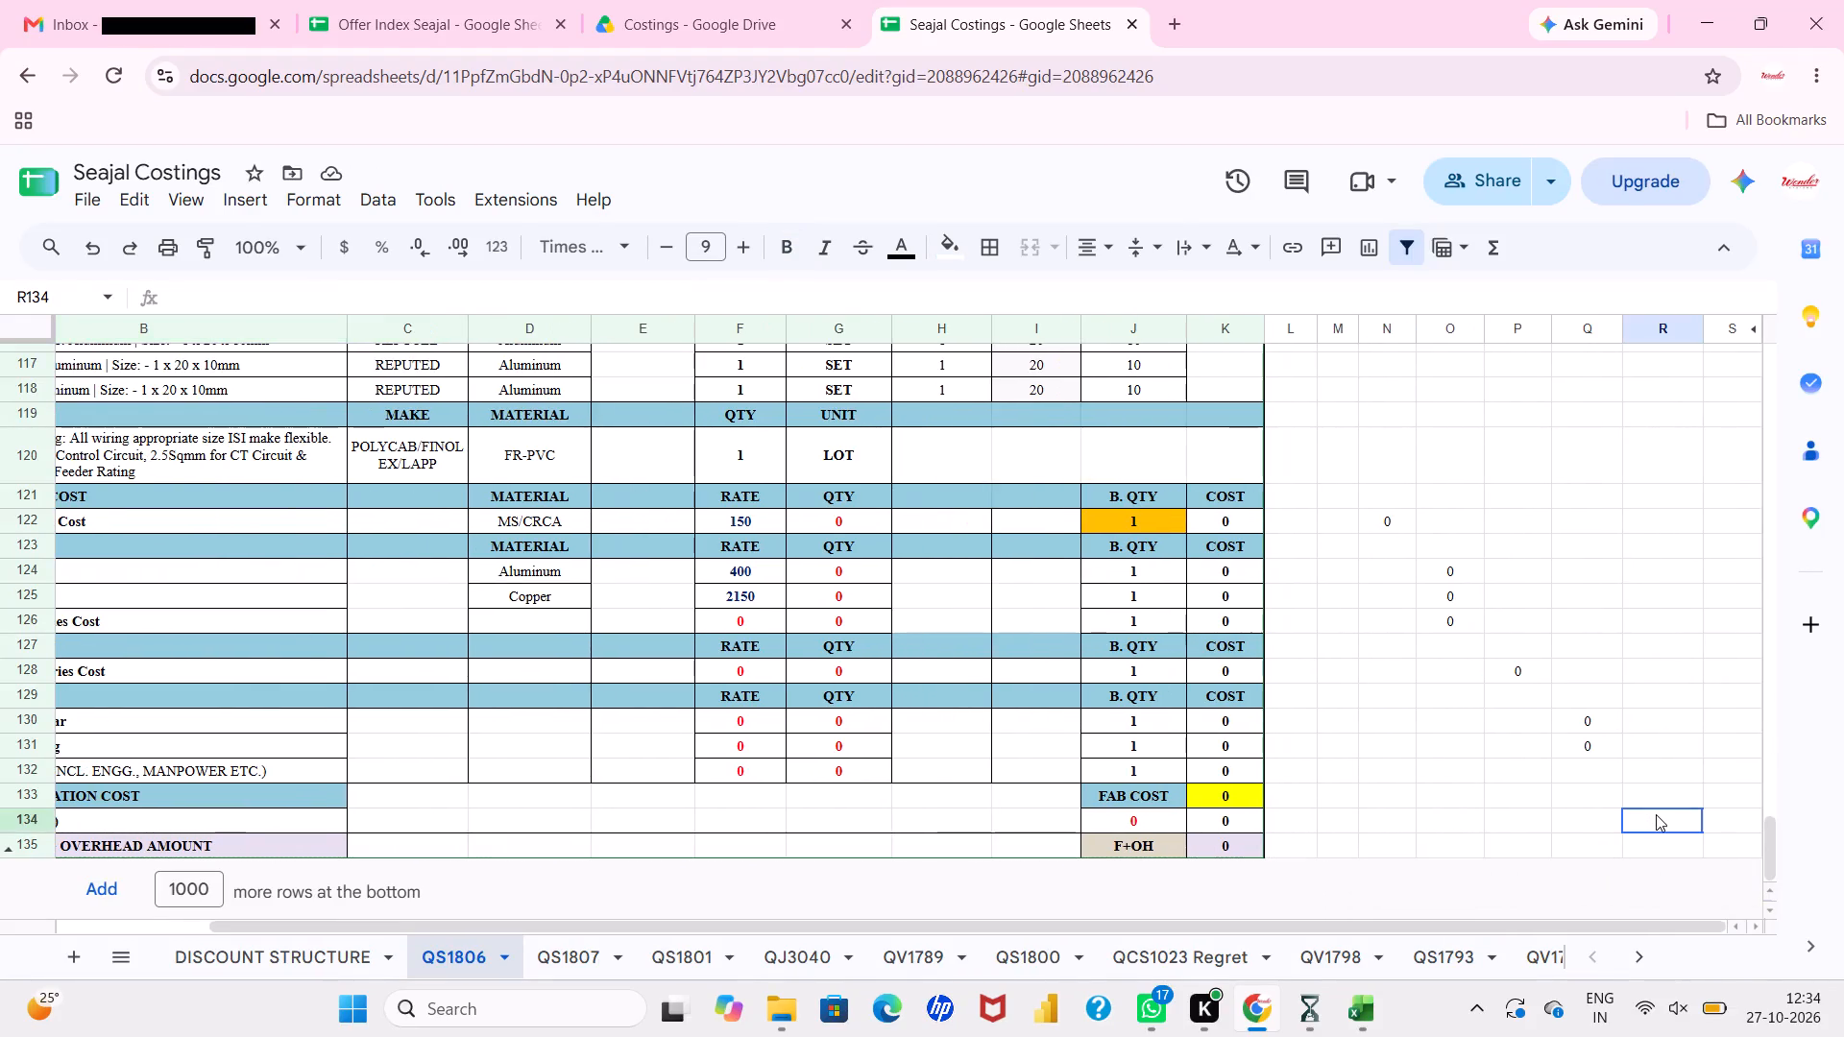
pyautogui.press('=')
pyautogui.press('Left')
pyautogui.press('Left')
pyautogui.press('Left')
pyautogui.press('Left')
pyautogui.press('Left')
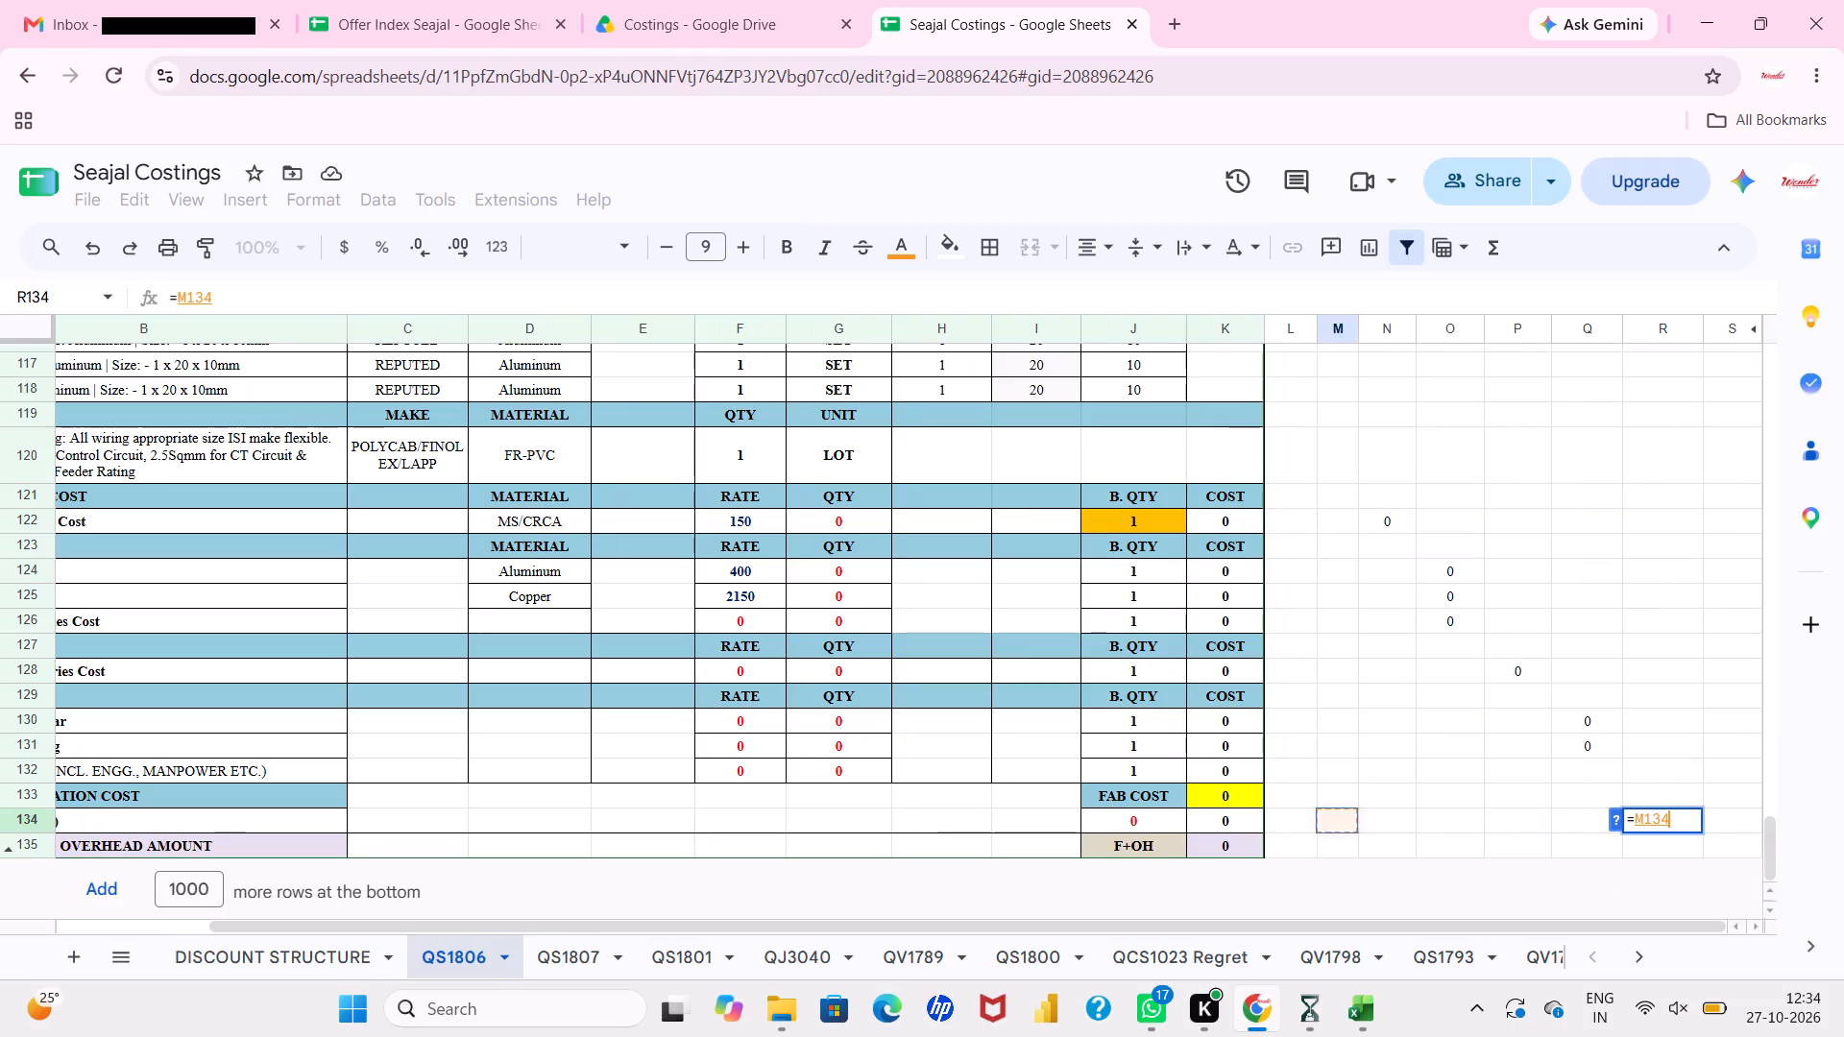
pyautogui.press('Left')
pyautogui.press('Left')
pyautogui.press('Return')
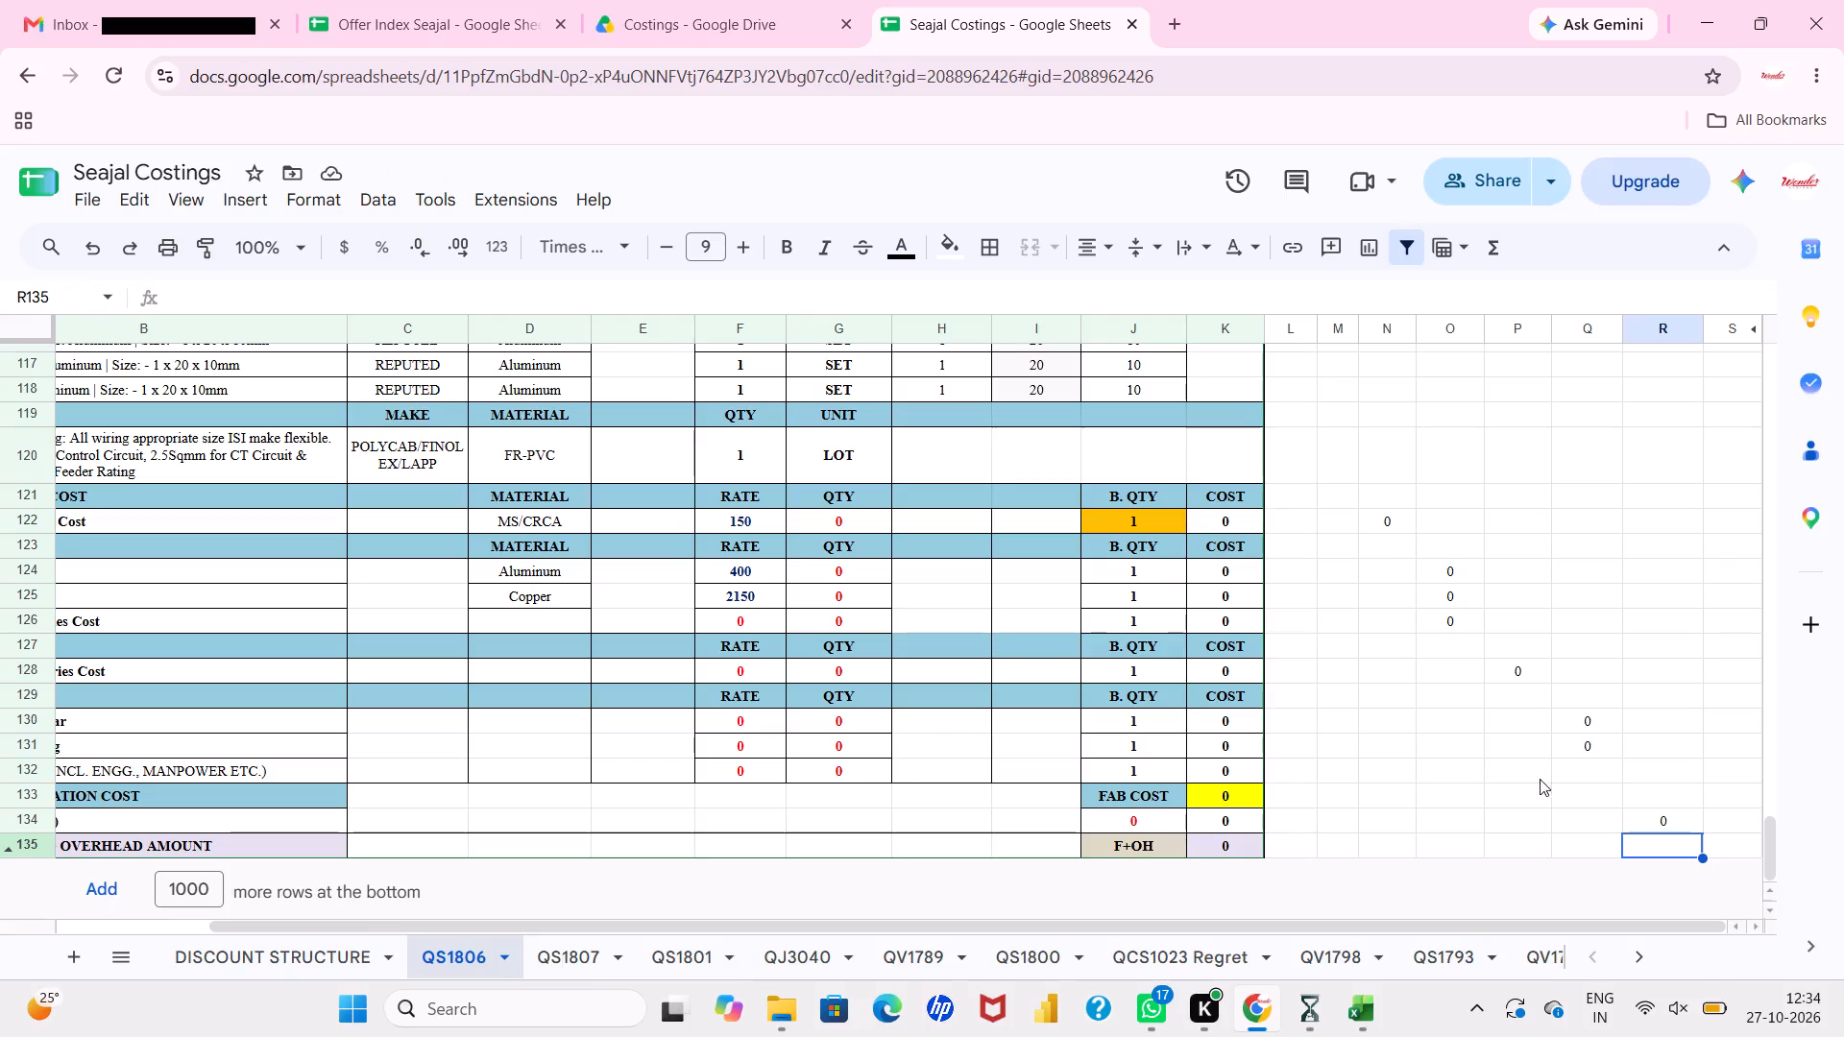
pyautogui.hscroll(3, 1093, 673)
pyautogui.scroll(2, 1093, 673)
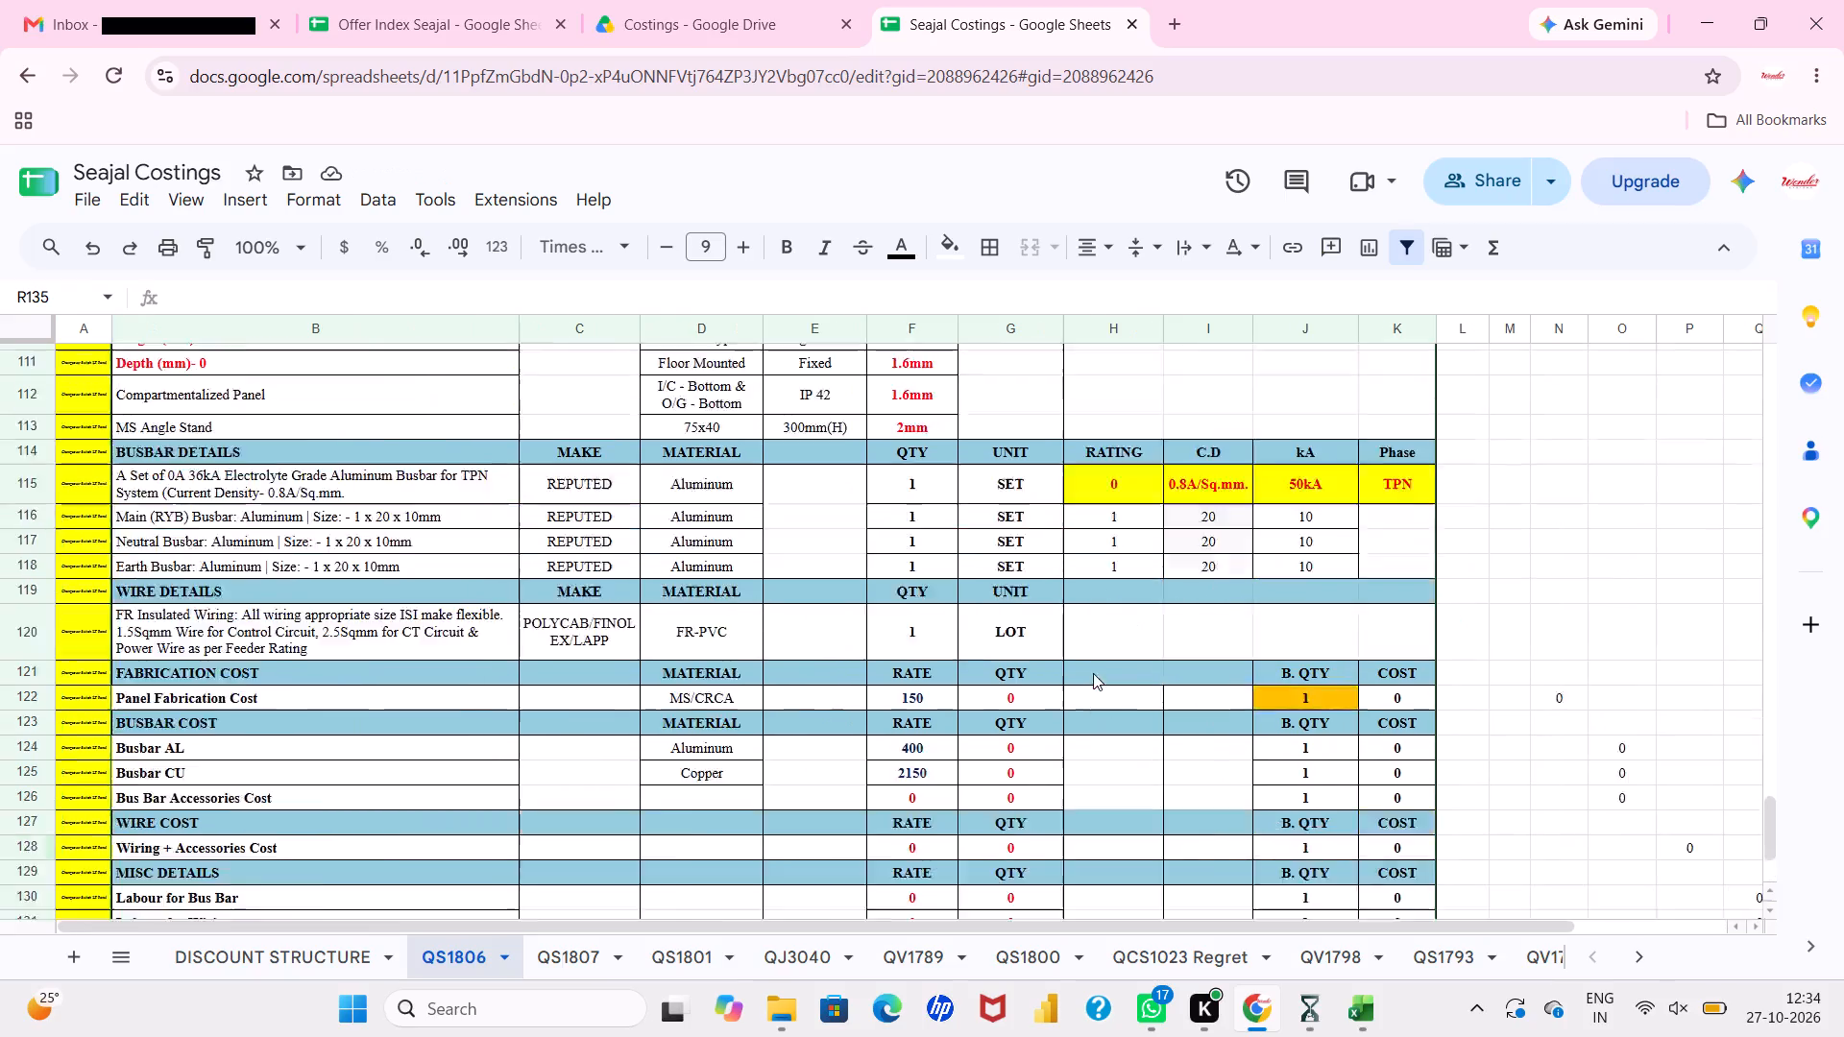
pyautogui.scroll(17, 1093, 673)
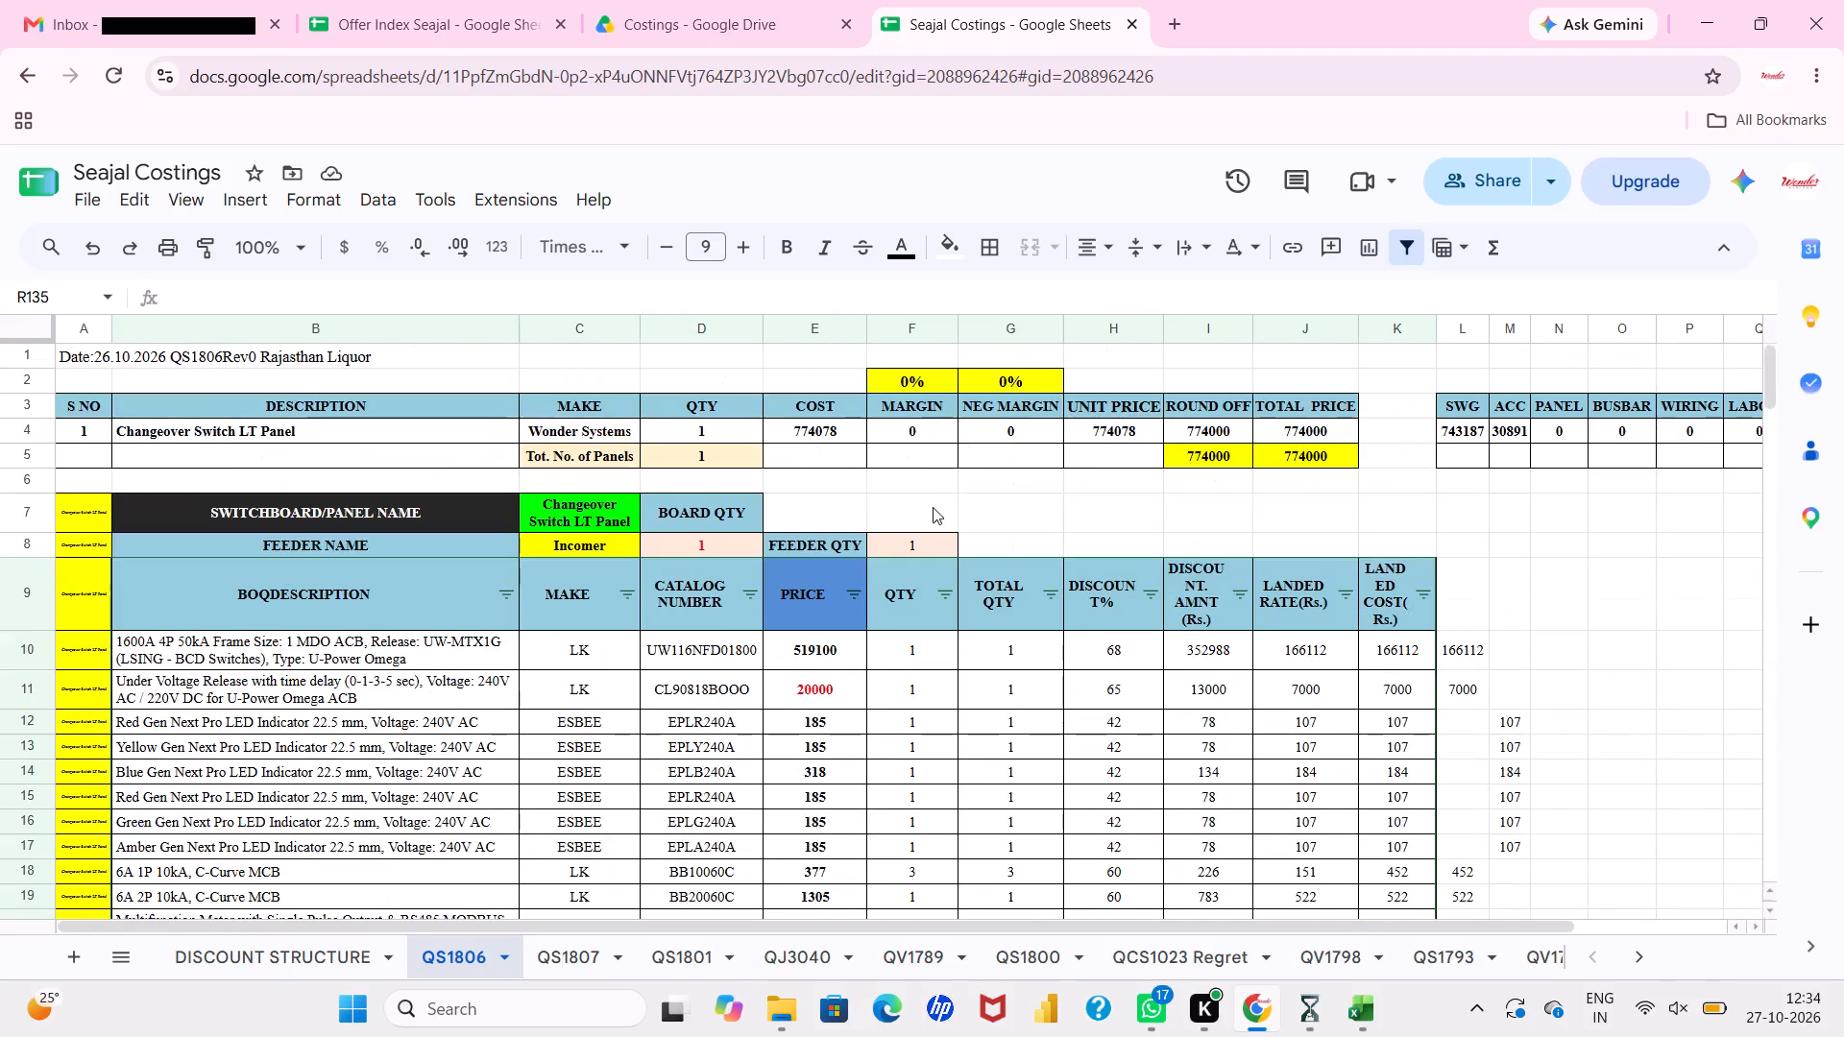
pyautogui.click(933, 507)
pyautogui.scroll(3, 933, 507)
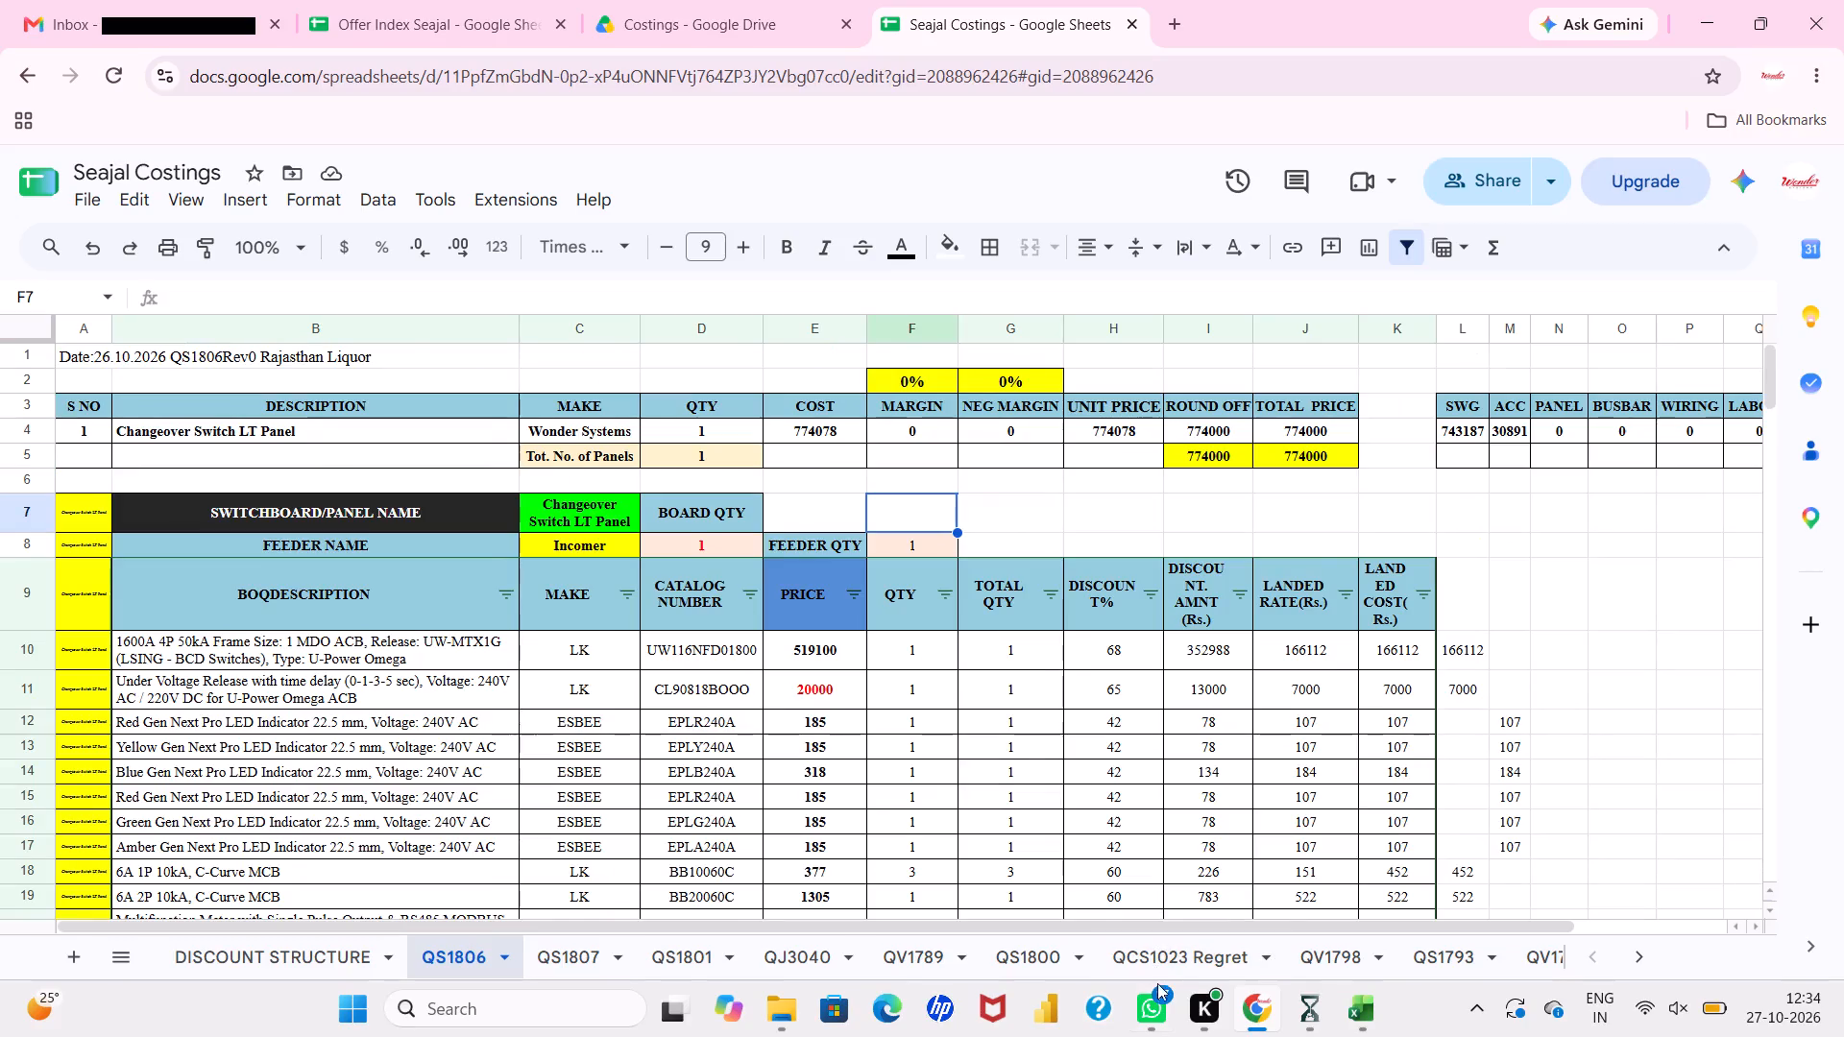
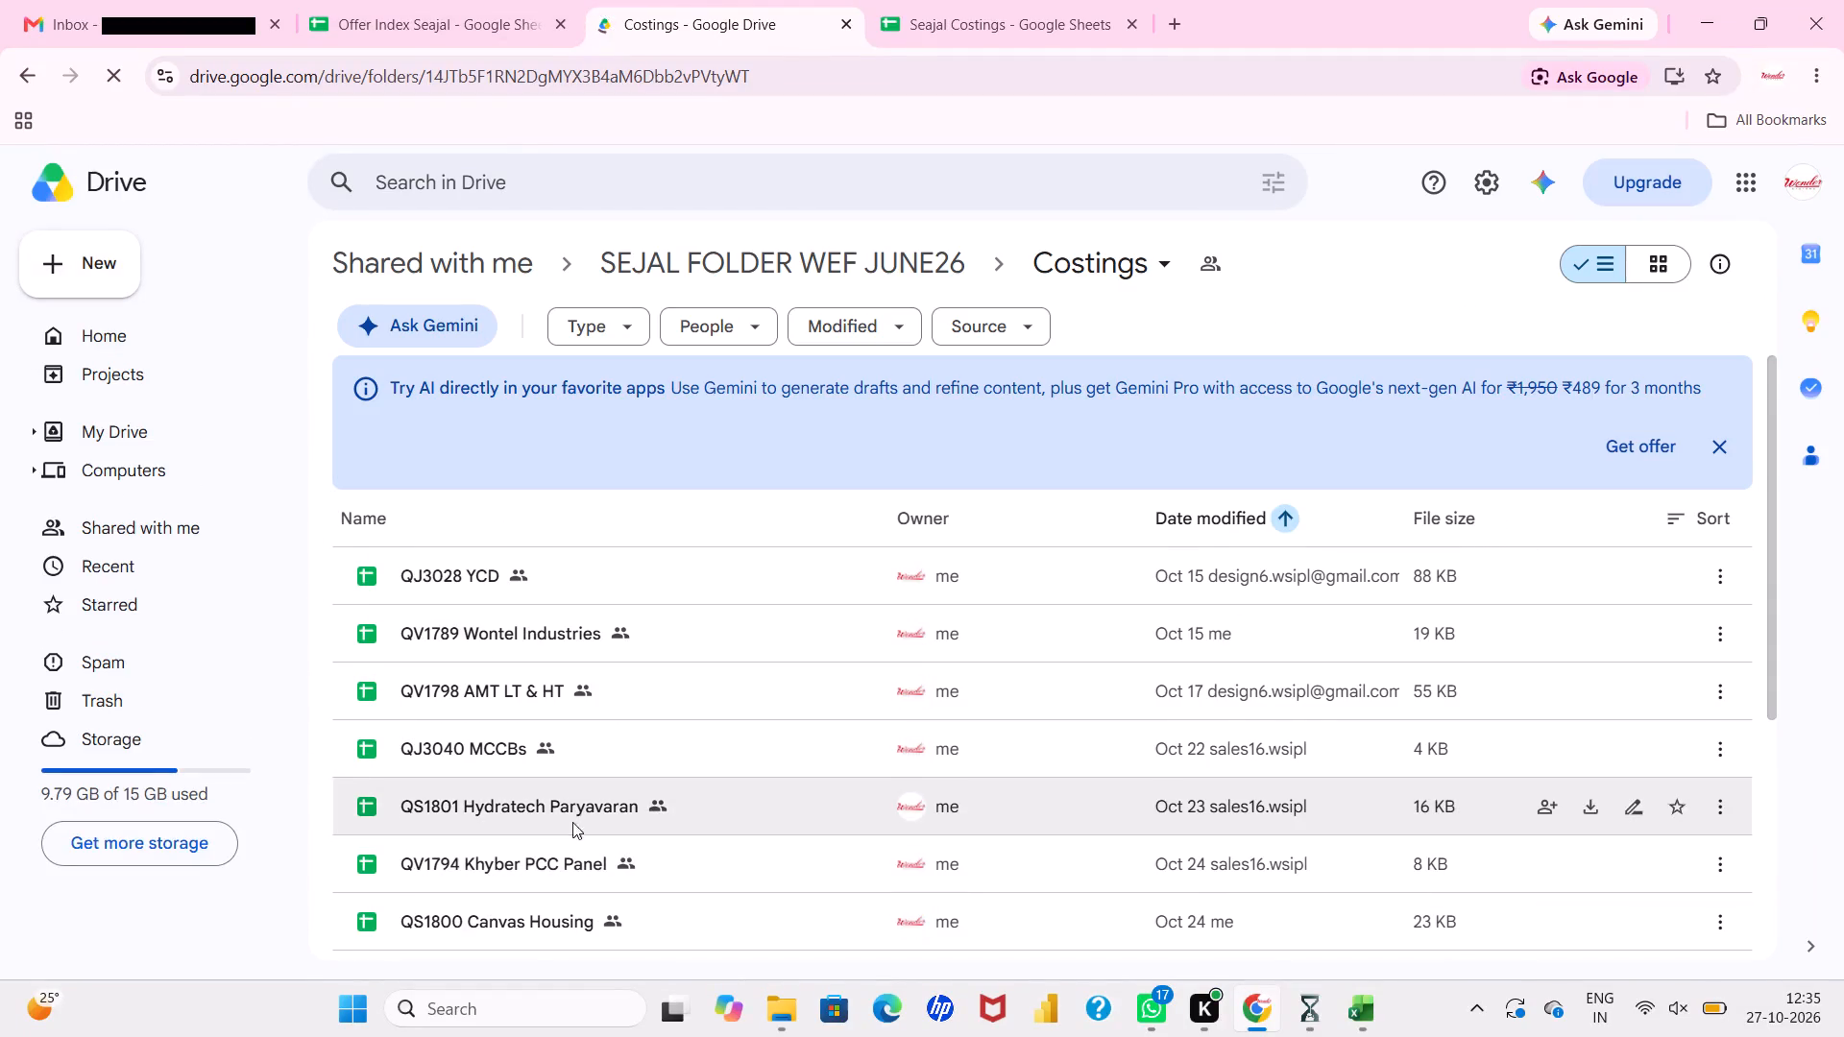
# Look through the files at the end of the Costings folder, and return to the QS1806 sheet of the Seajal Costings spreadsheet.
pyautogui.scroll(-3, 571, 854)
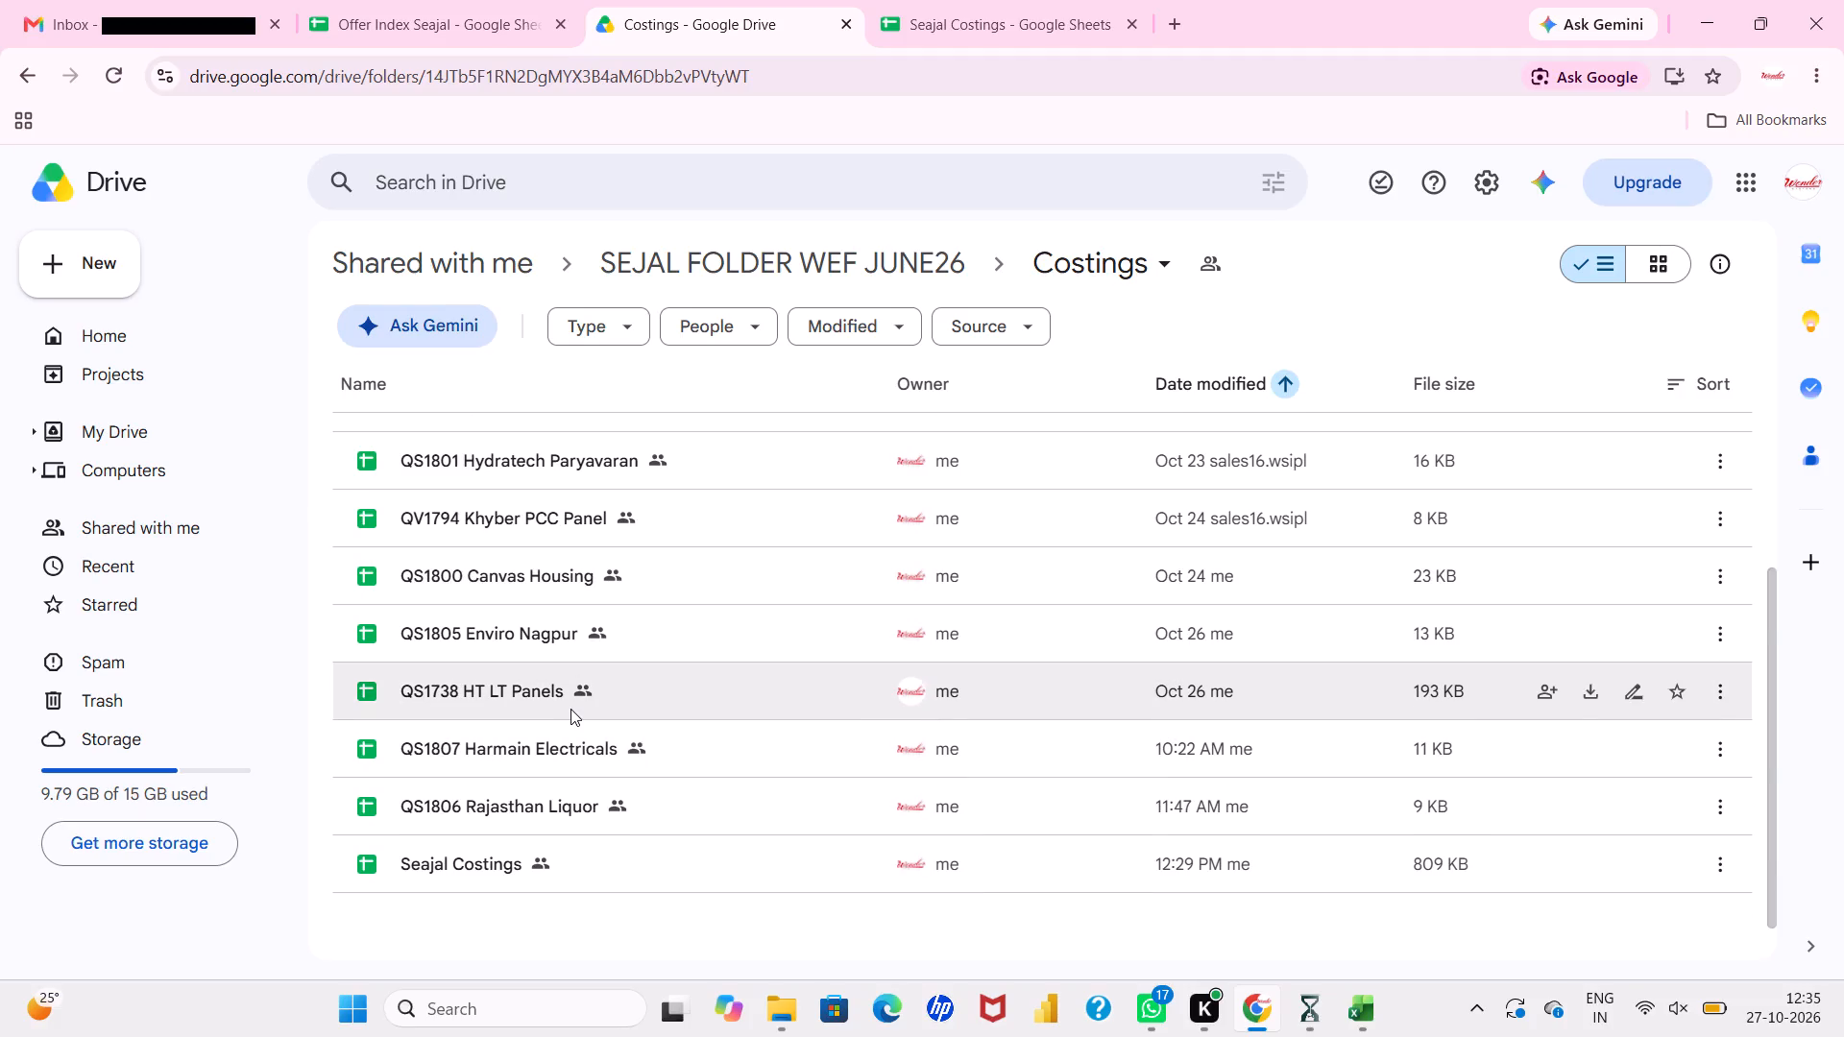
pyautogui.click(967, 0)
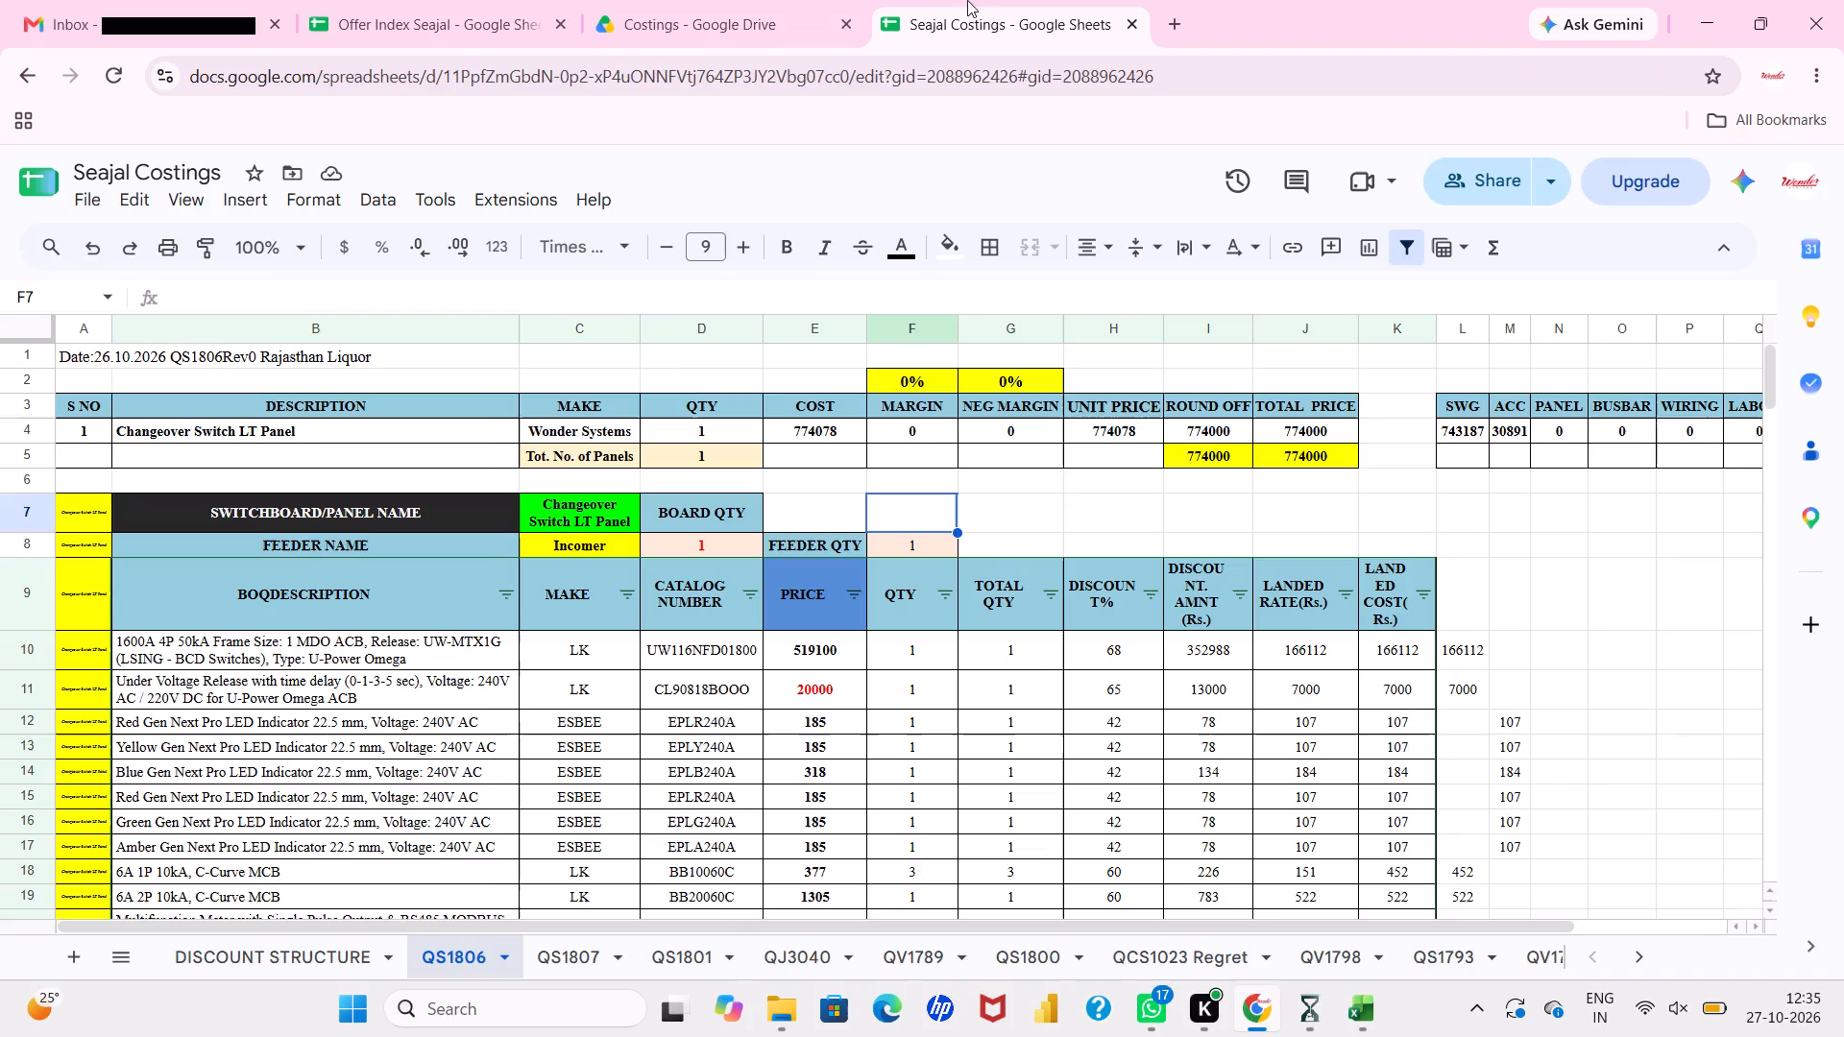
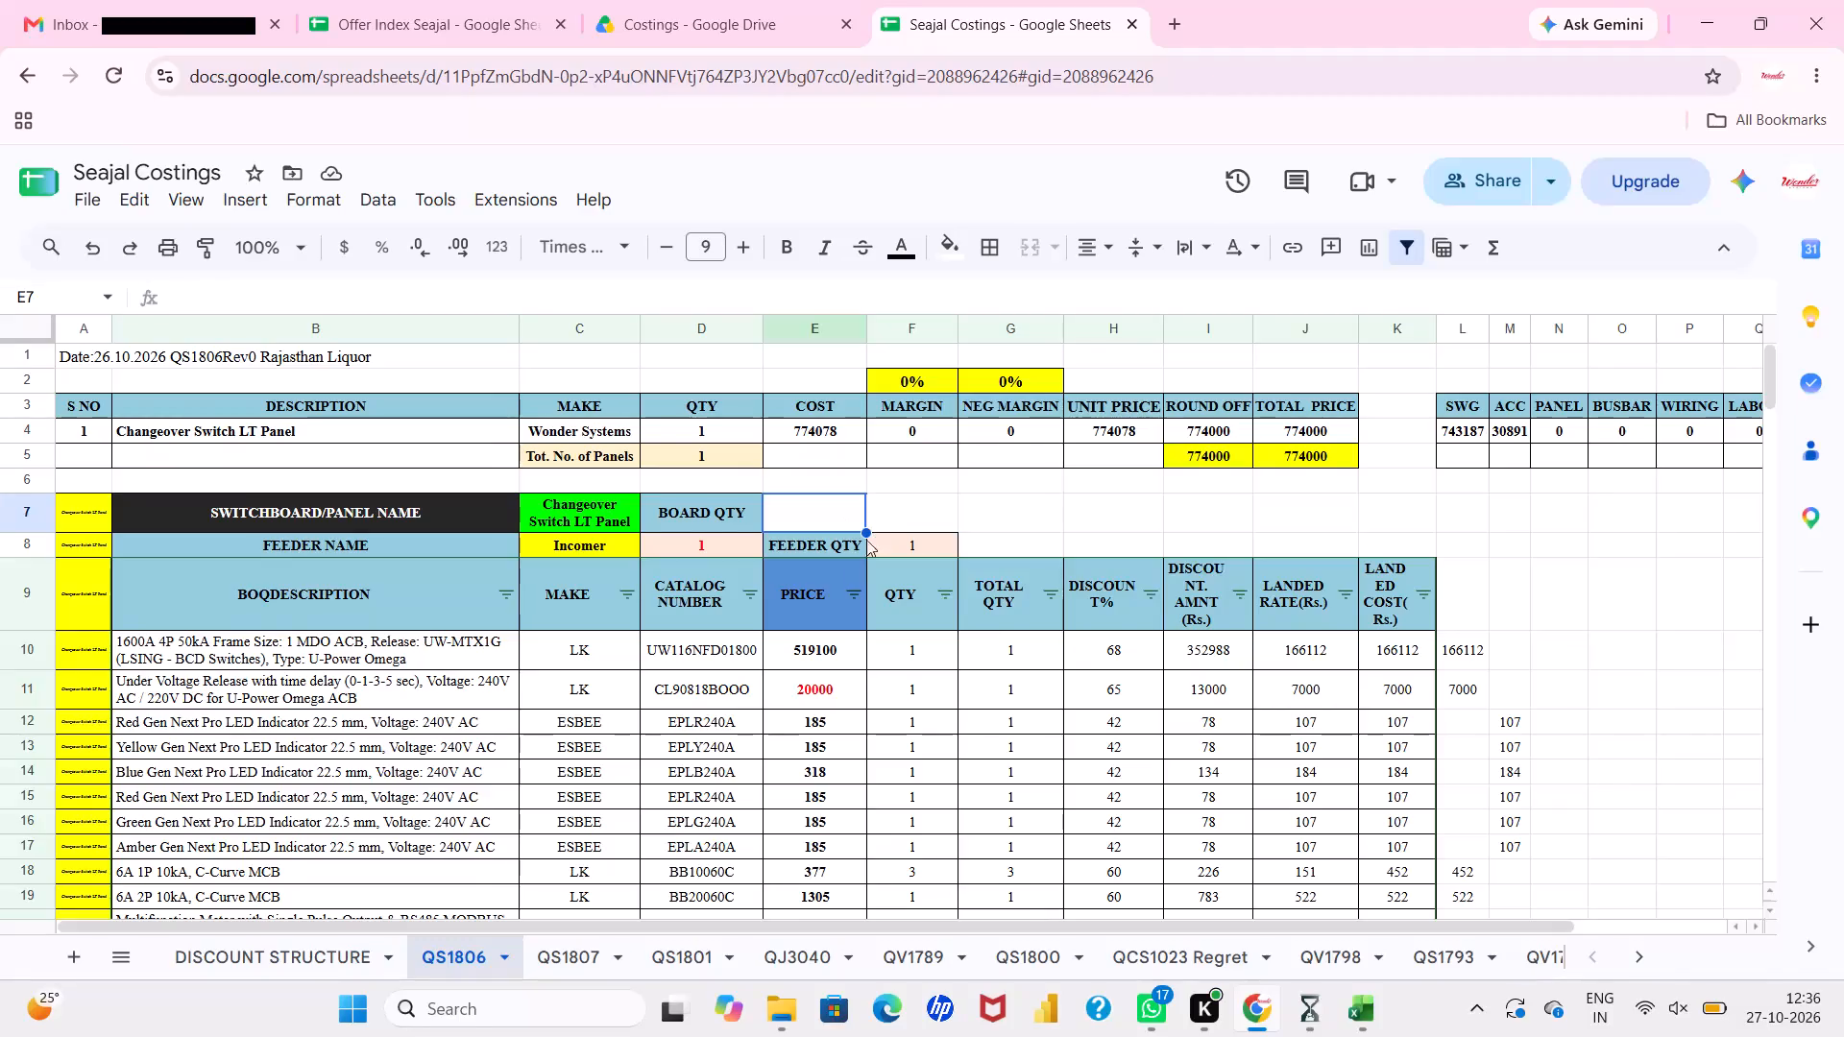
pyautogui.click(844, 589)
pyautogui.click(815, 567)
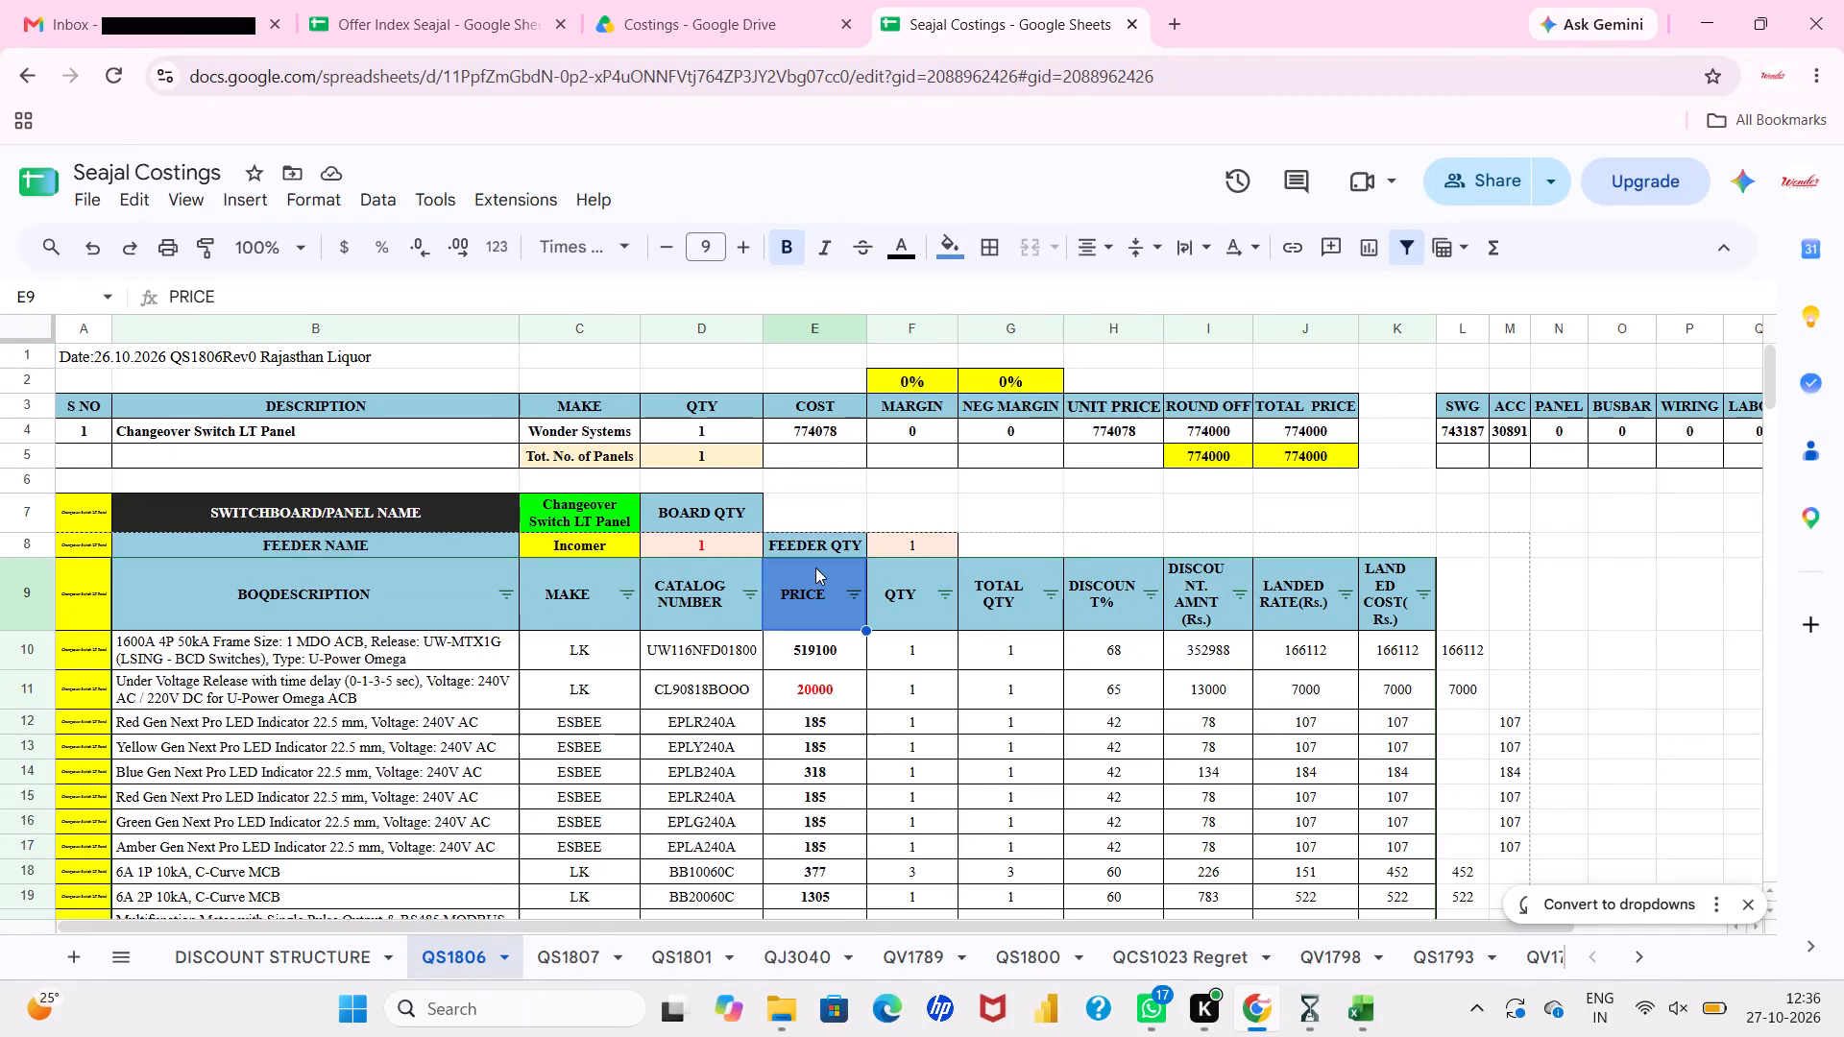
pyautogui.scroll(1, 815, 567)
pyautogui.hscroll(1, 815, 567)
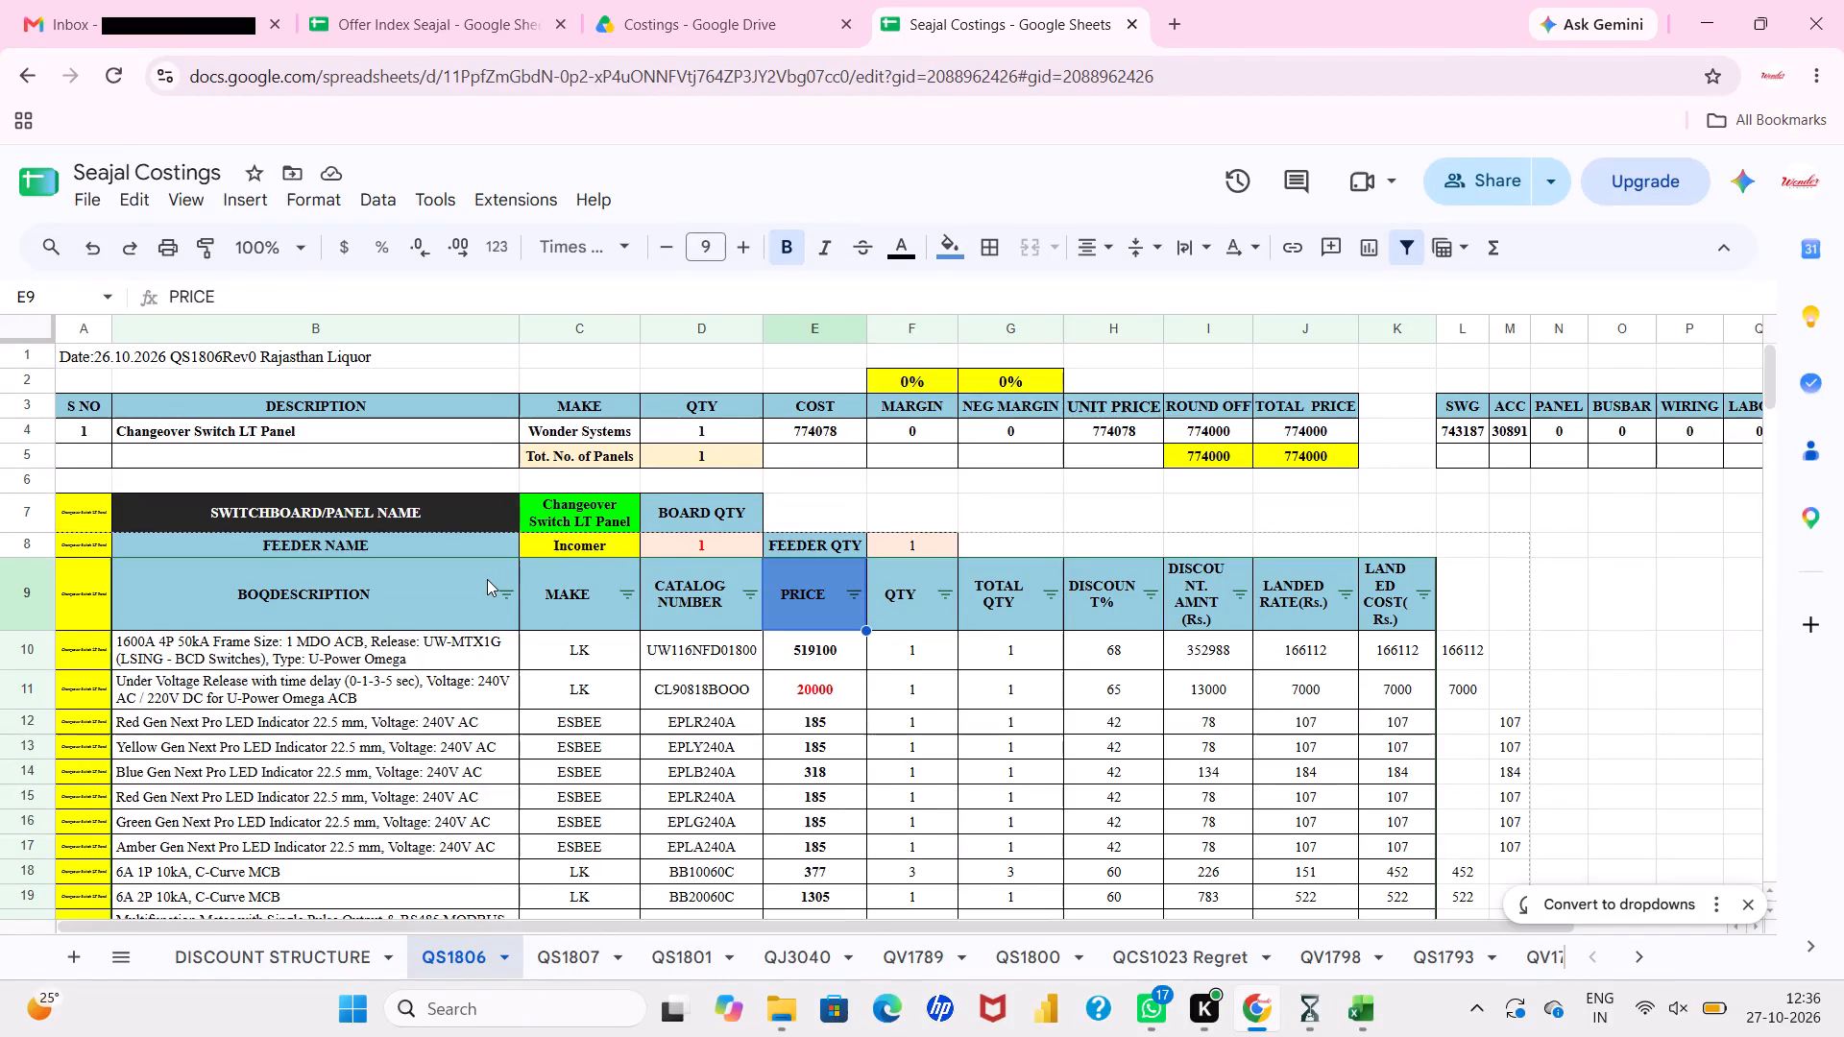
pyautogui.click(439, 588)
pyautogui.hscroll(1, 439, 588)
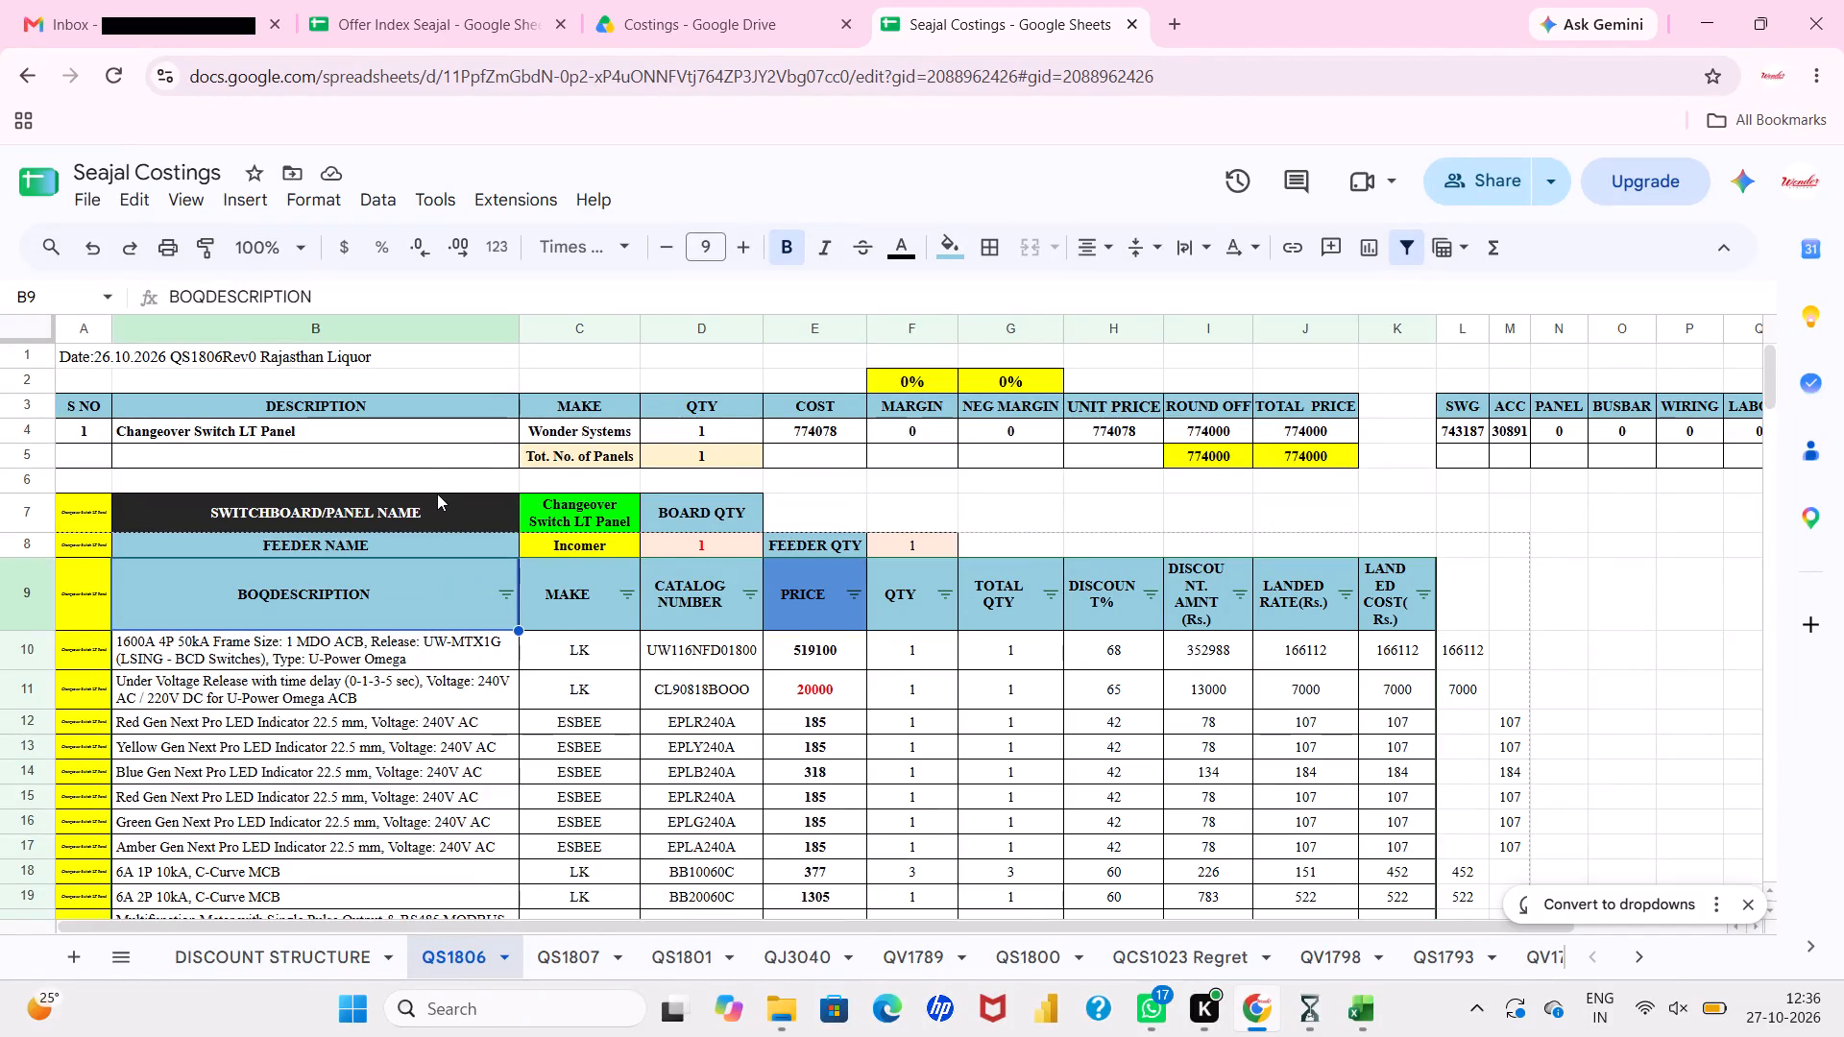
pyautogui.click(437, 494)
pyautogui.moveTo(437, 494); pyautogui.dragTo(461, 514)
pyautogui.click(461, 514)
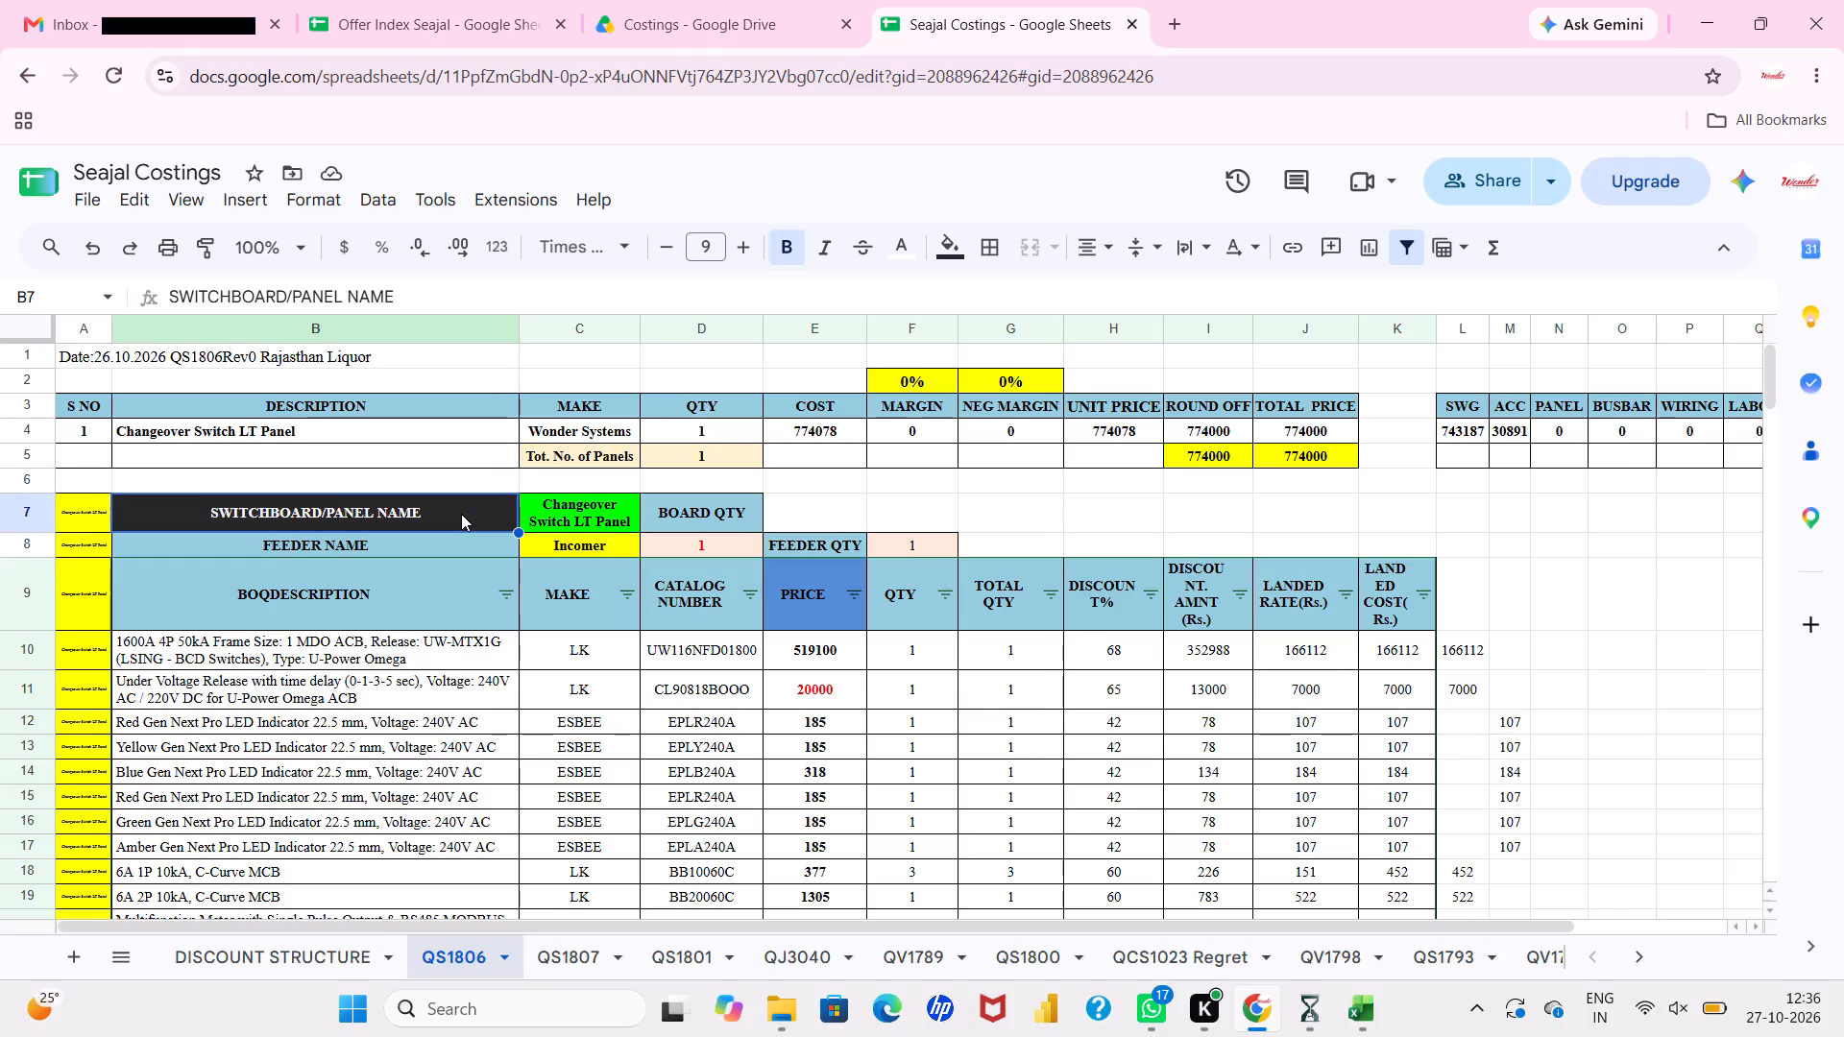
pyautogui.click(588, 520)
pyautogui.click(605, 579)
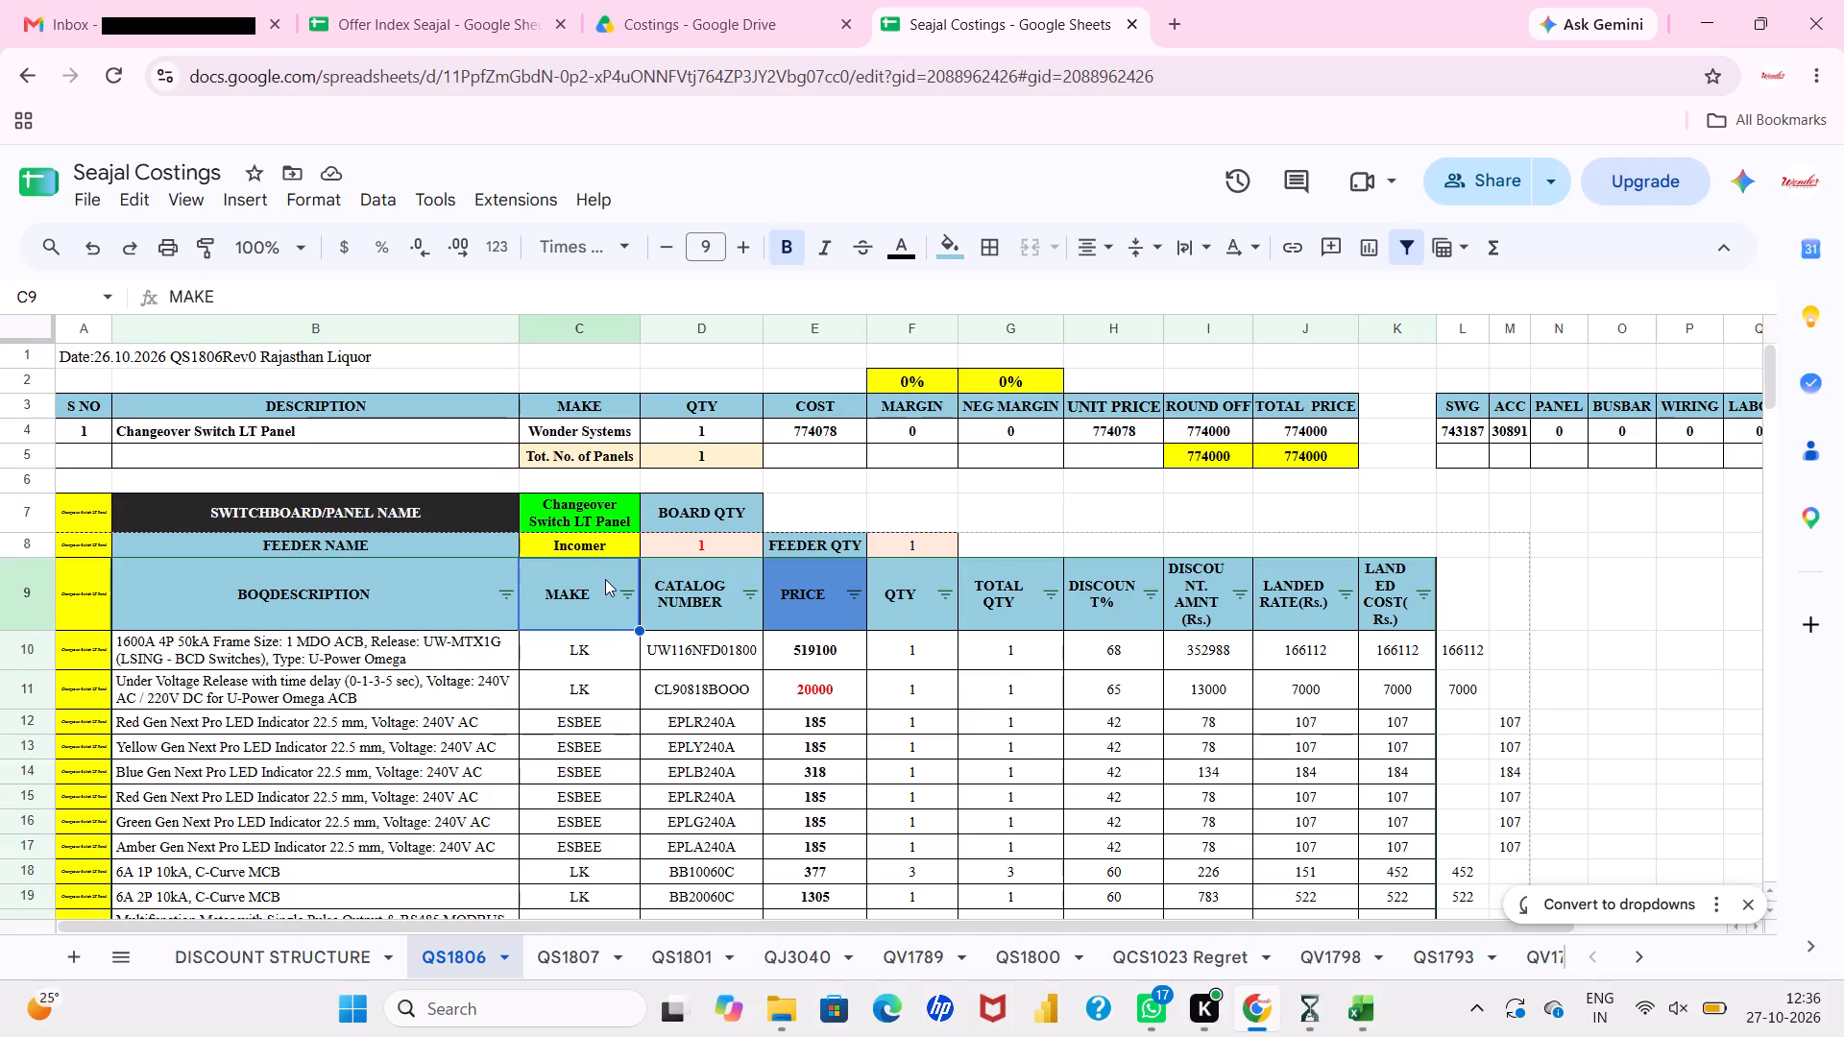
# Review the QS1806 feeder breakdown from the incomer through the changeover switch and outgoing MCCB feeders, and the cost summary above it.
pyautogui.hscroll(1, 605, 579)
pyautogui.scroll(-2, 605, 579)
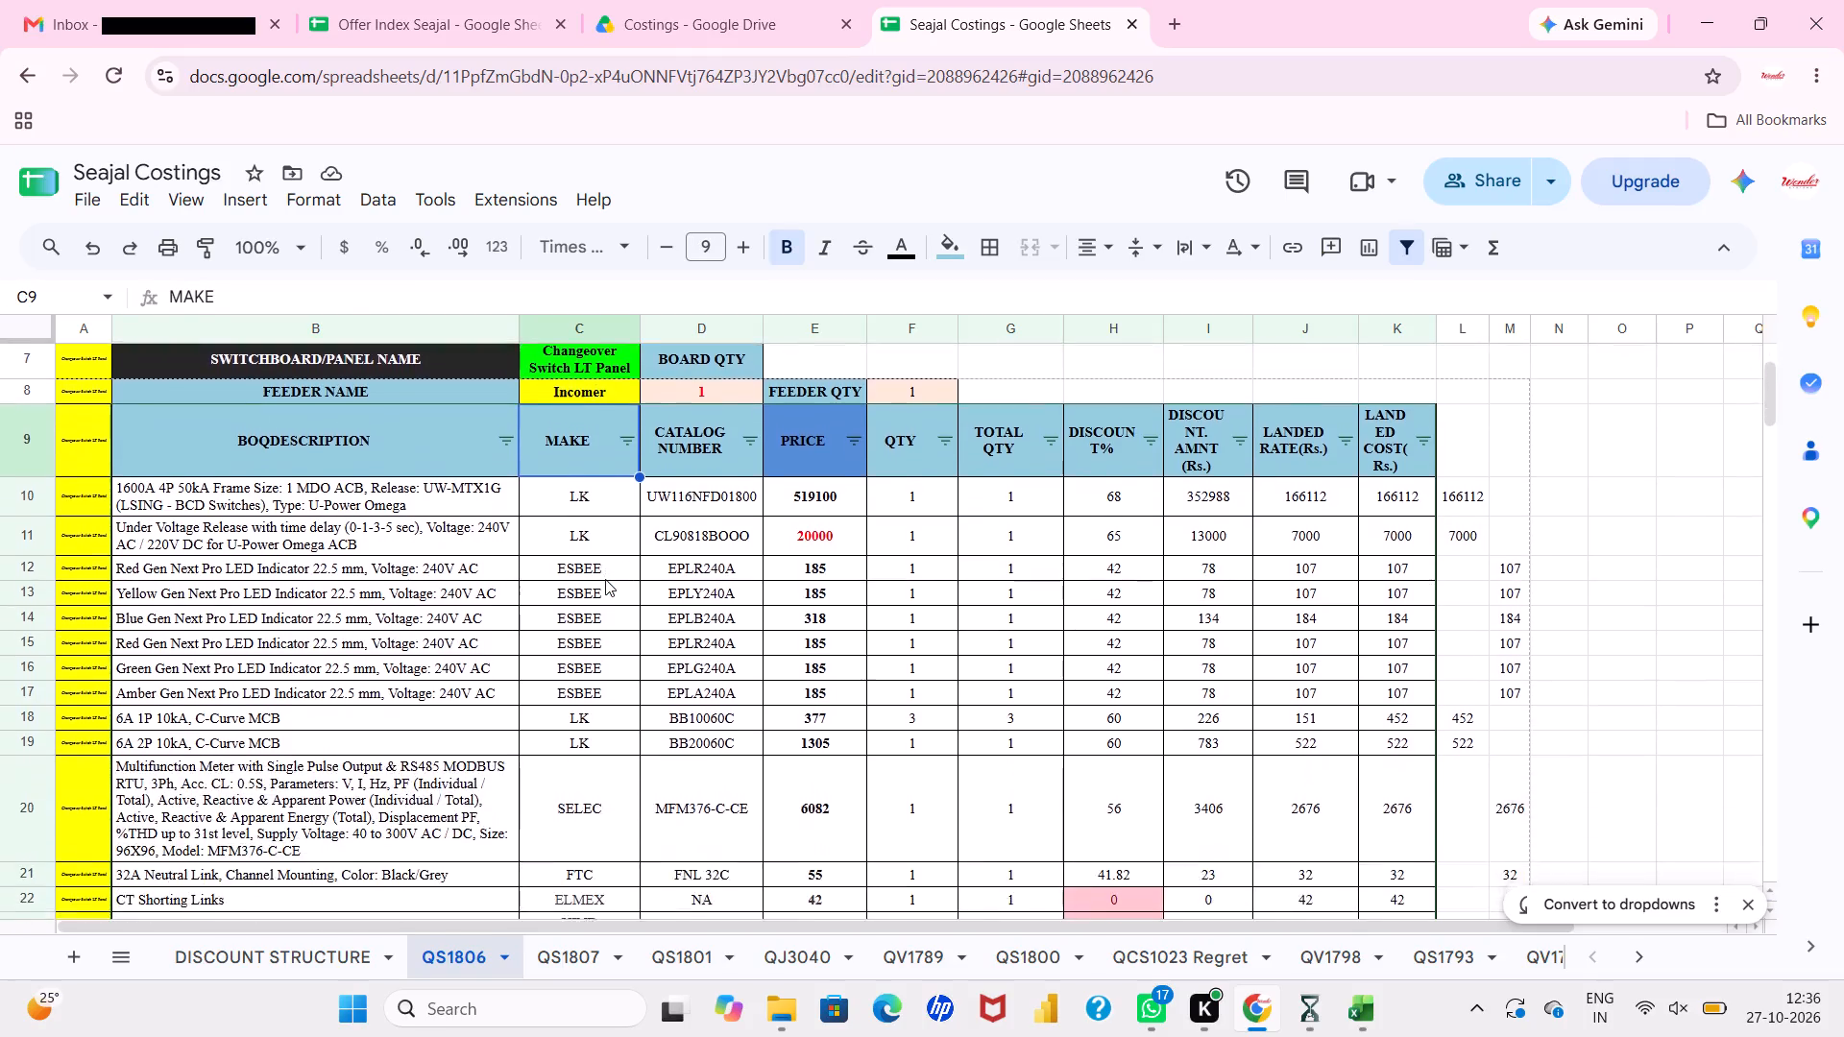
pyautogui.scroll(-5, 605, 579)
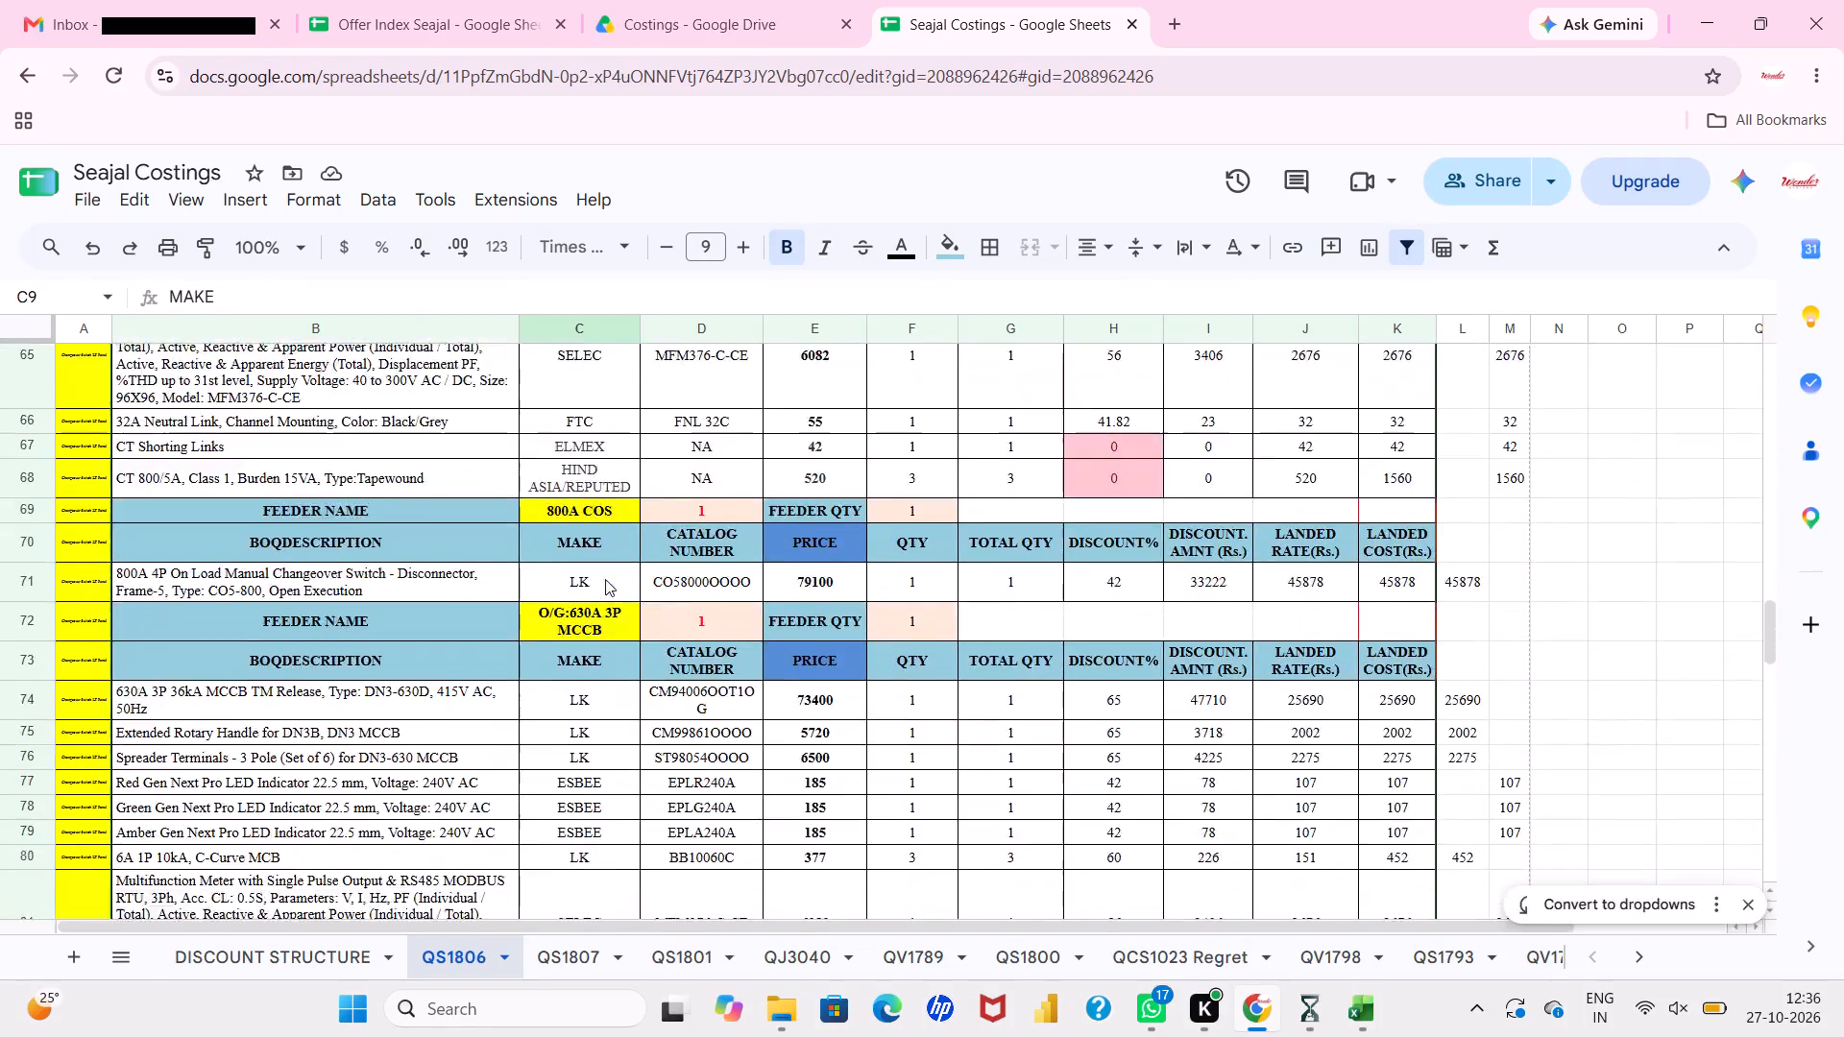
pyautogui.scroll(-4, 605, 579)
pyautogui.scroll(6, 605, 579)
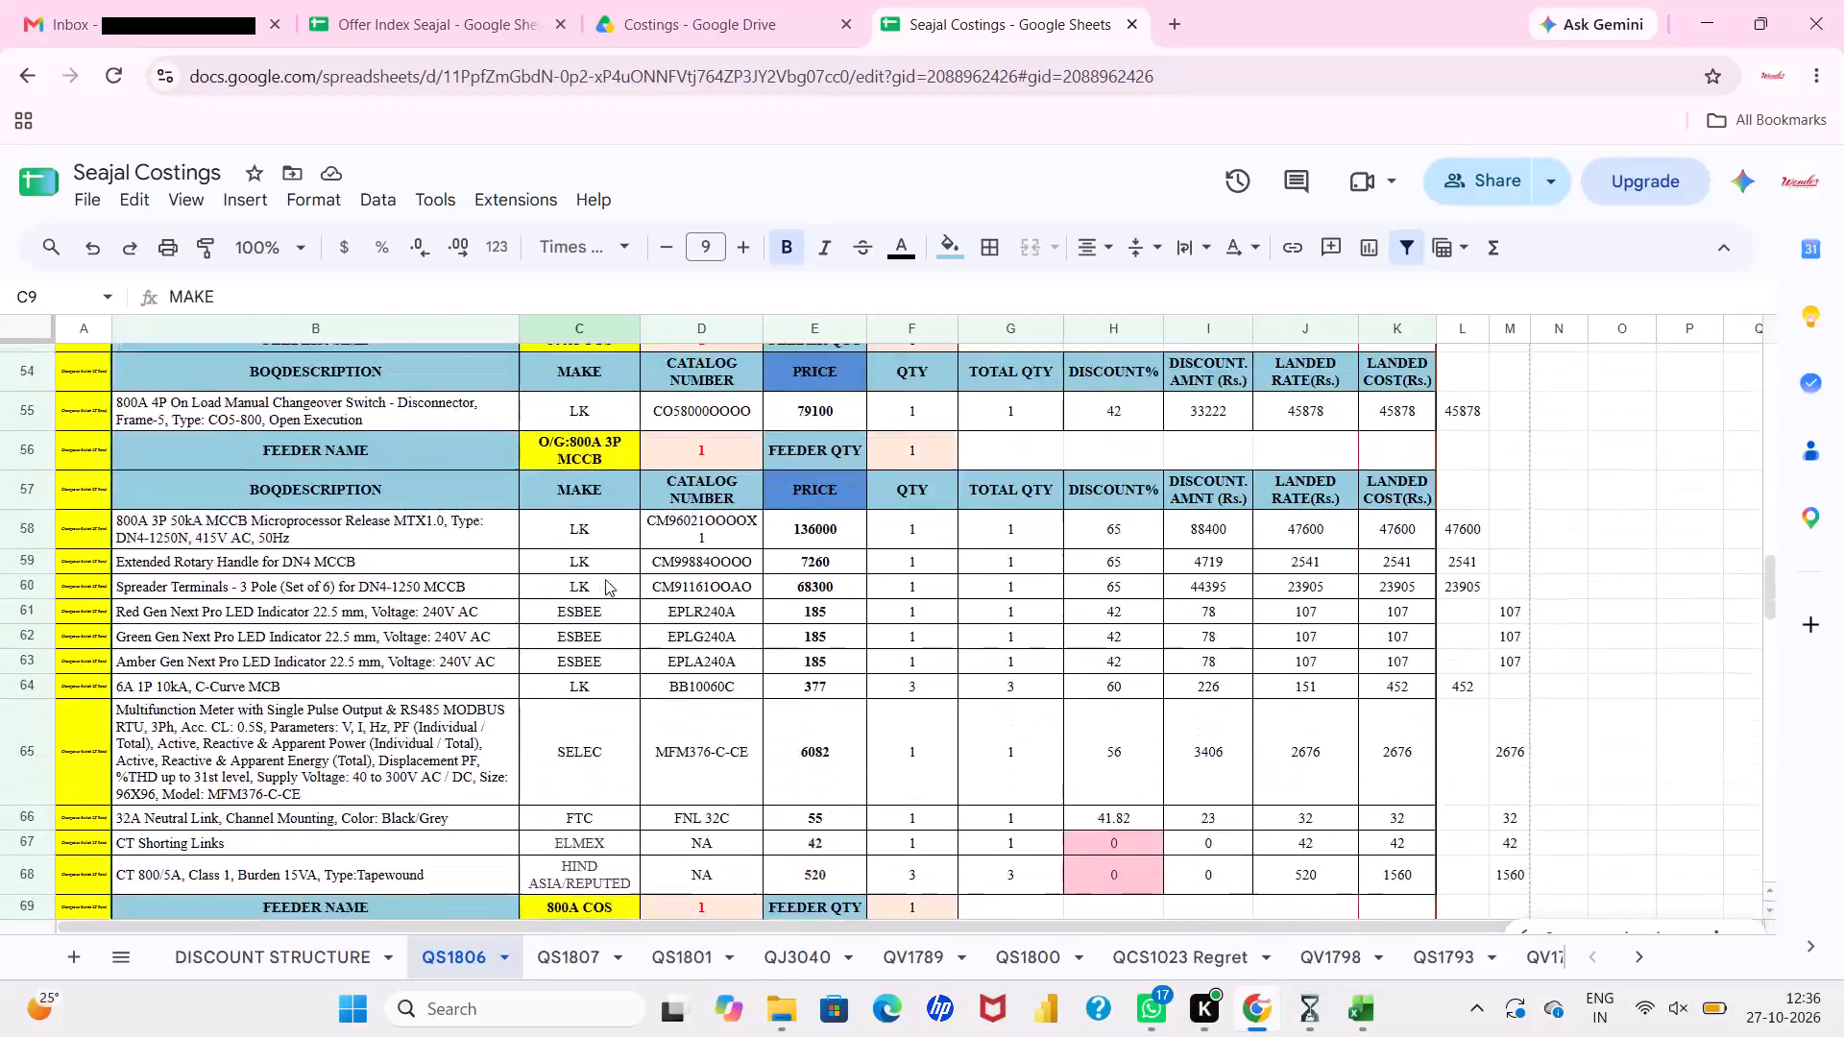
pyautogui.scroll(2, 605, 579)
pyautogui.hscroll(-4, 605, 579)
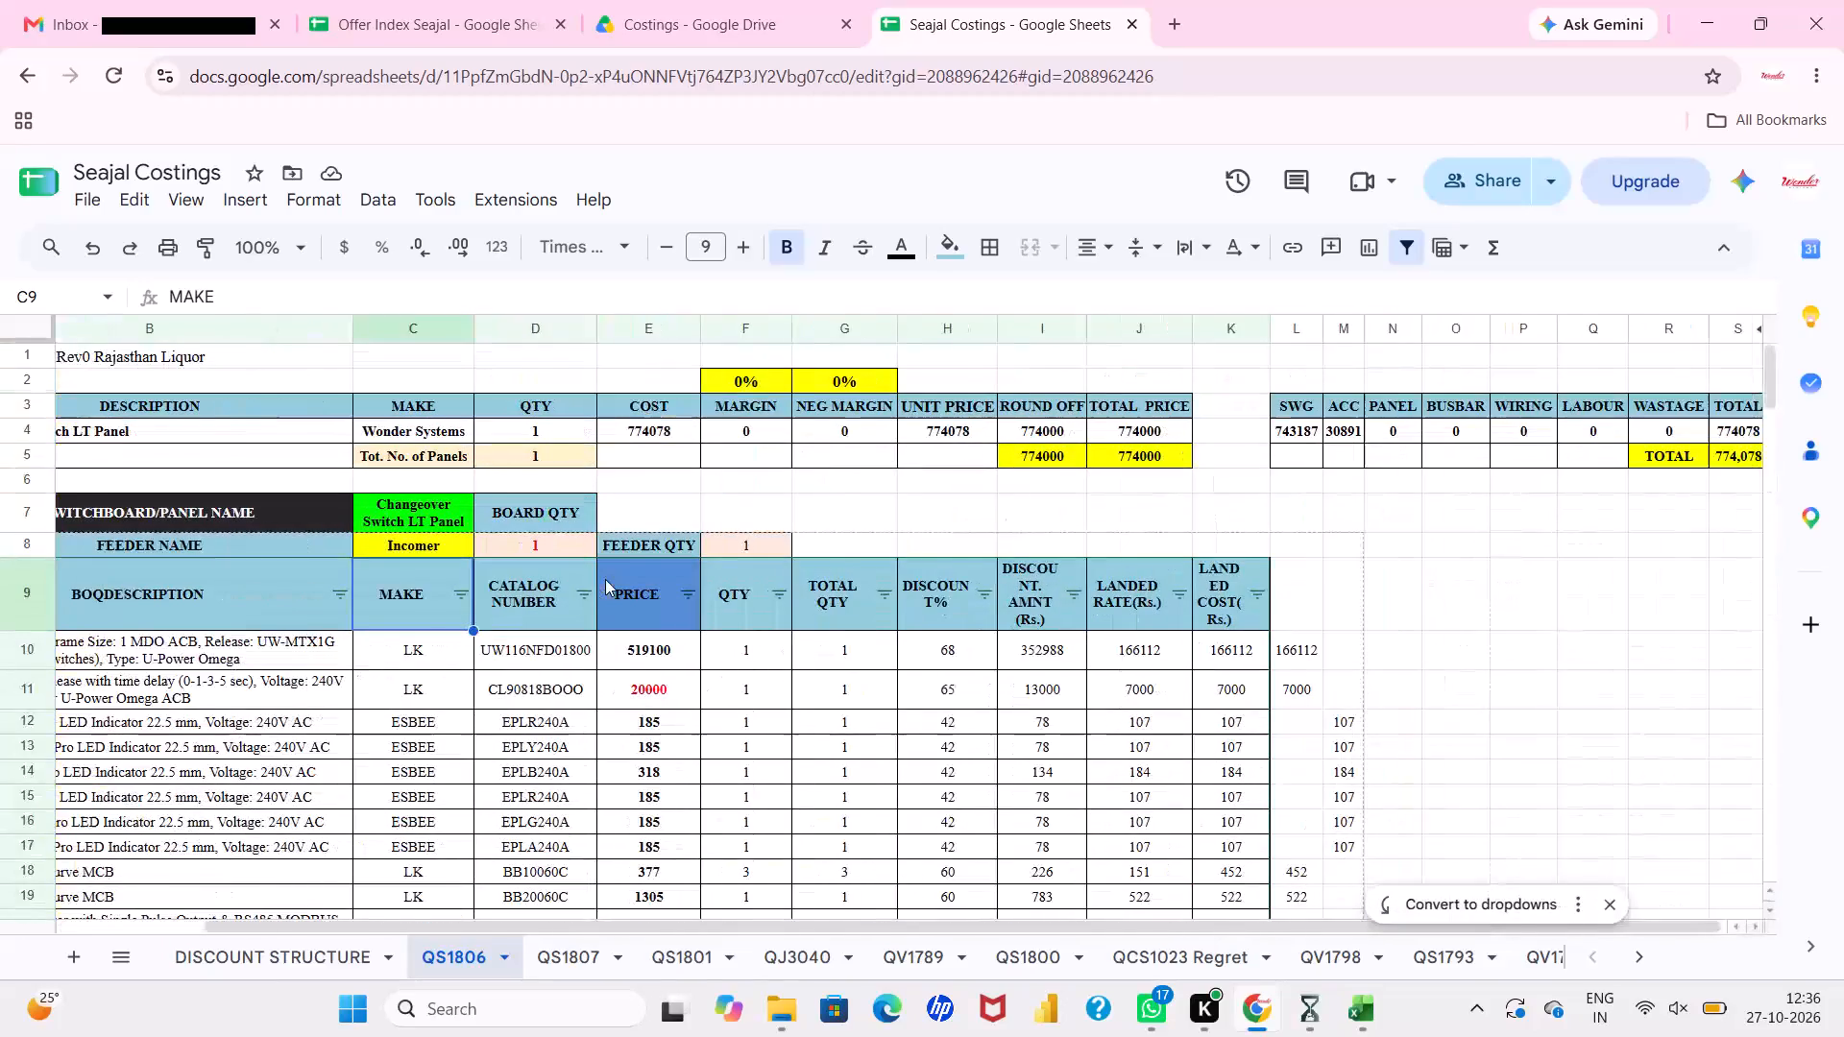
pyautogui.hscroll(3, 605, 579)
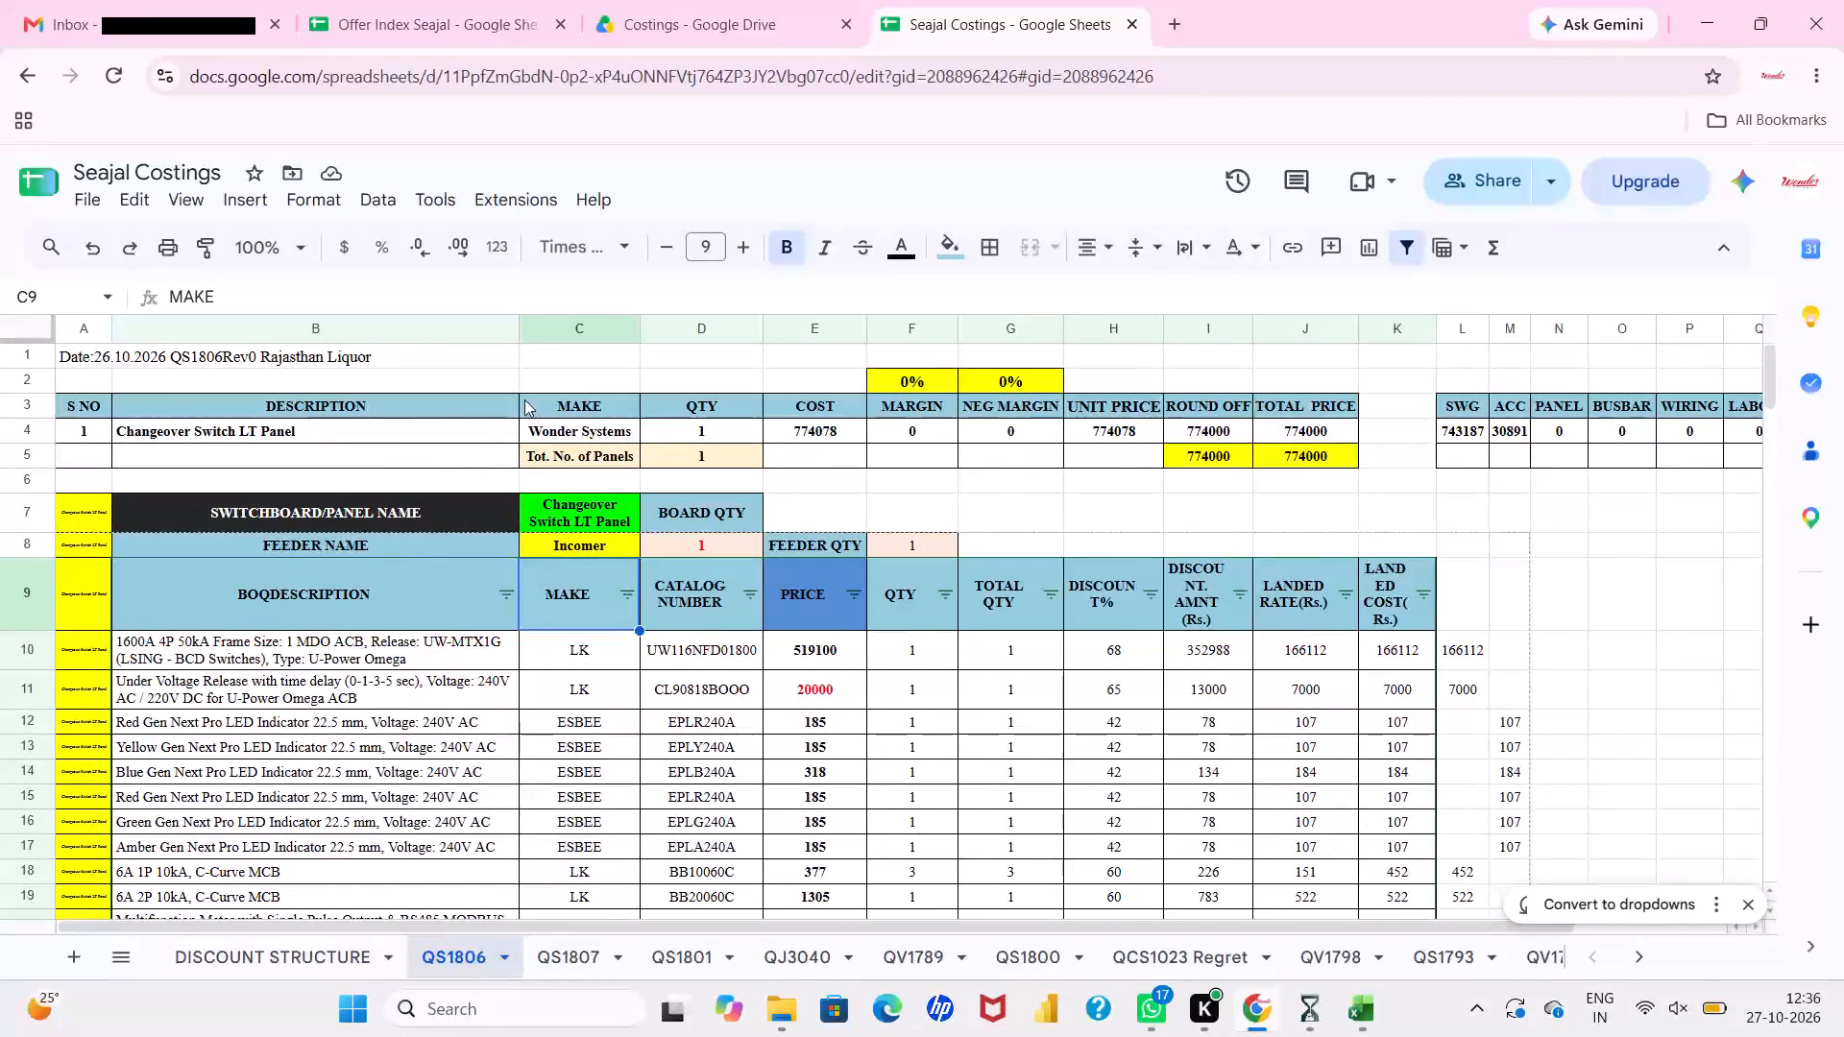
# Examine the QS1806 sheet down to the 400A COS feeder, total switchgear cost and fabrication details, and return to its top.
pyautogui.click(434, 568)
pyautogui.scroll(1, 434, 568)
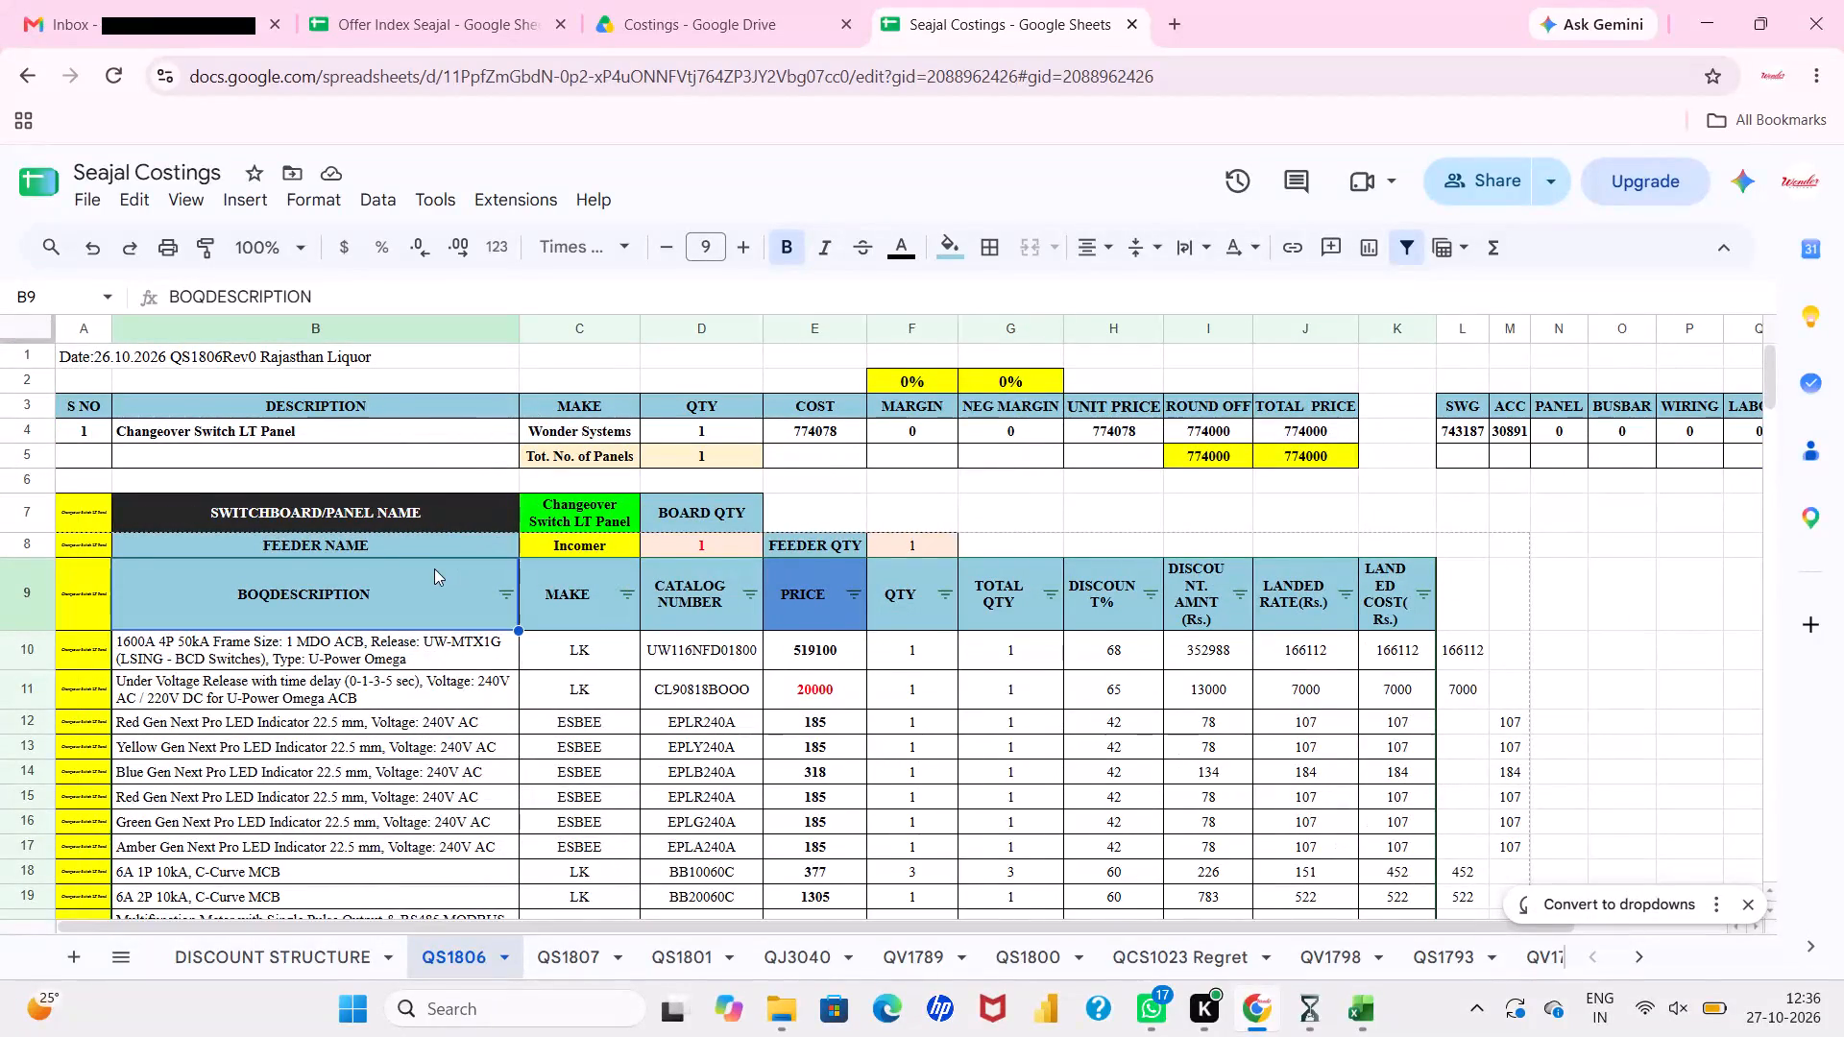
pyautogui.scroll(-8, 434, 568)
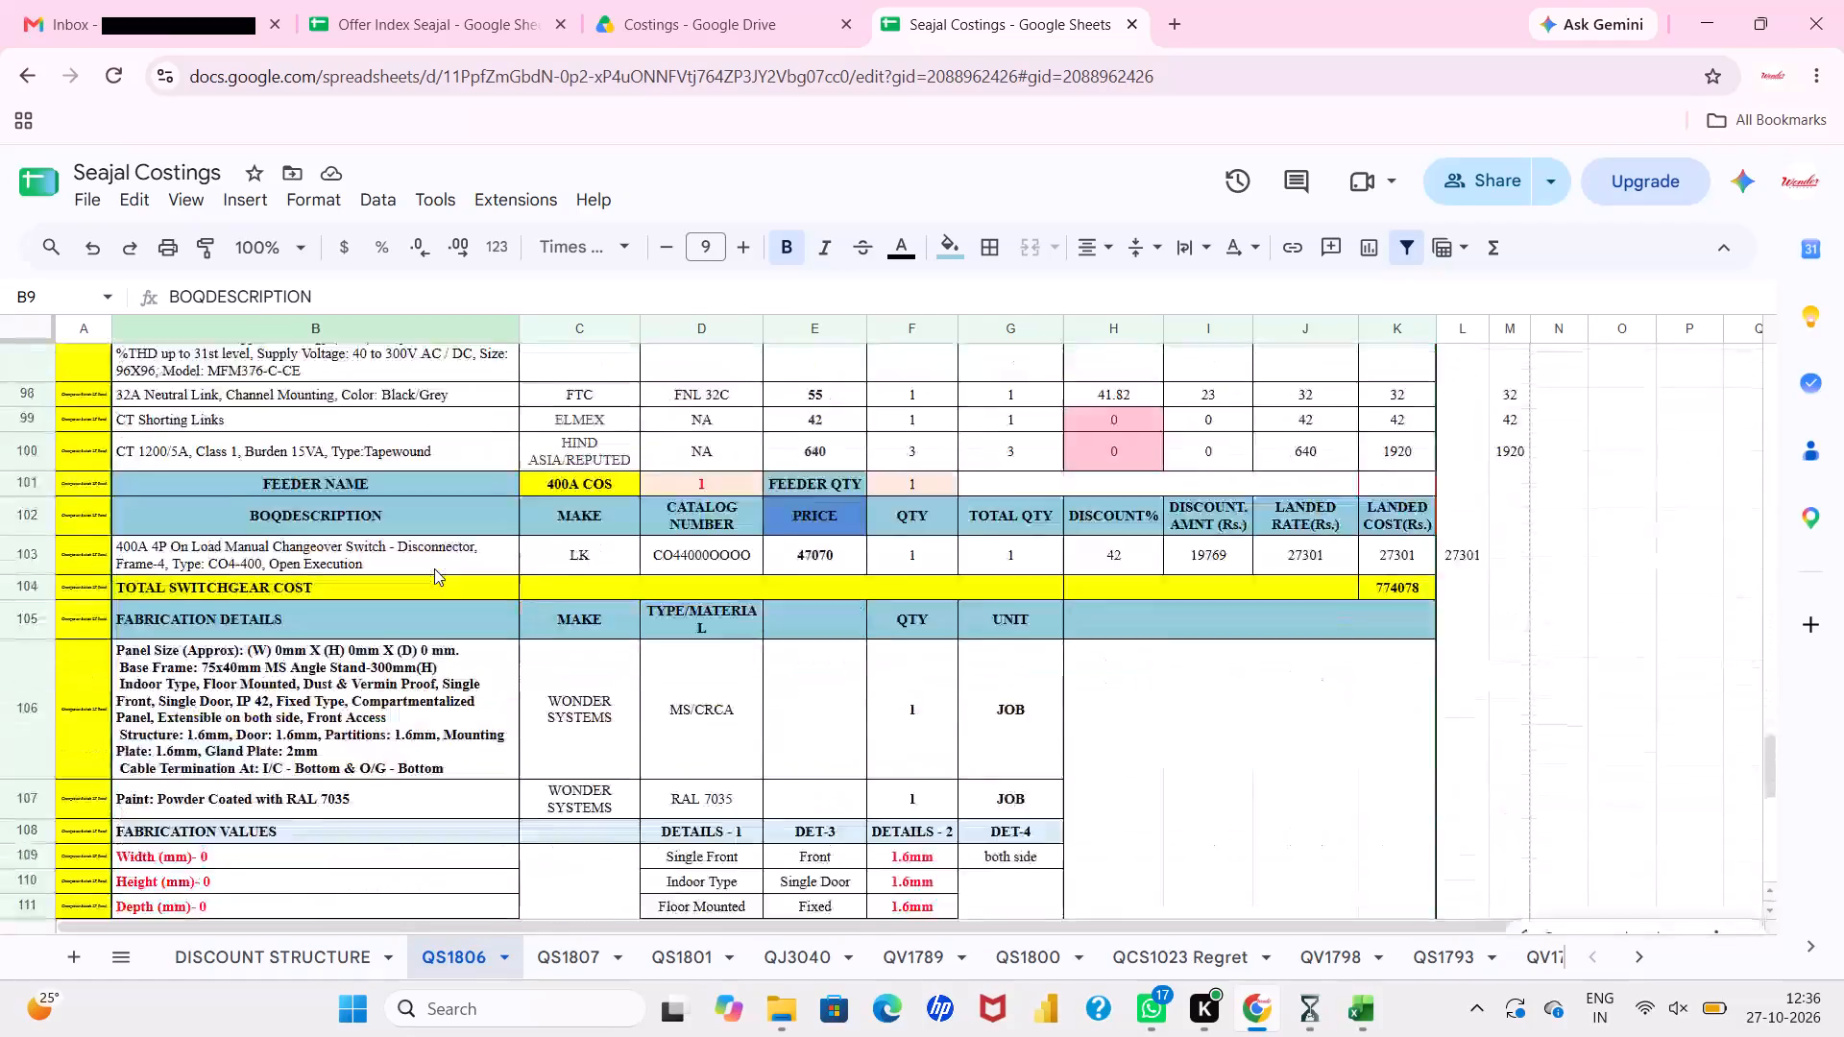
pyautogui.scroll(-3, 434, 568)
pyautogui.scroll(10, 434, 568)
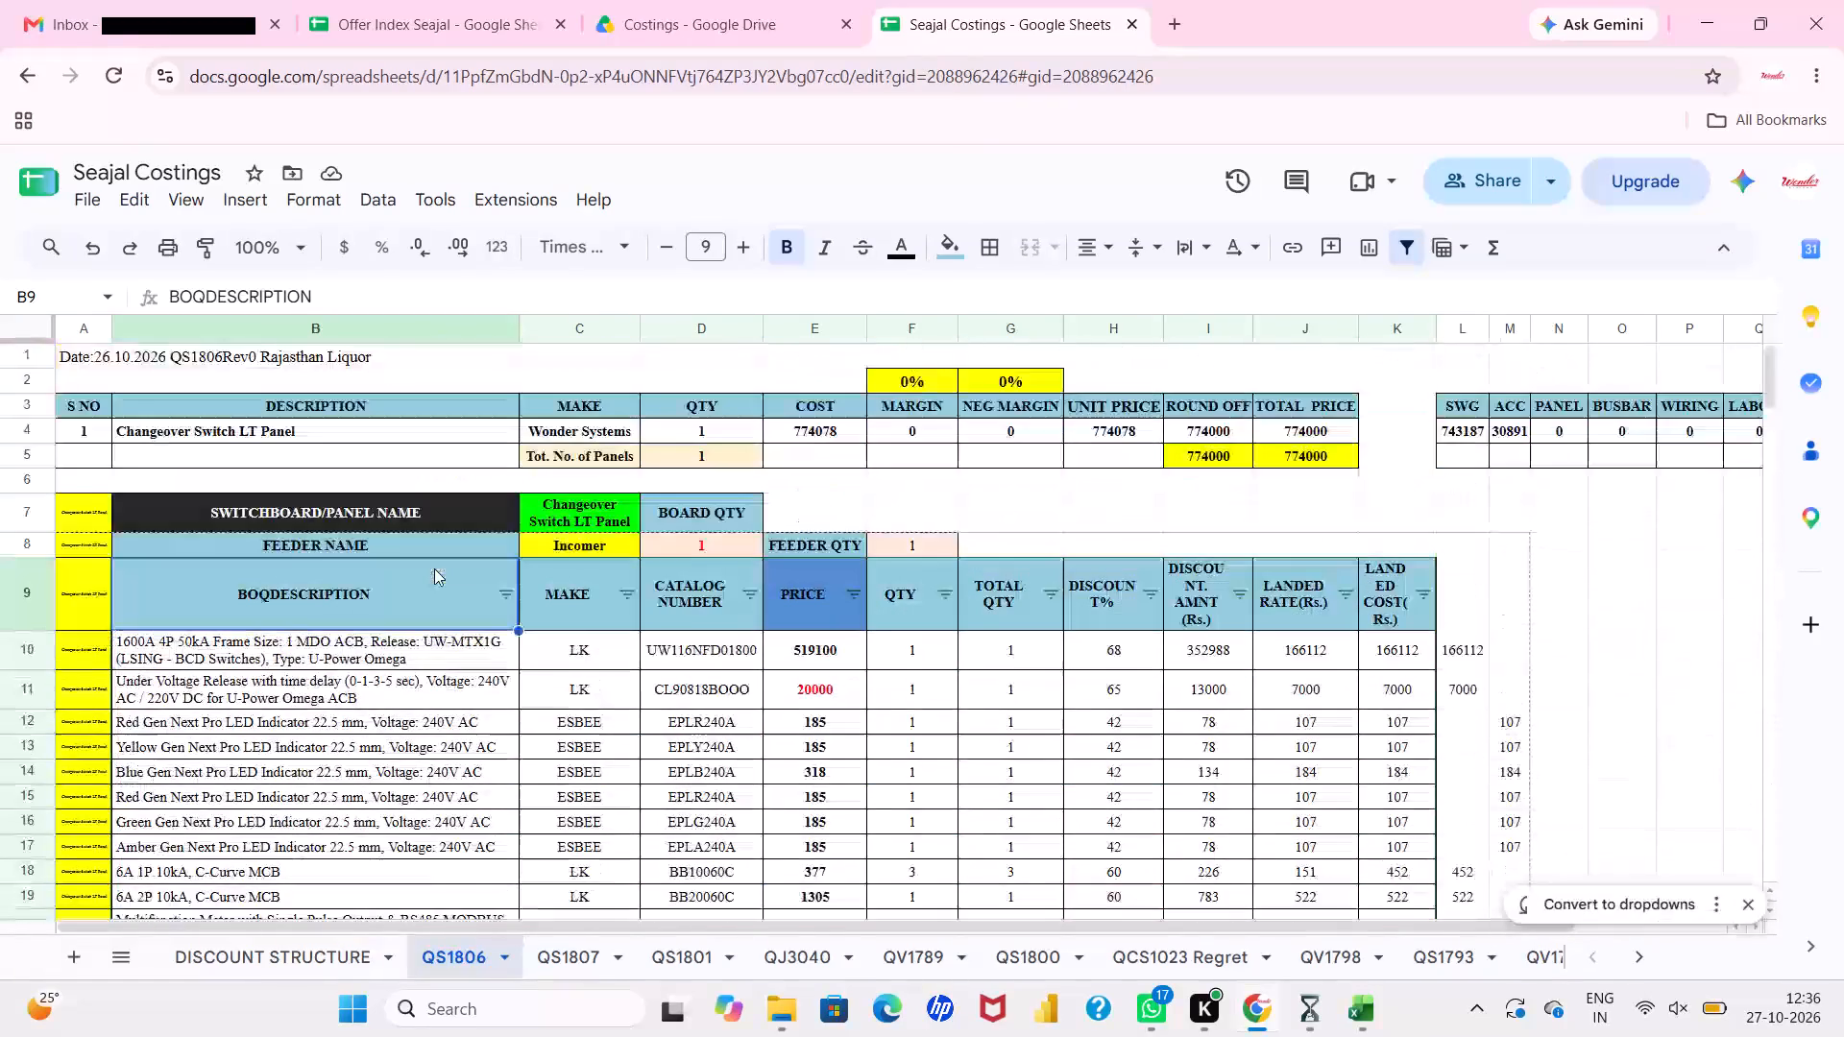
pyautogui.scroll(1, 434, 568)
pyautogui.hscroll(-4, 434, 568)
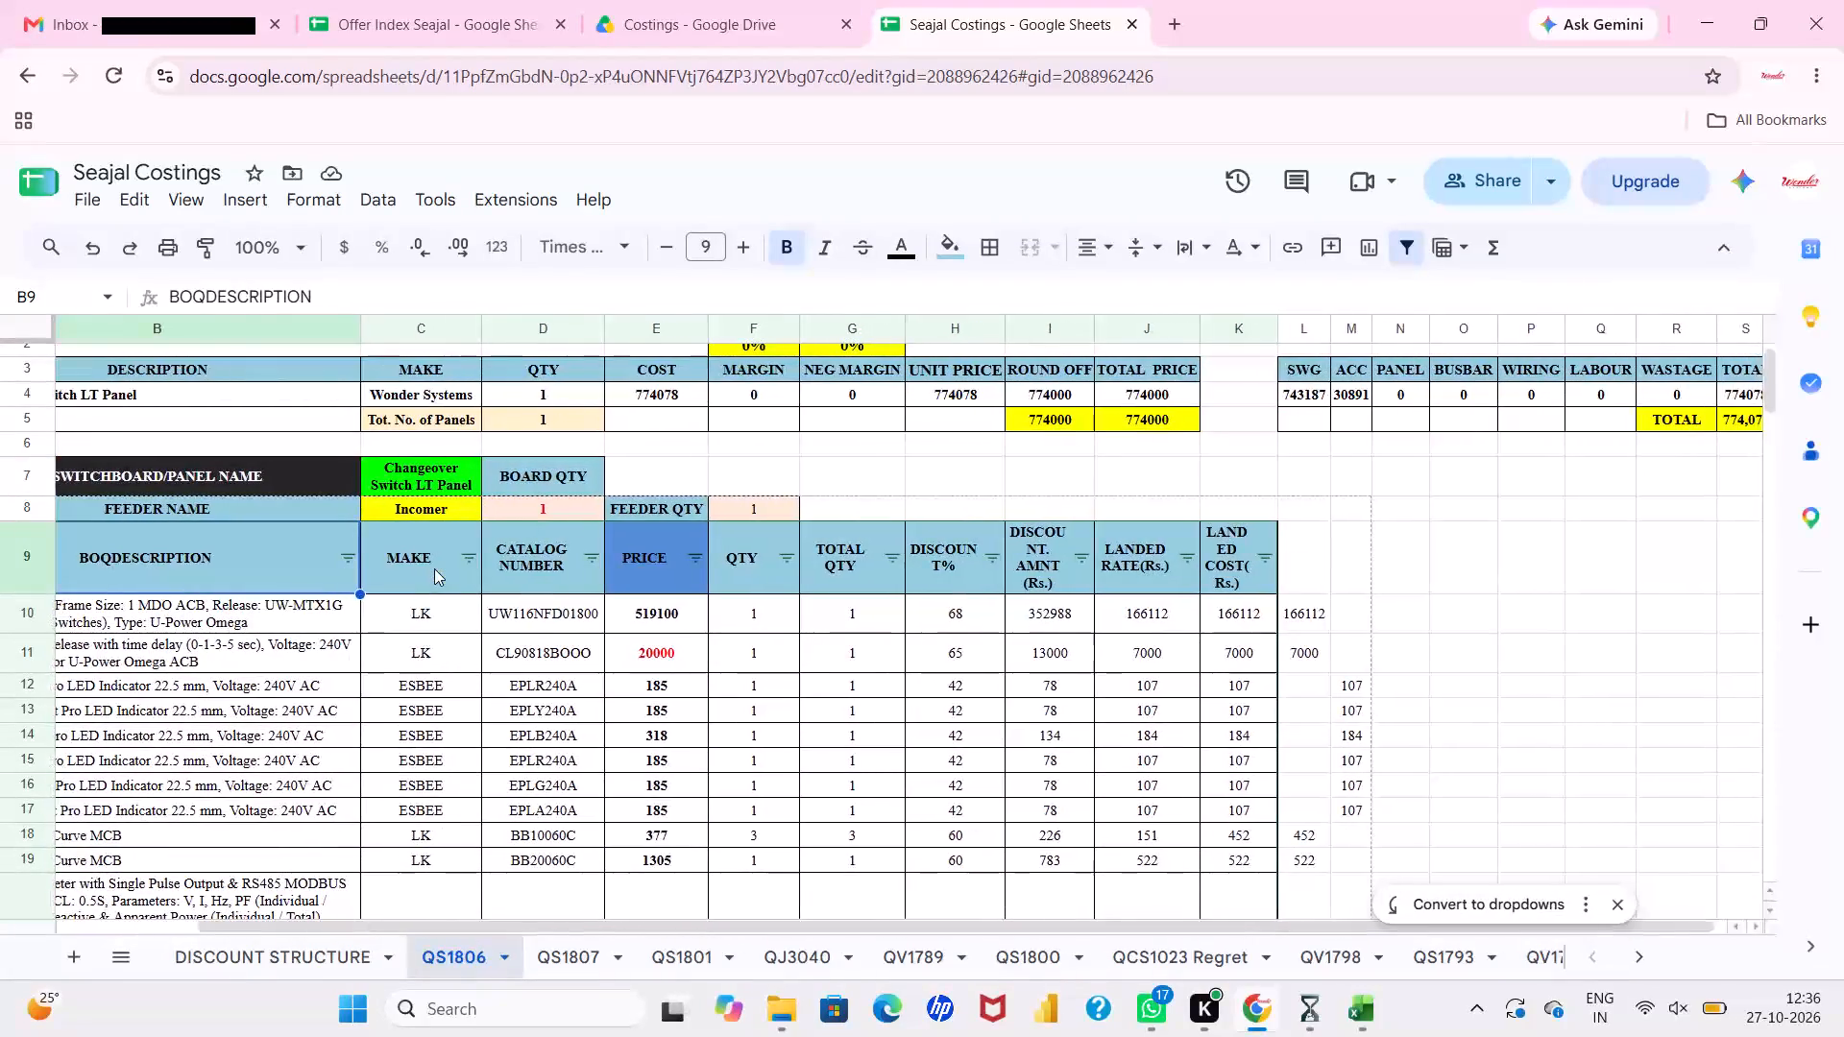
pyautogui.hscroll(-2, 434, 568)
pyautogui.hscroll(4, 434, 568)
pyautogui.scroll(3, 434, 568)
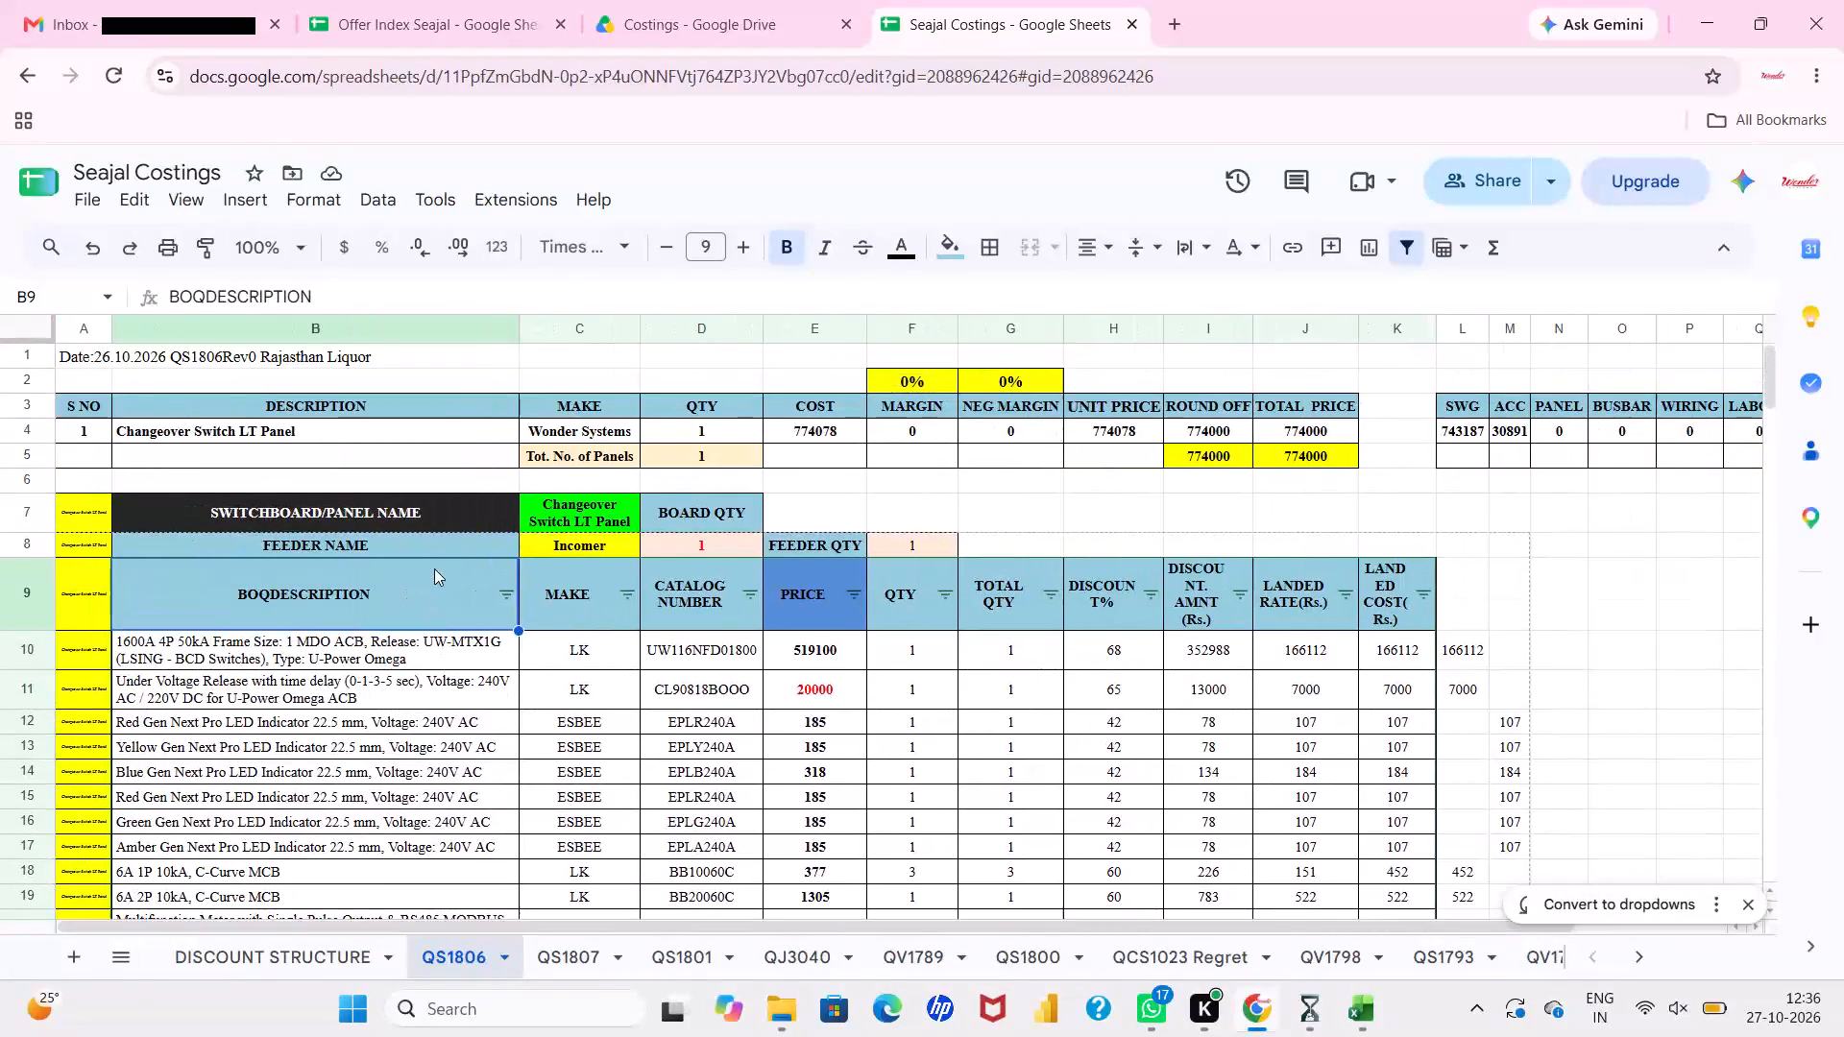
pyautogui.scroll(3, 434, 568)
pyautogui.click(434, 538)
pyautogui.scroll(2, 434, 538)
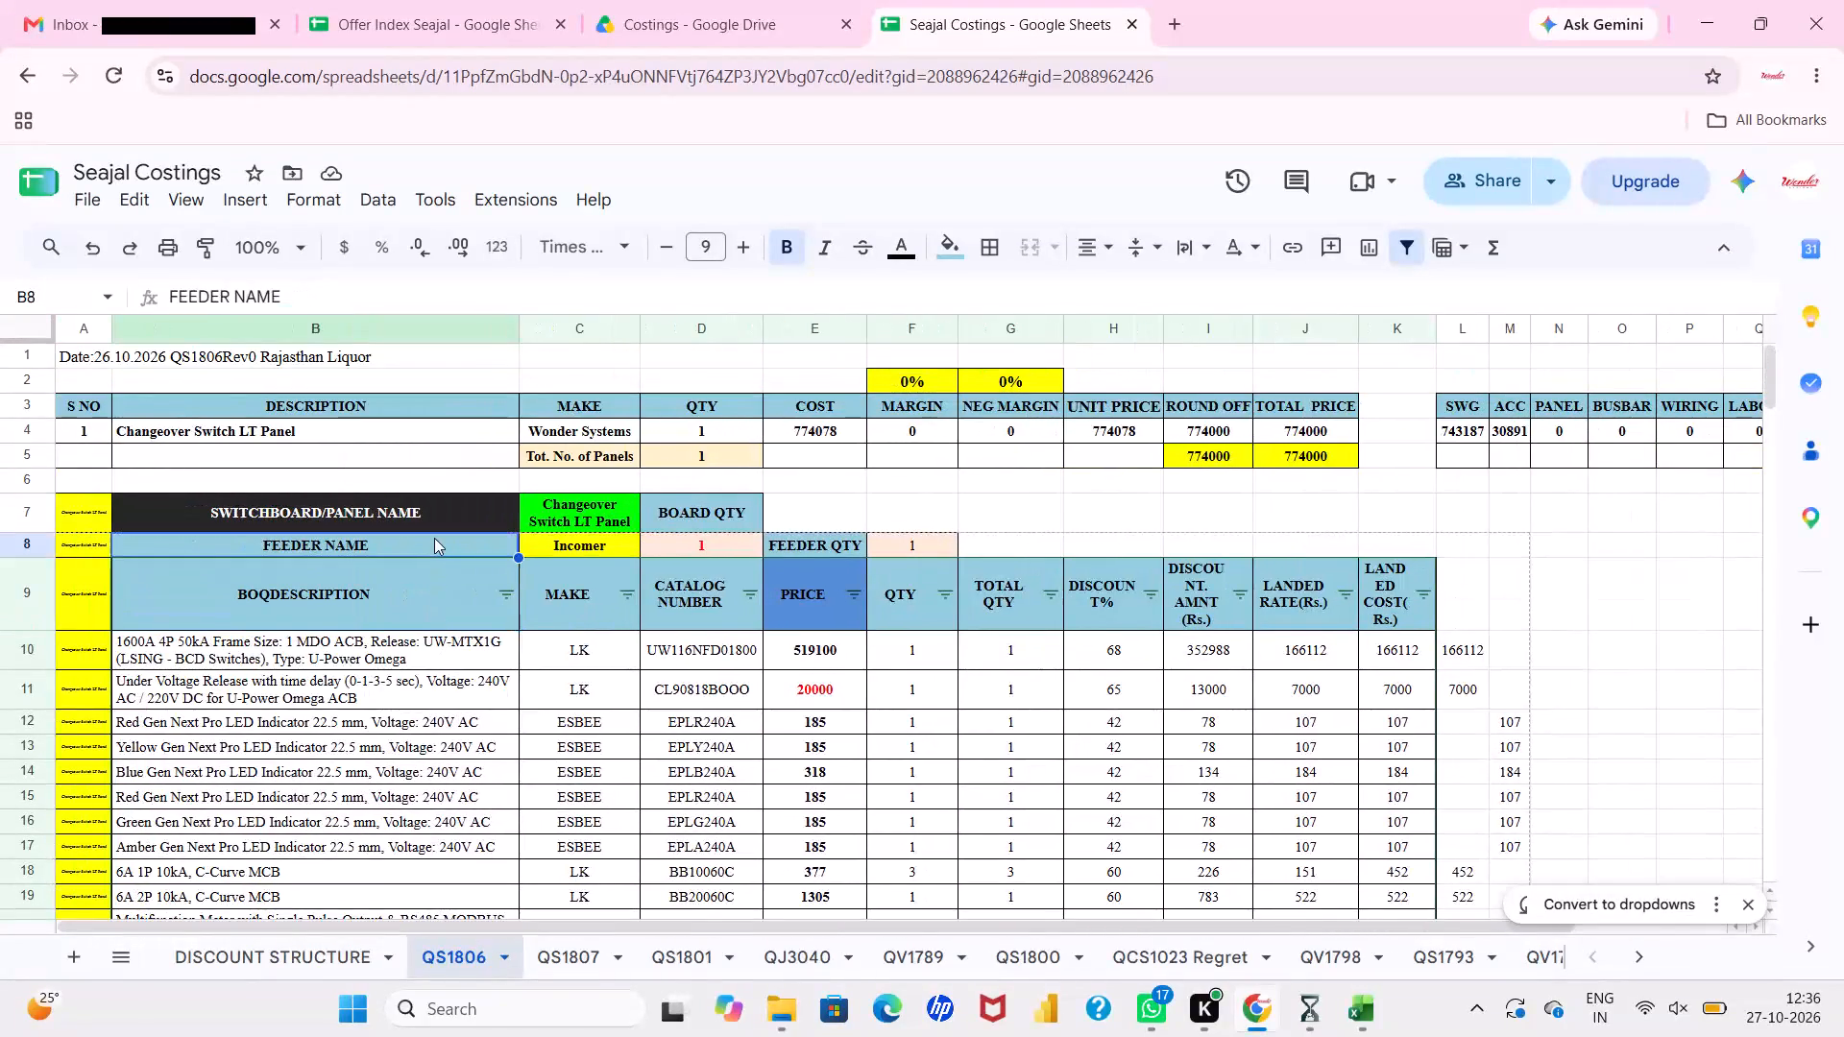
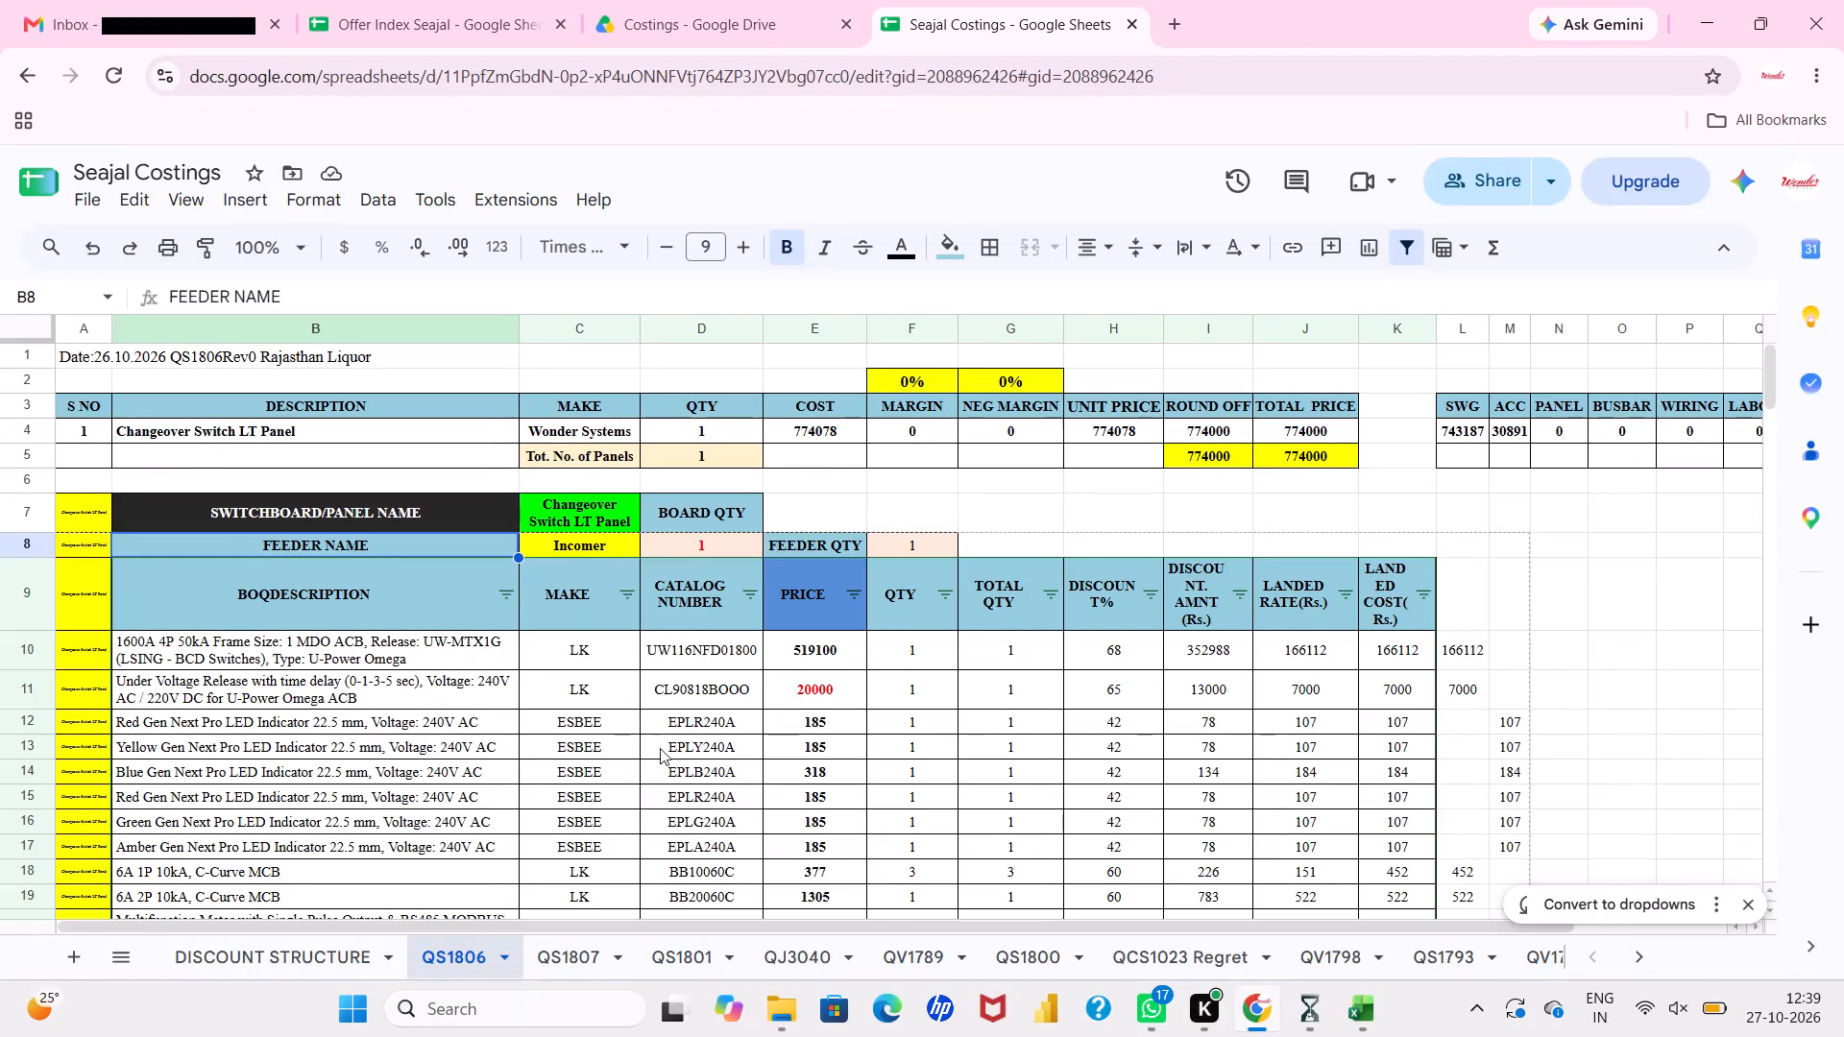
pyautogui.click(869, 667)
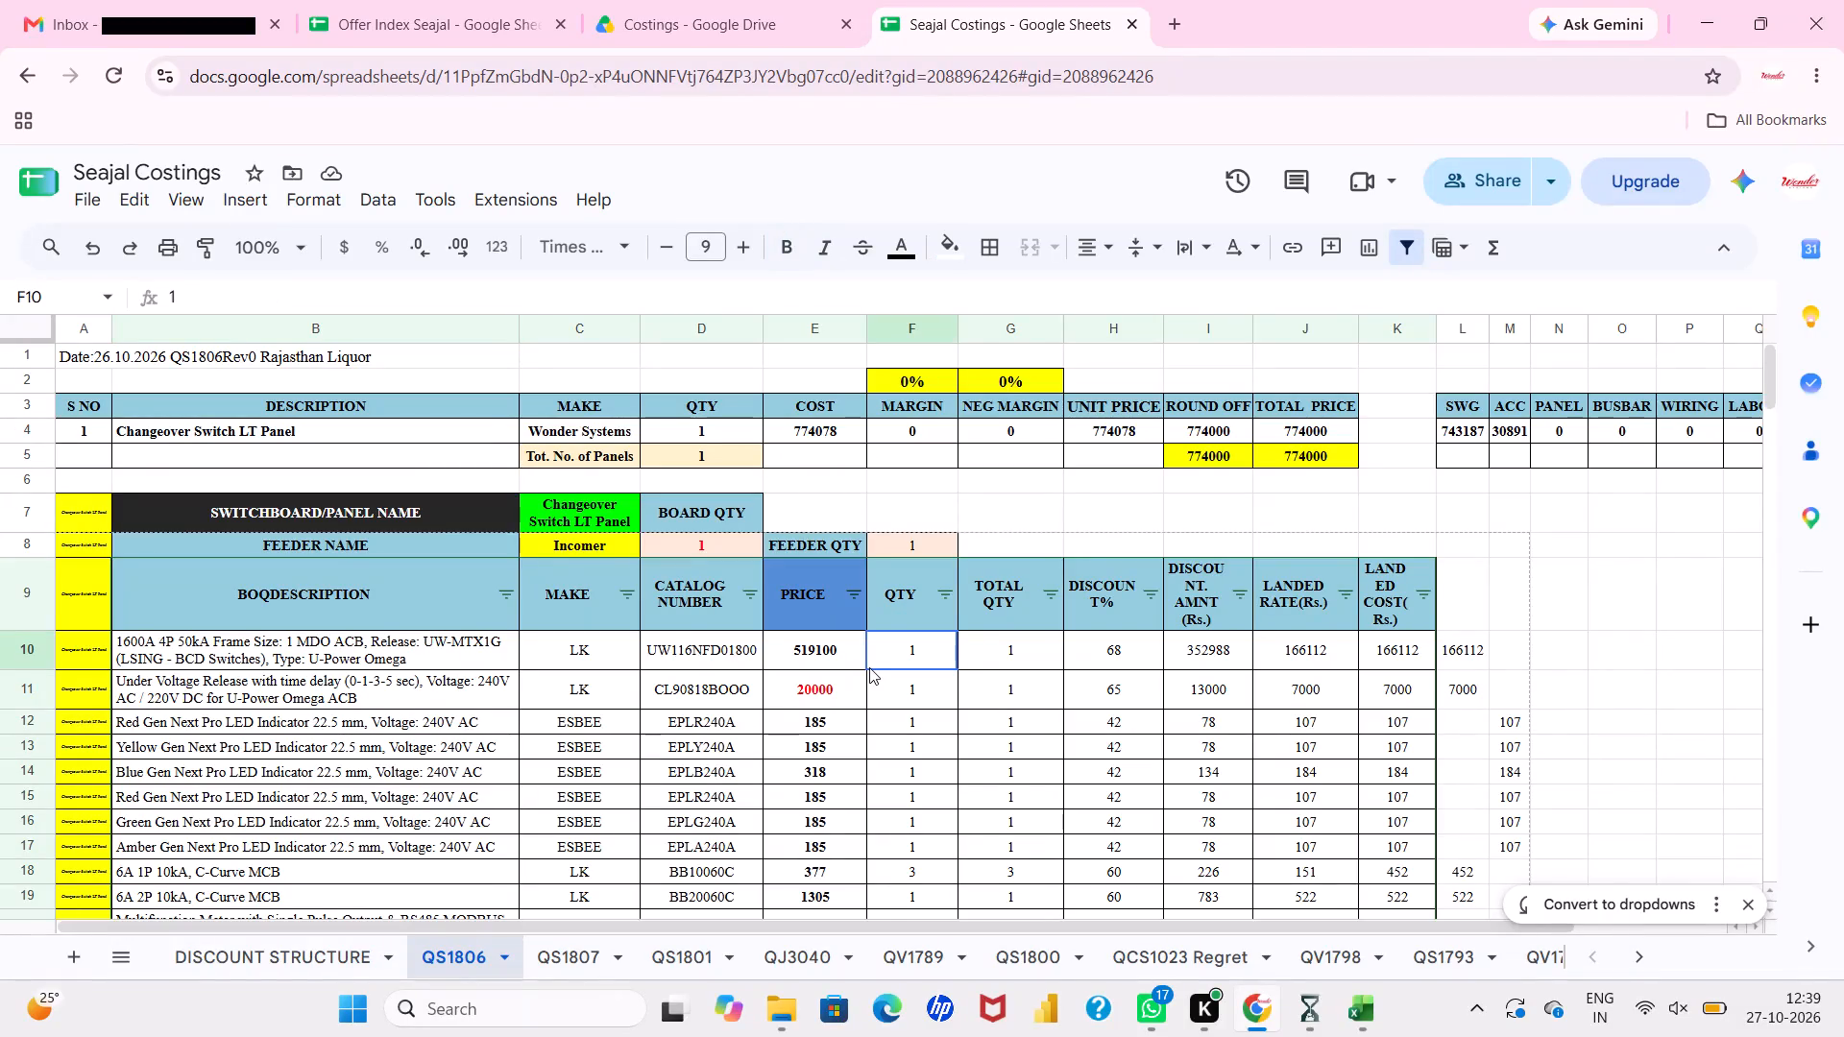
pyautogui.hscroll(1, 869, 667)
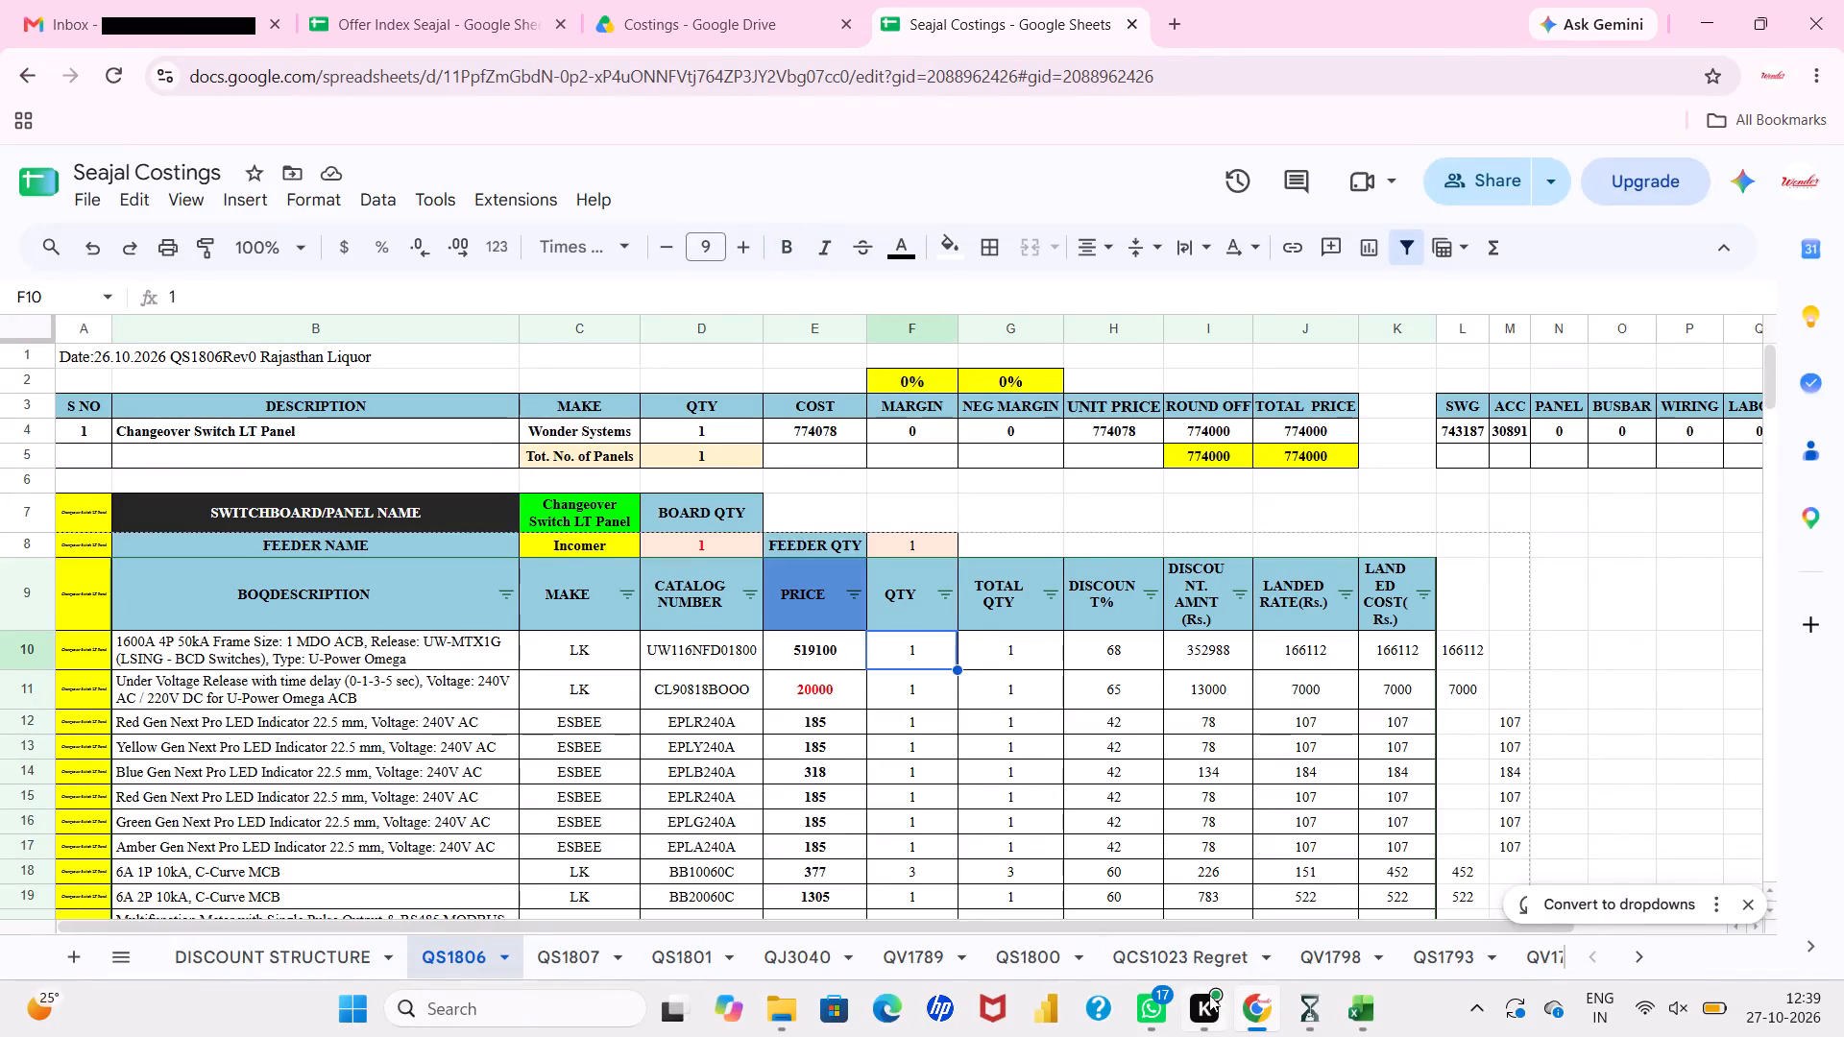
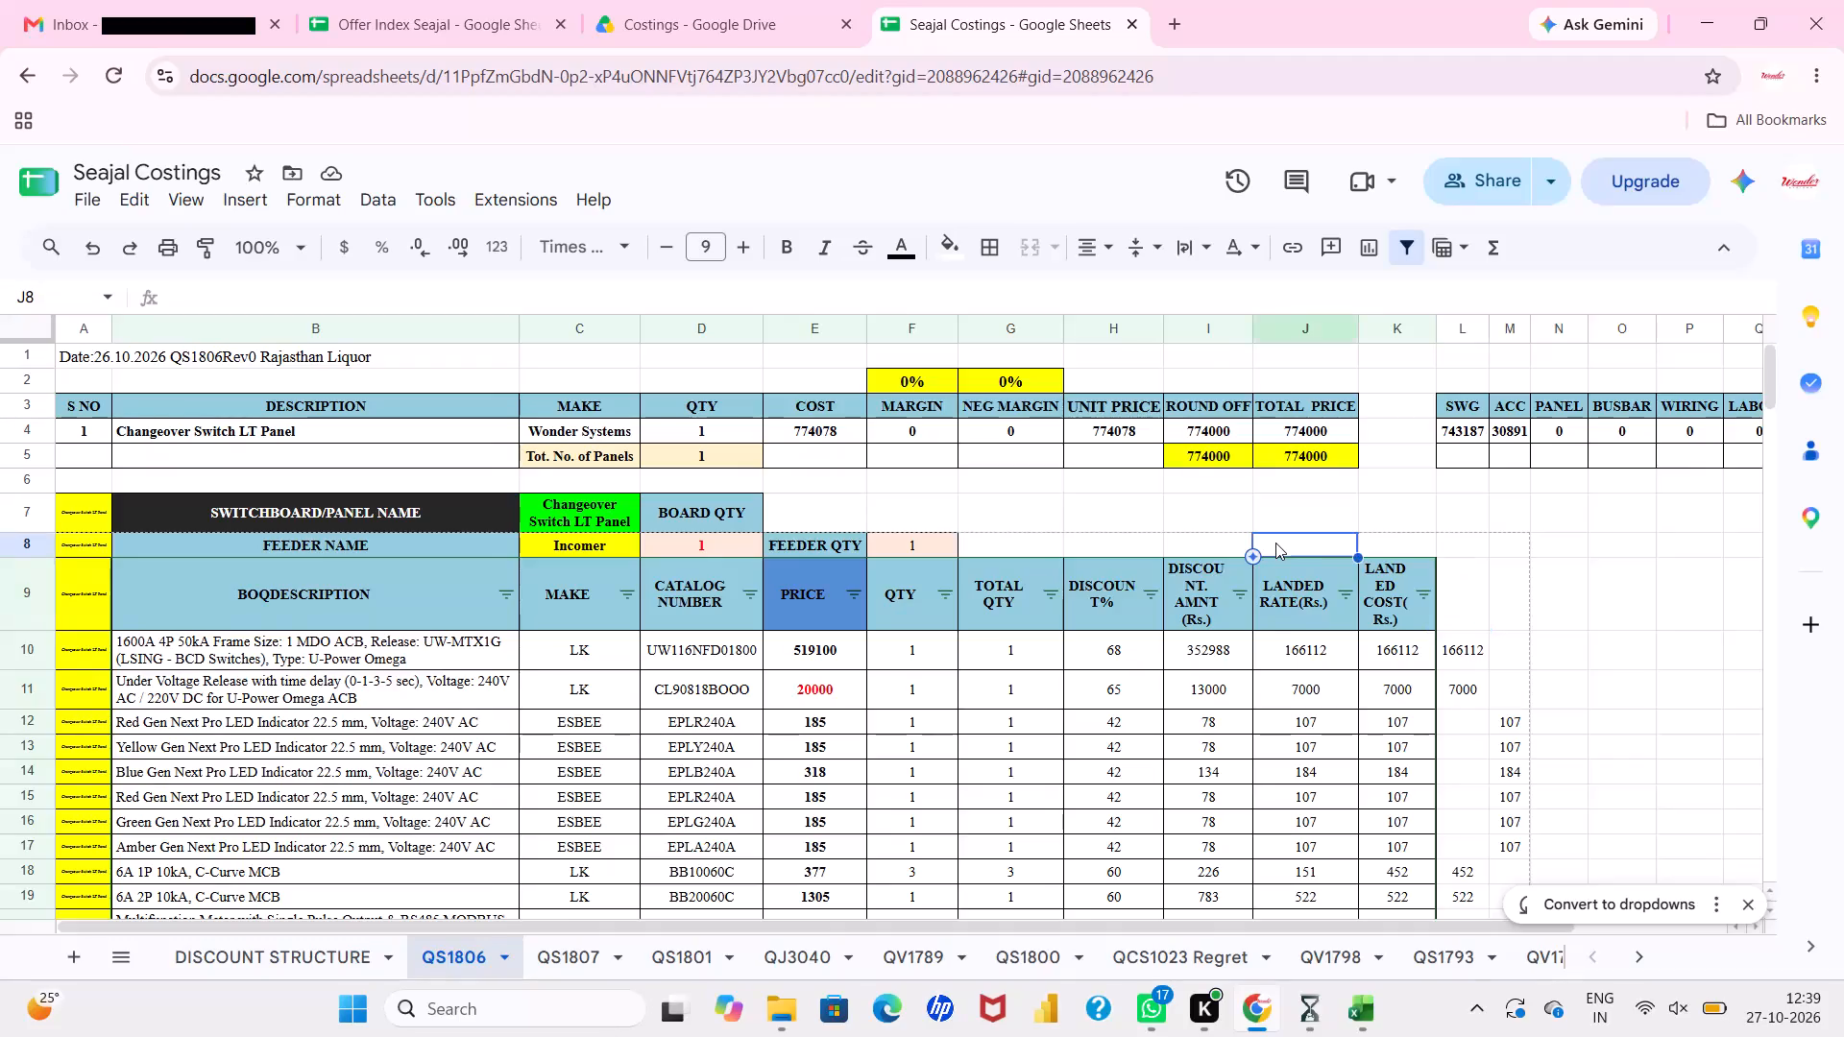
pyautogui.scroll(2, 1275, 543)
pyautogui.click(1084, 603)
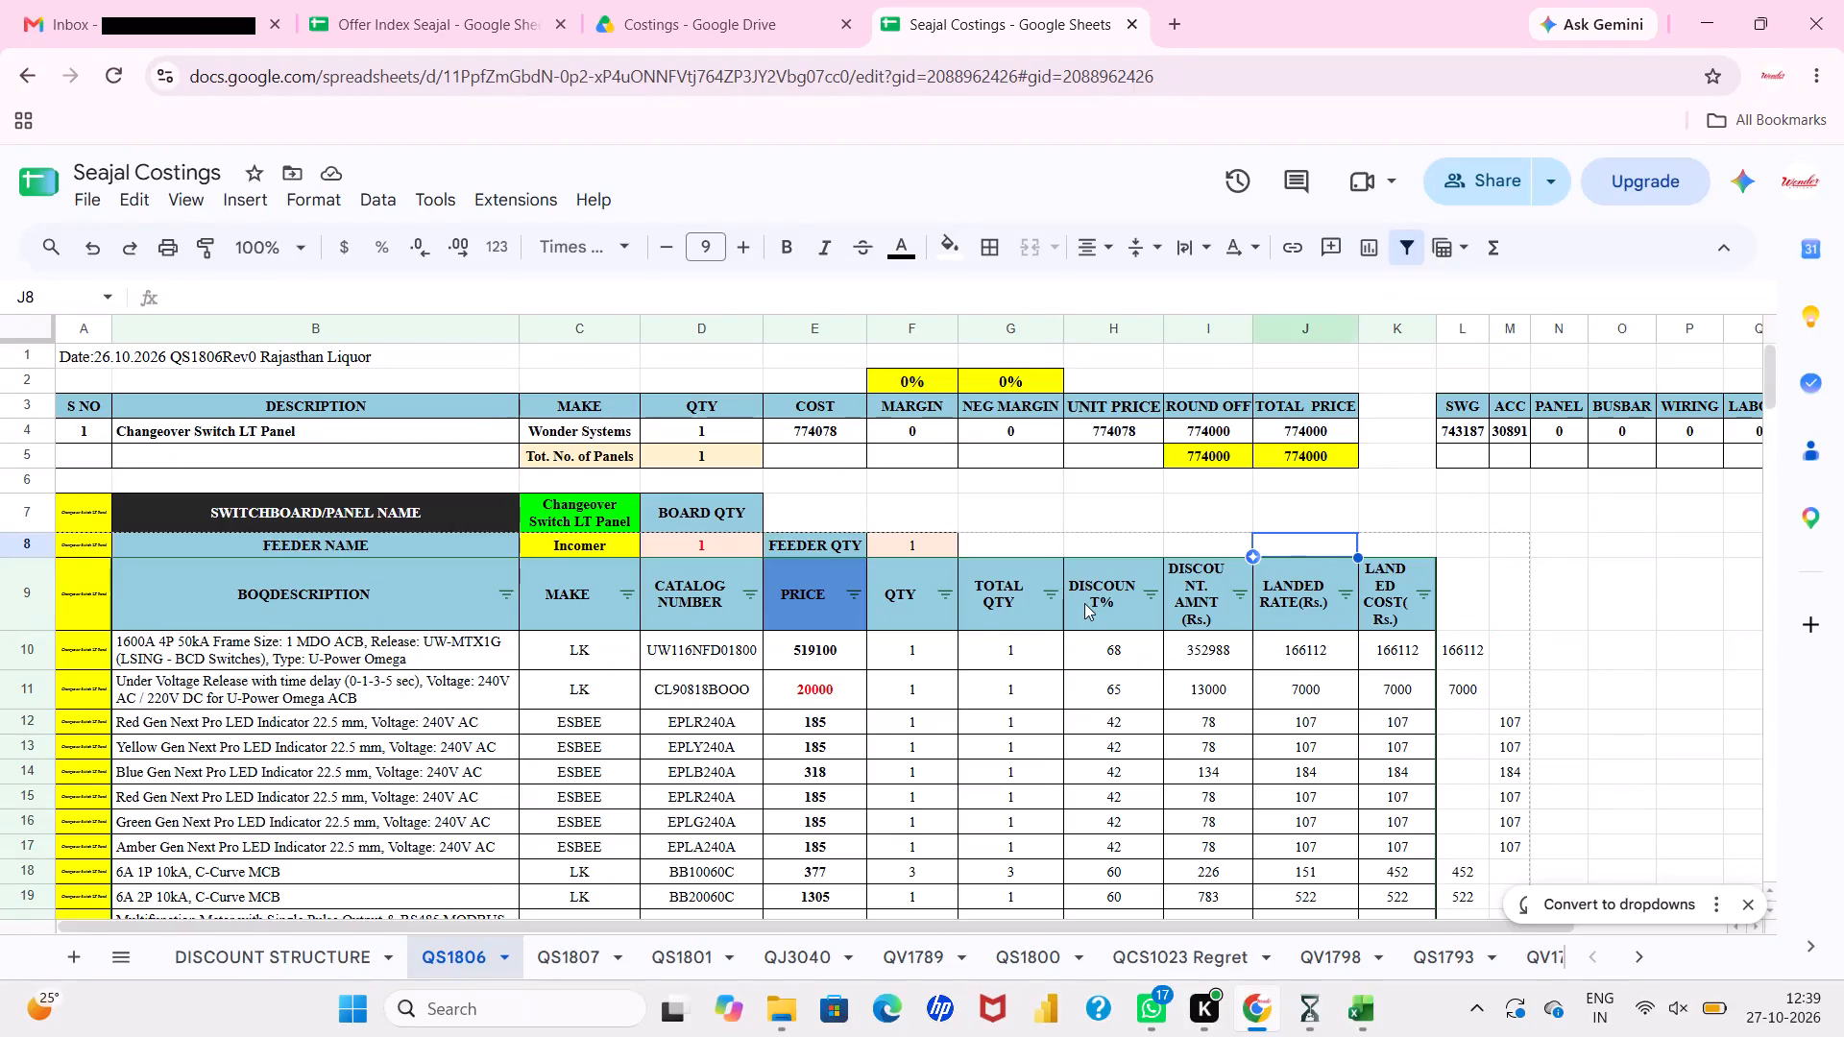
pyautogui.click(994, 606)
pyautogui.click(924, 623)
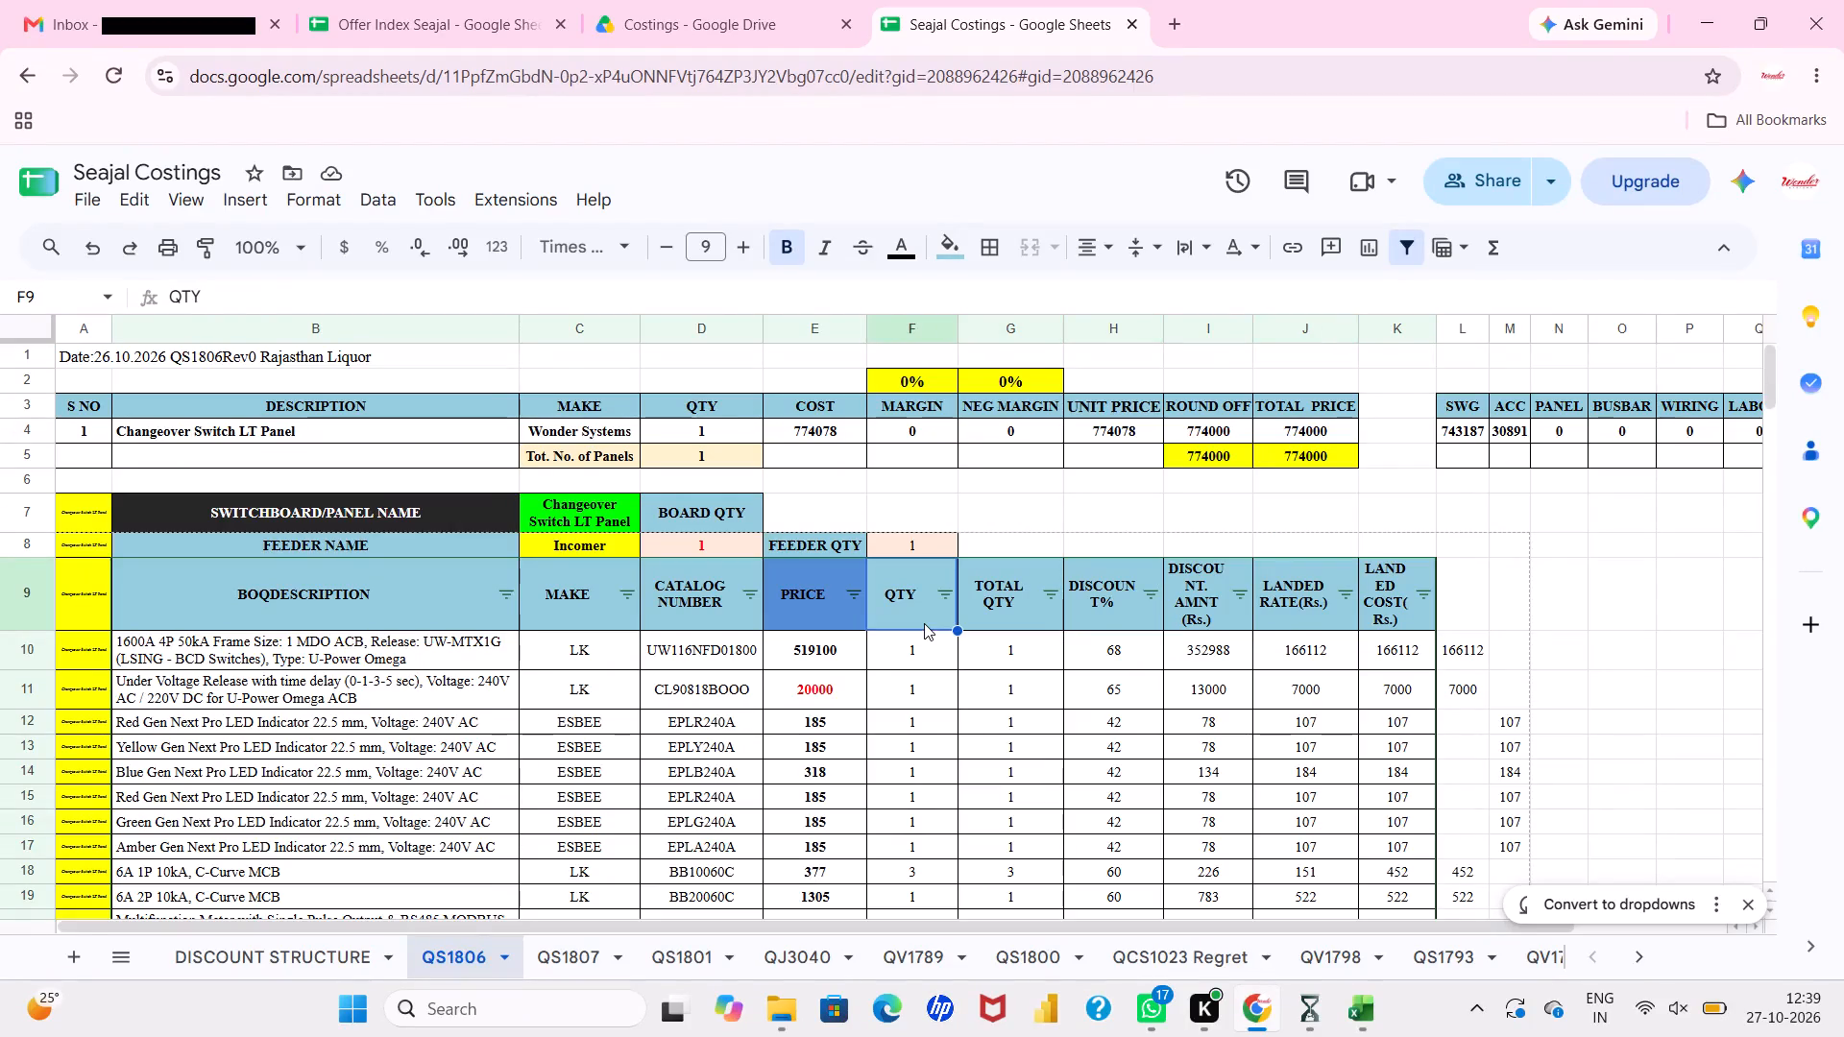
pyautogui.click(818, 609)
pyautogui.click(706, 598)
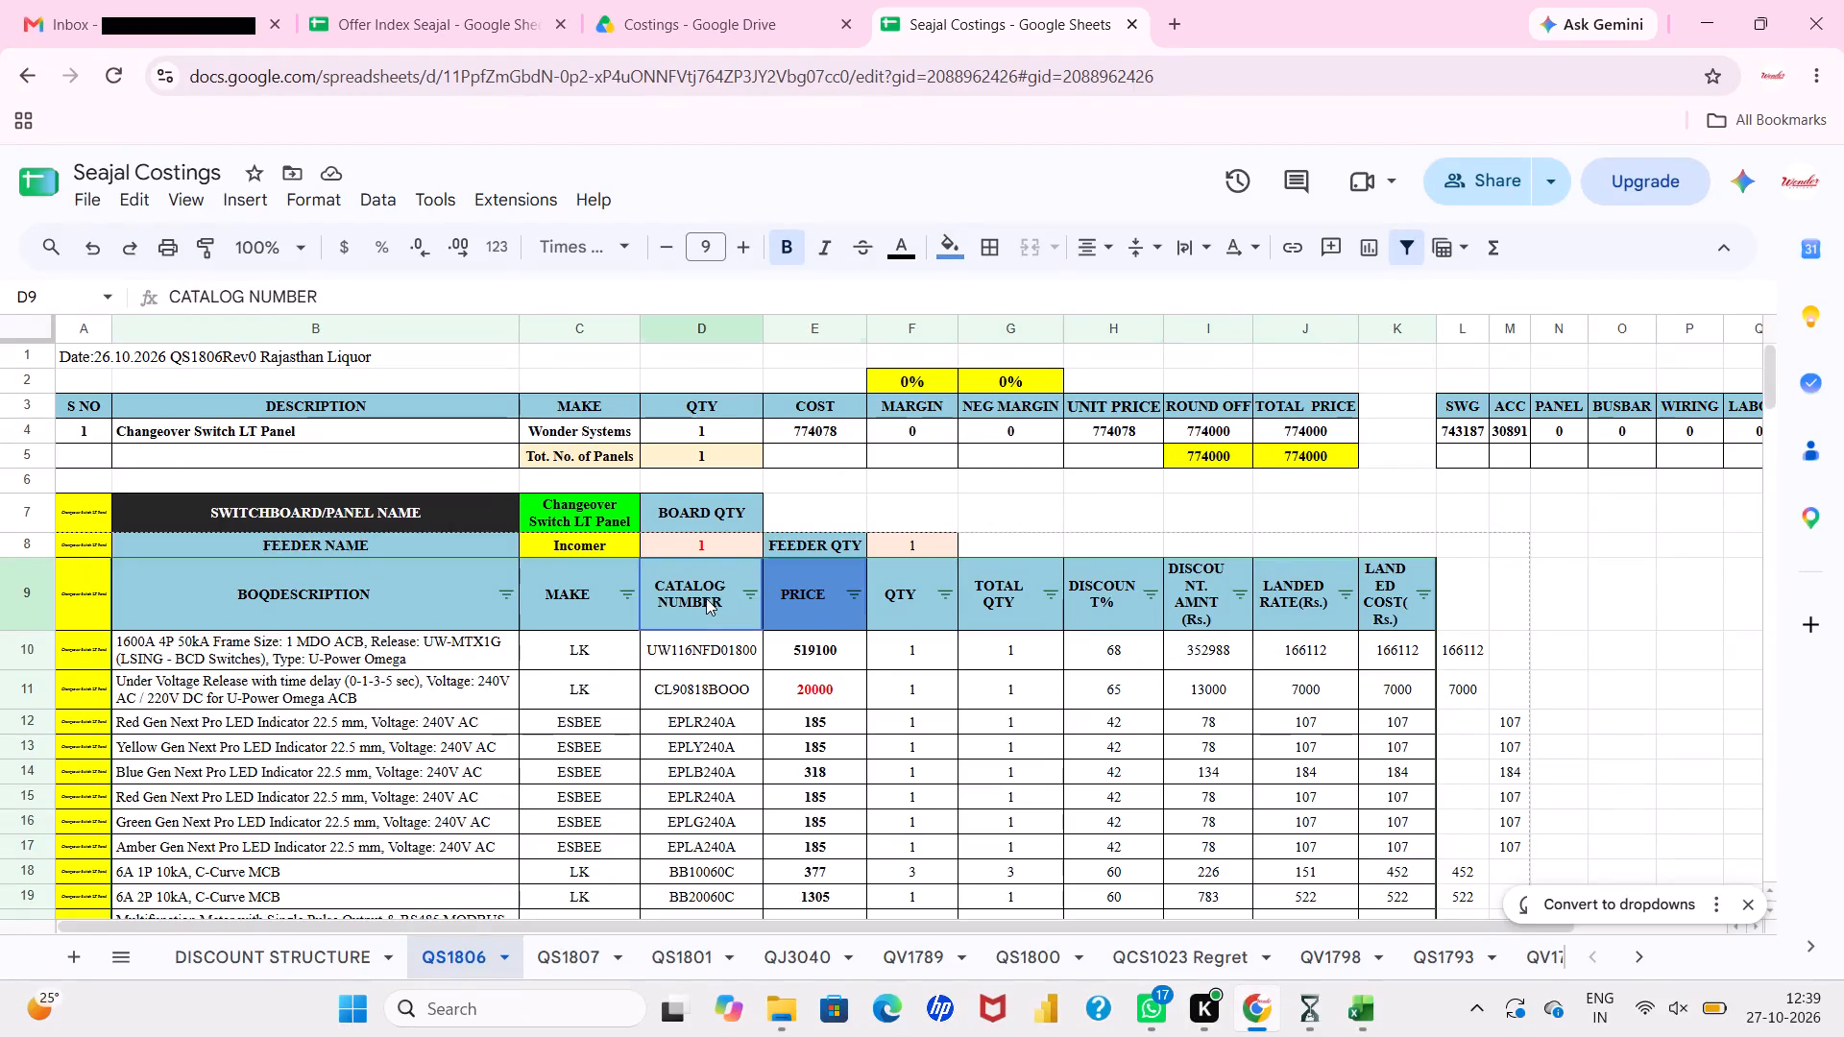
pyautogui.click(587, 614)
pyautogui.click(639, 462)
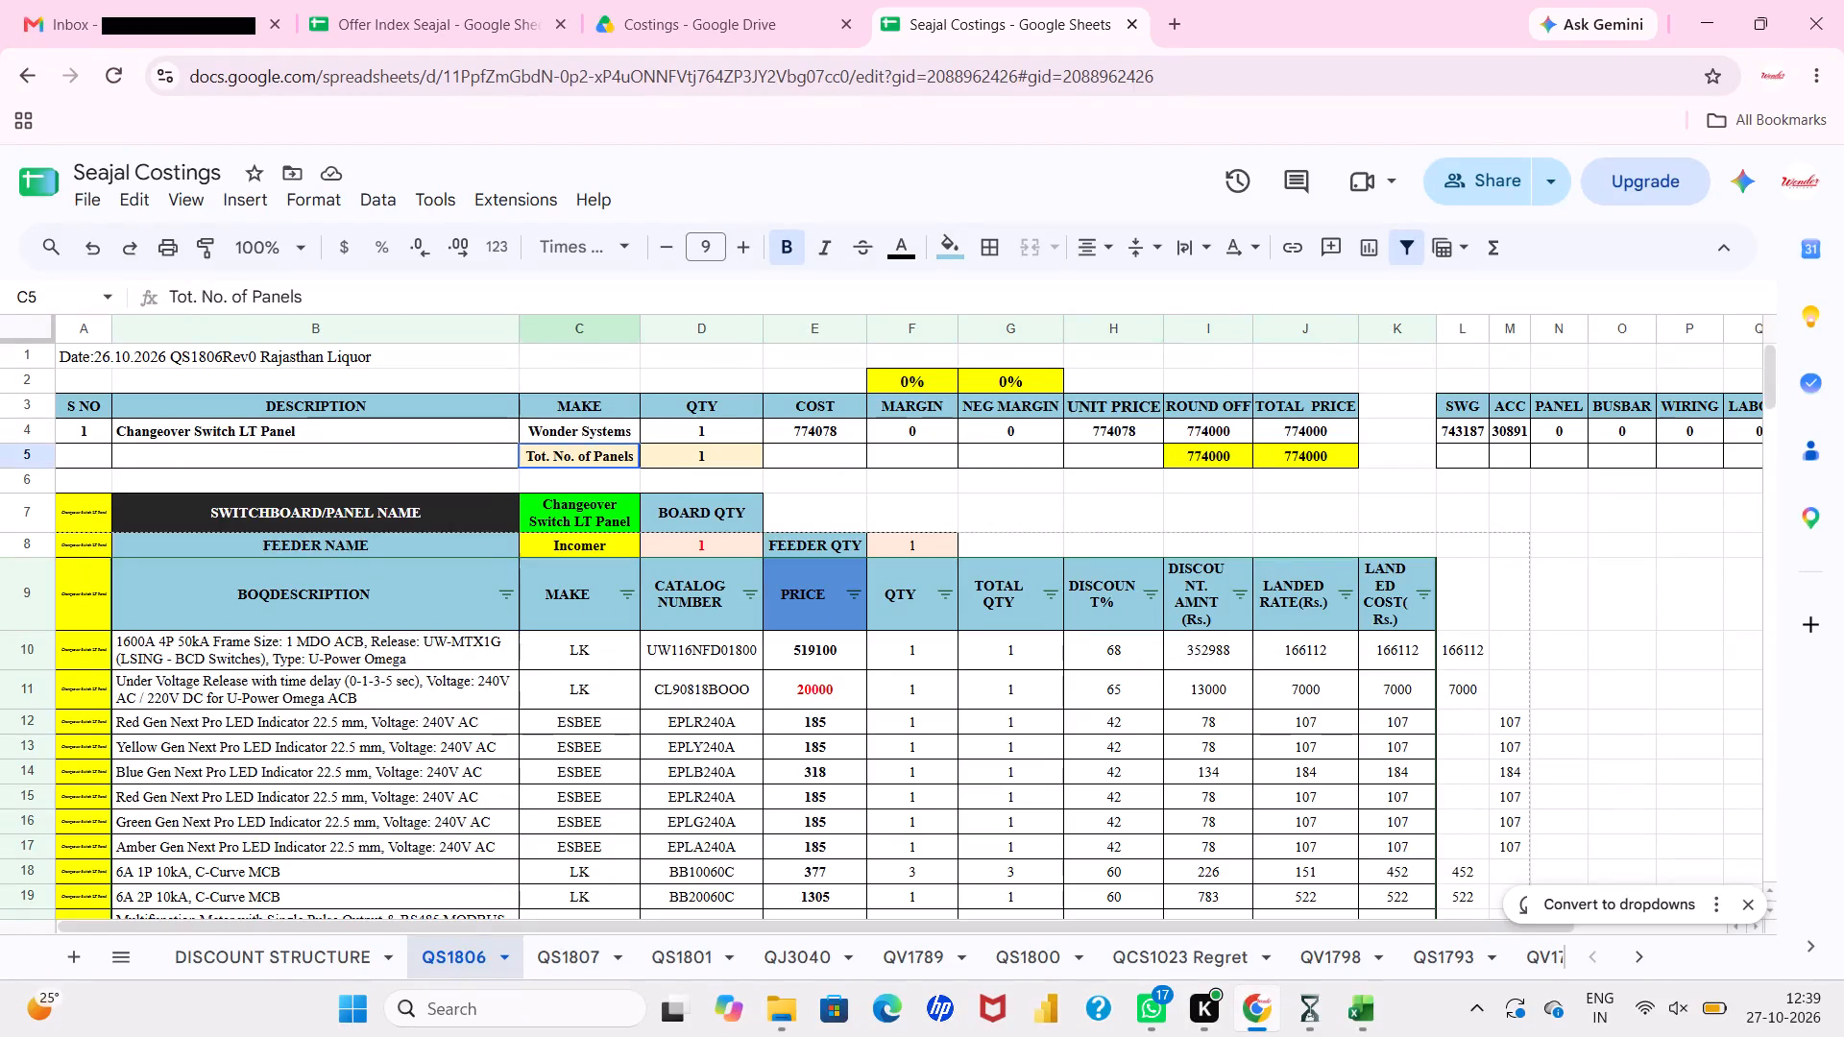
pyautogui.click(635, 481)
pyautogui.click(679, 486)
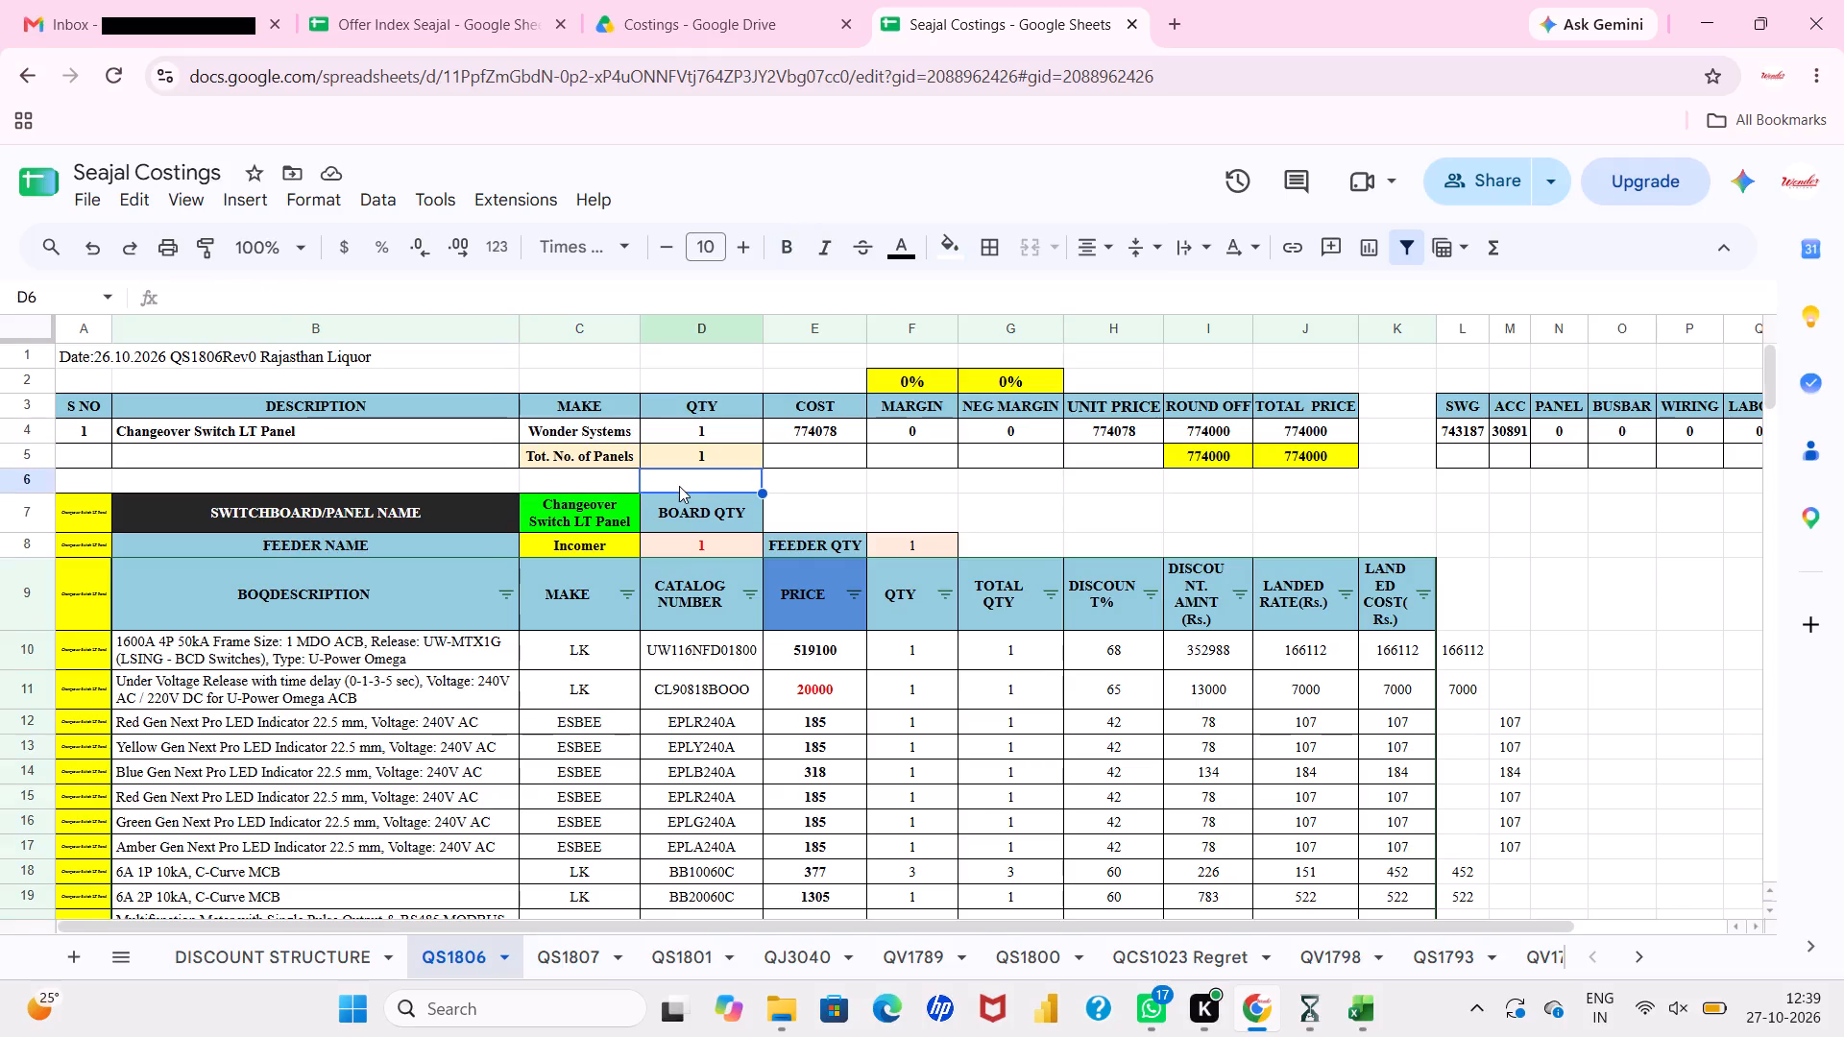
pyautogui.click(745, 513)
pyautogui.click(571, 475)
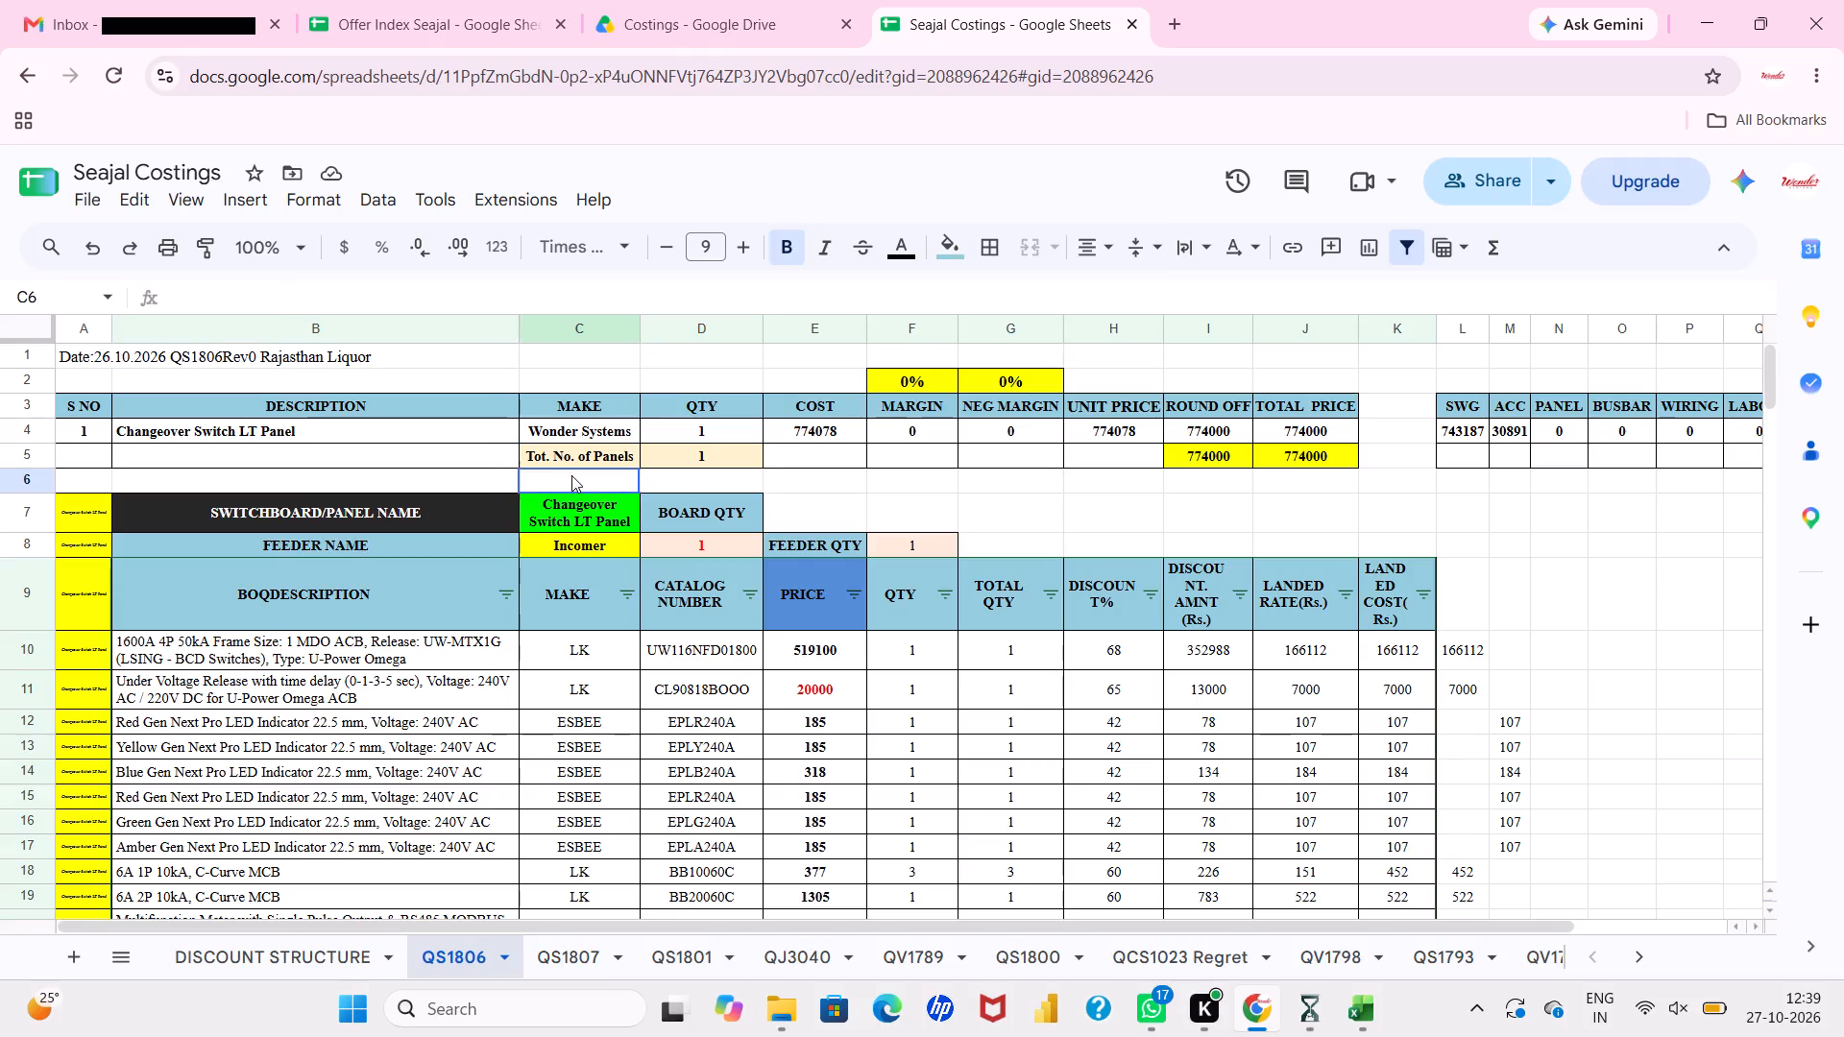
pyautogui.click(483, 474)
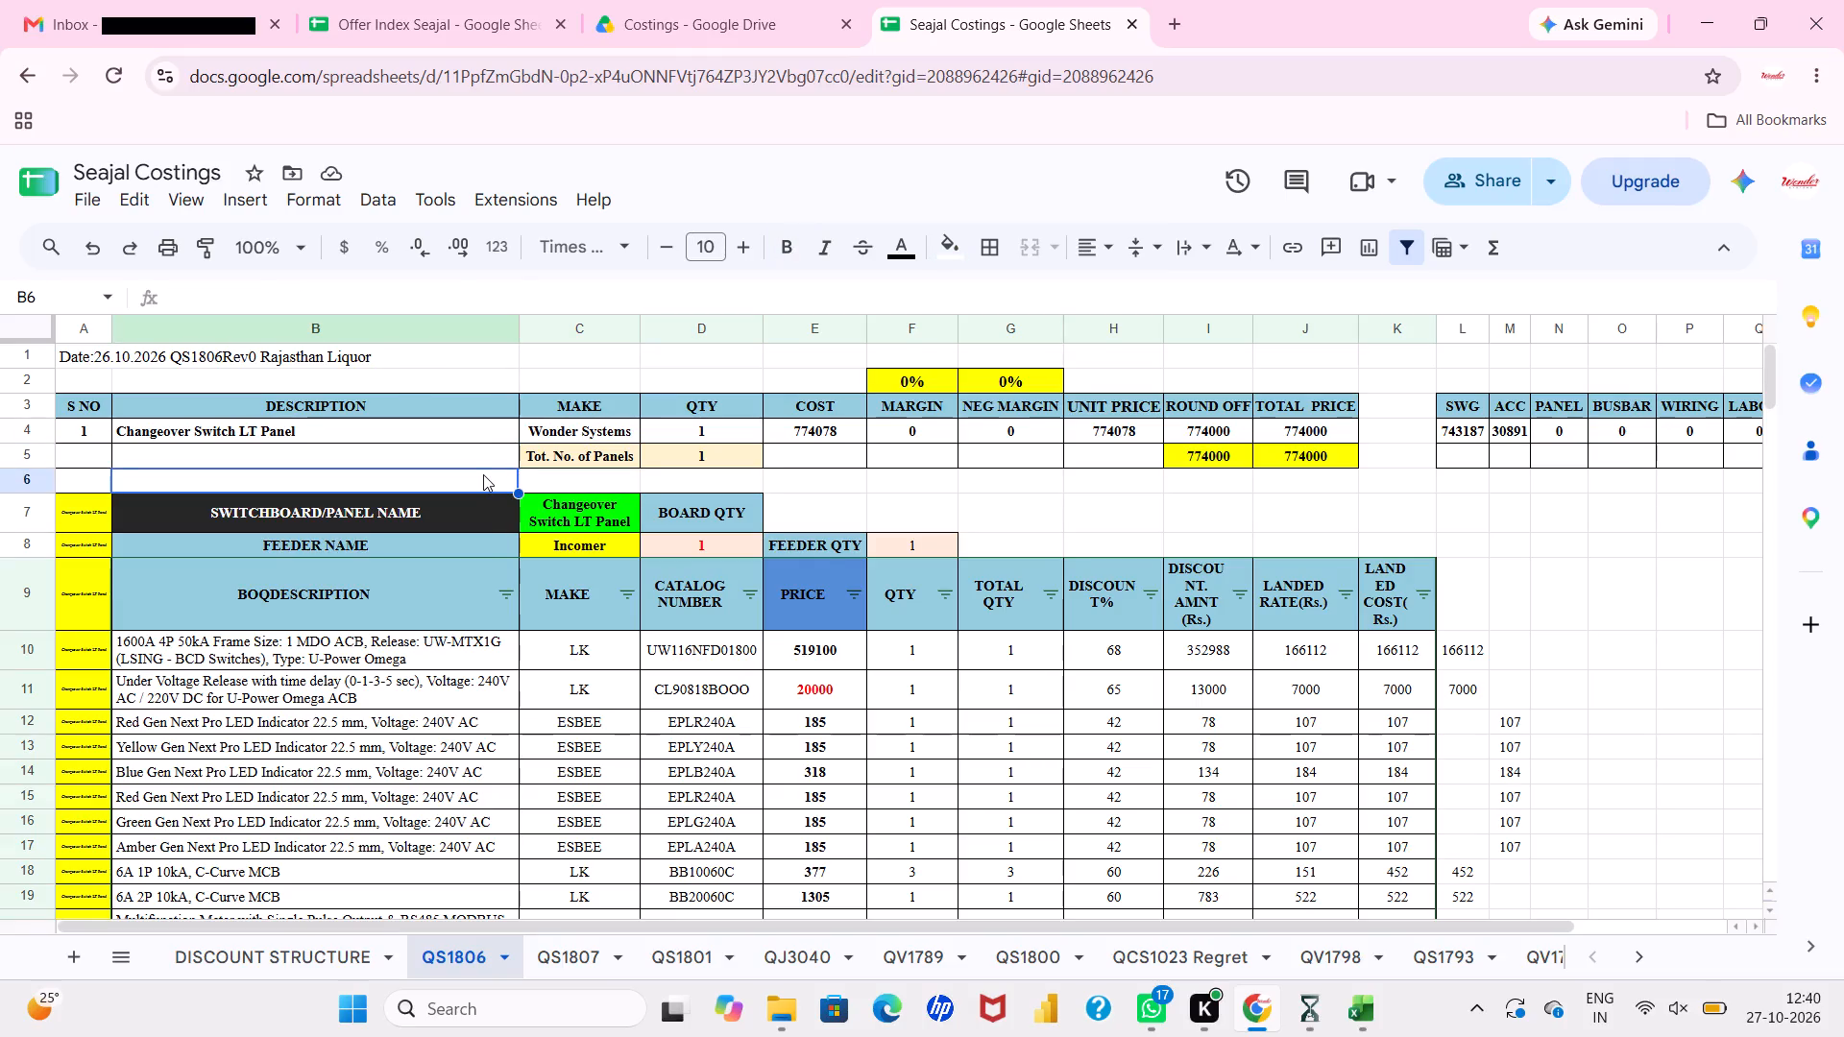
# Shorten the revision label in the QS1806 sheet's title line so that it reads Date:26.10.2026 QS1806R0 Rajasthan Liquor.
pyautogui.click(416, 361)
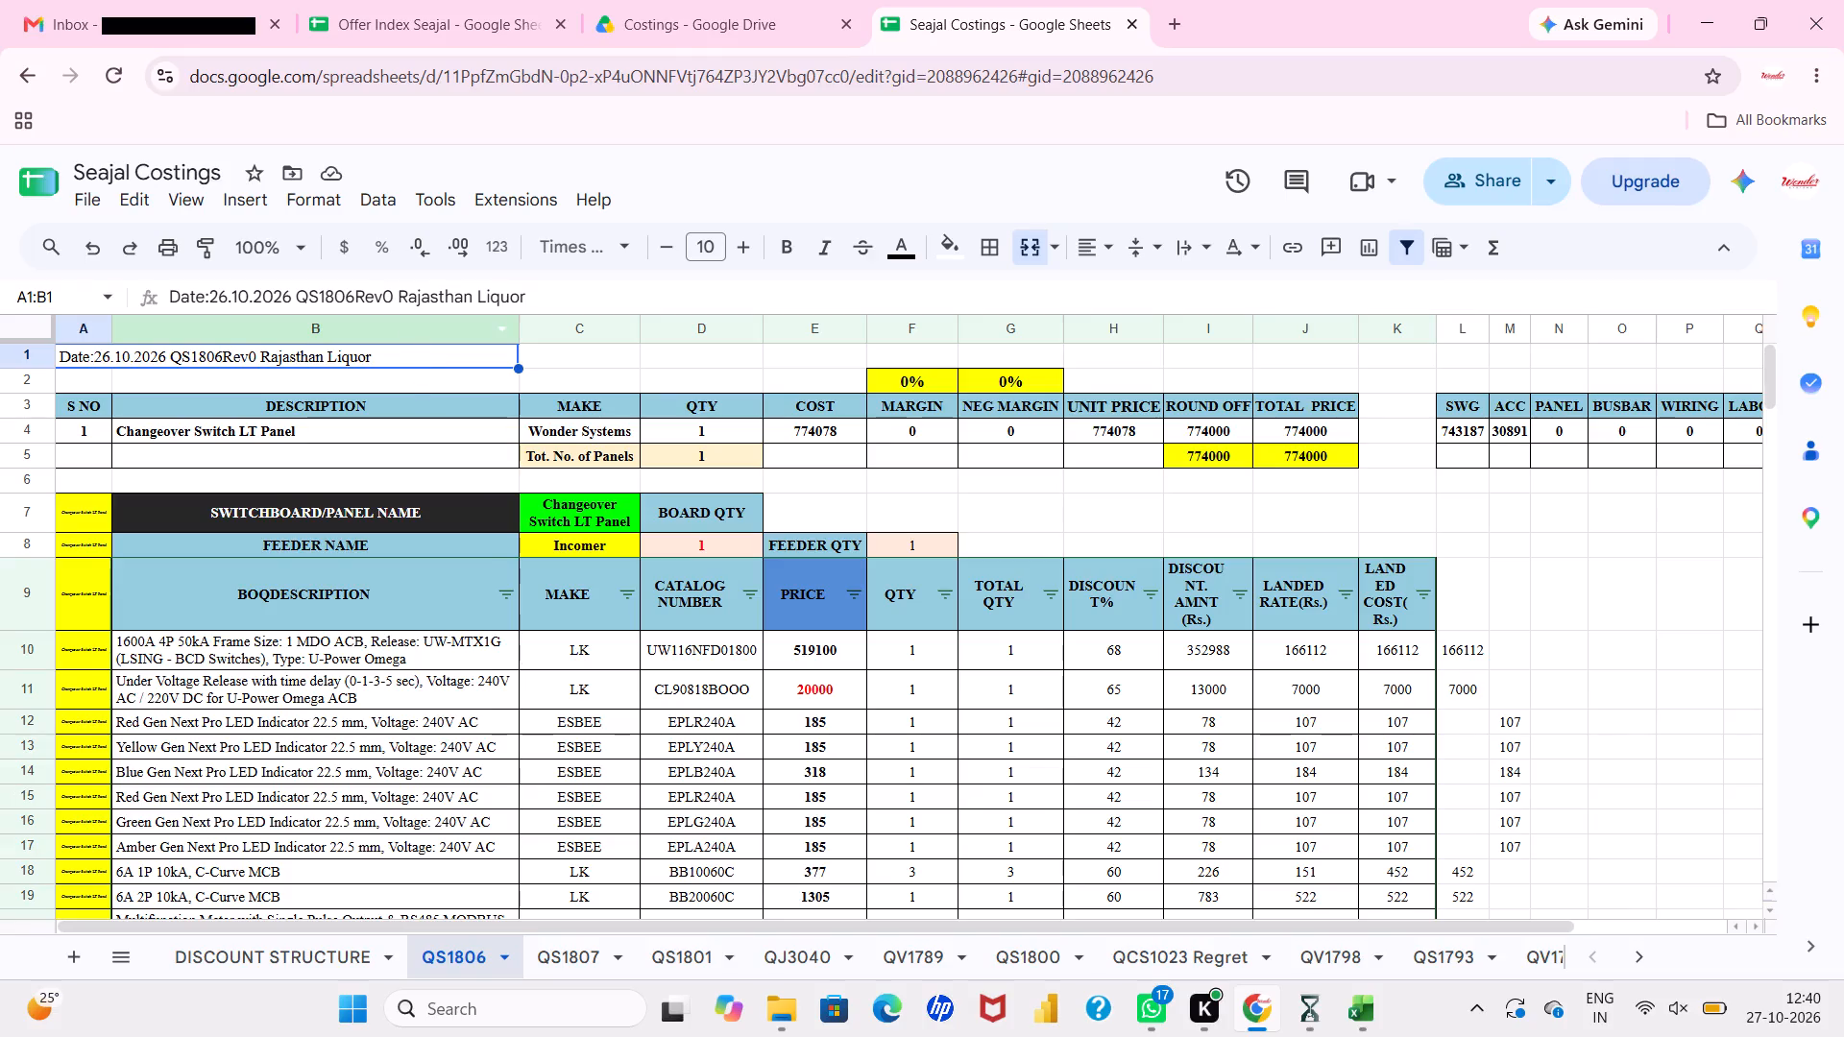
pyautogui.click(383, 301)
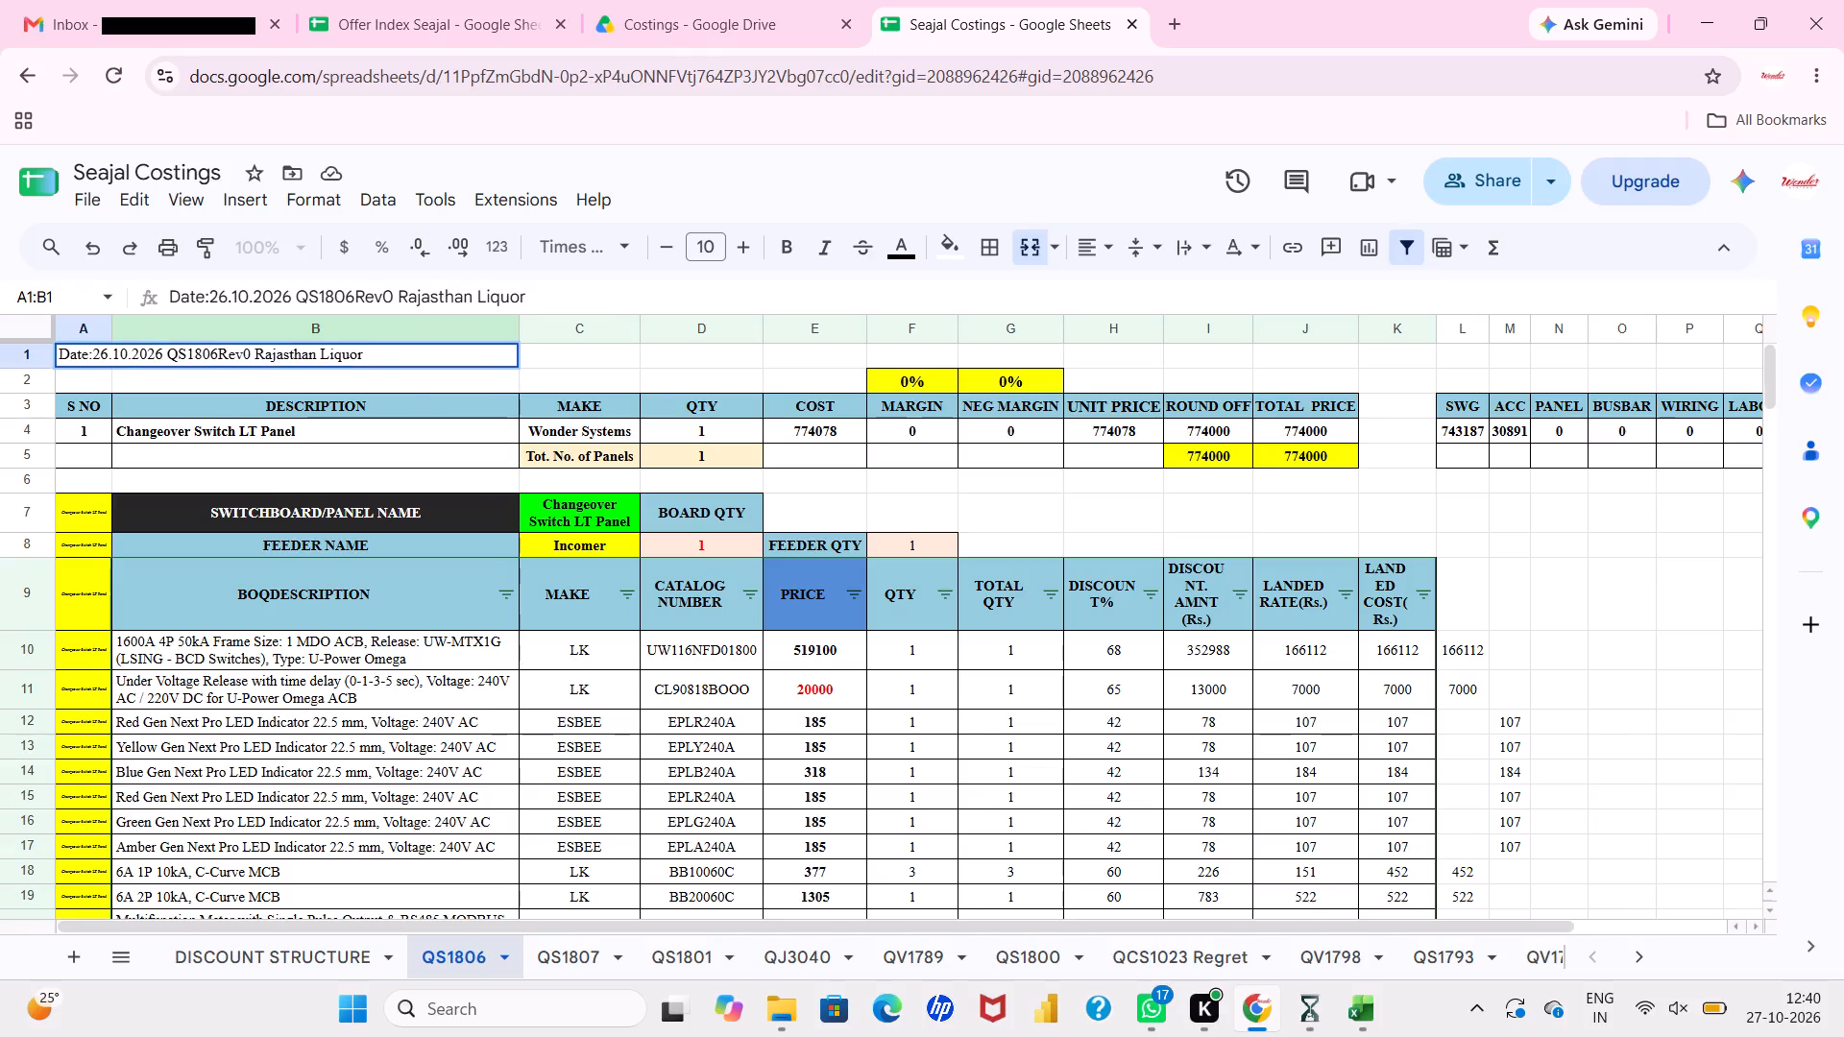
pyautogui.press('BackSpace')
pyautogui.press('BackSpace')
pyautogui.press('Return')
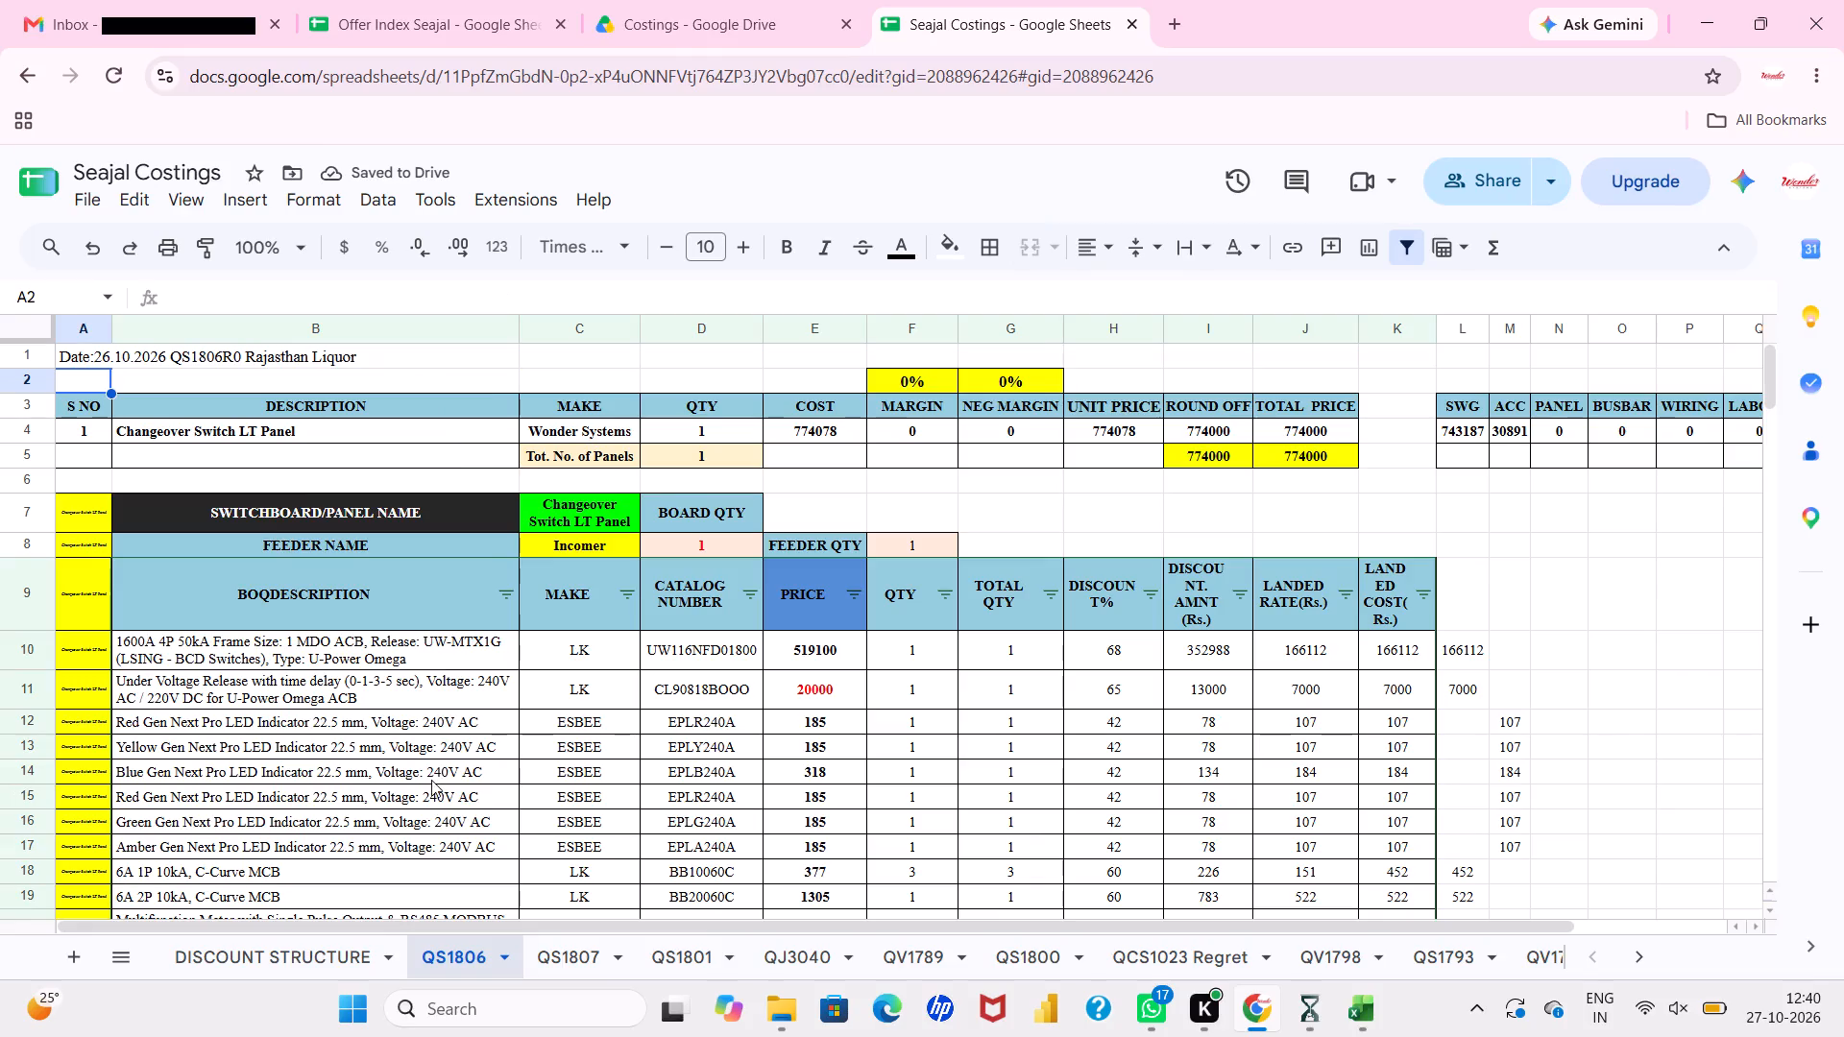
# Switch to the QS1807 sheet and open its date and revision title line for editing.
pyautogui.click(560, 950)
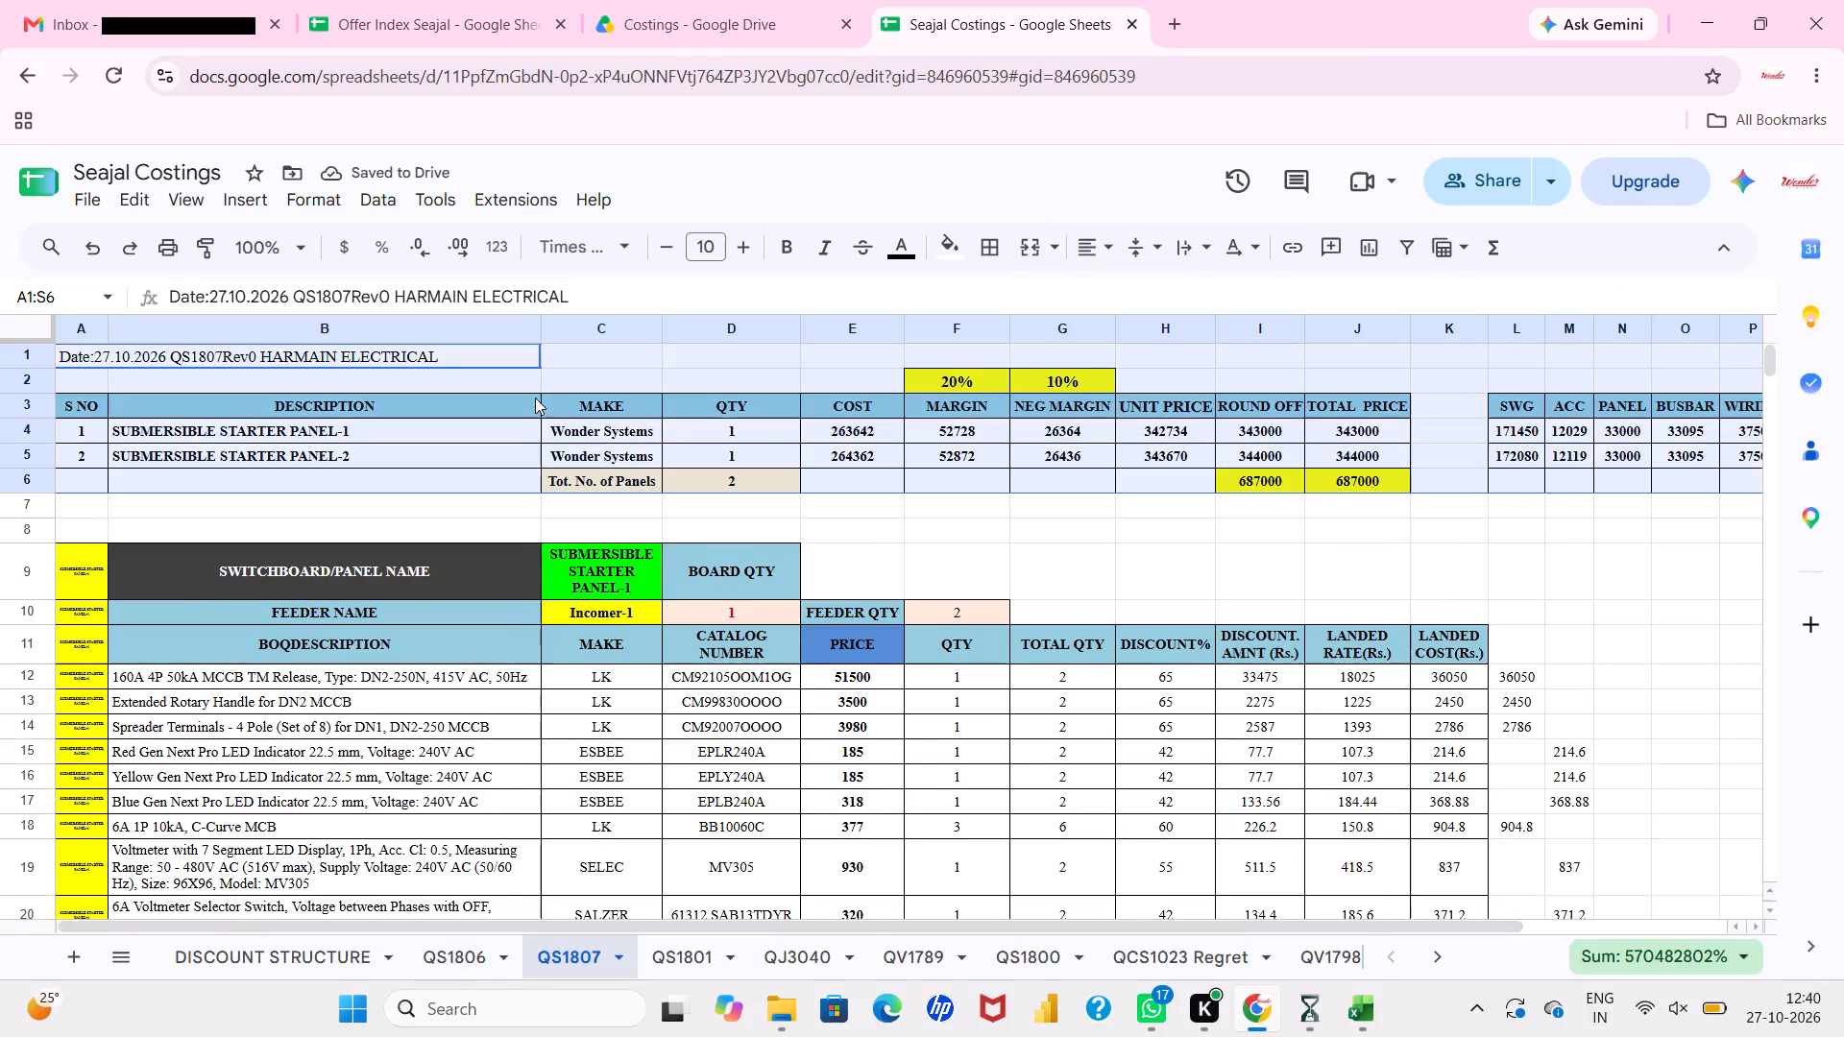
pyautogui.click(572, 443)
pyautogui.moveTo(370, 353); pyautogui.dragTo(353, 310)
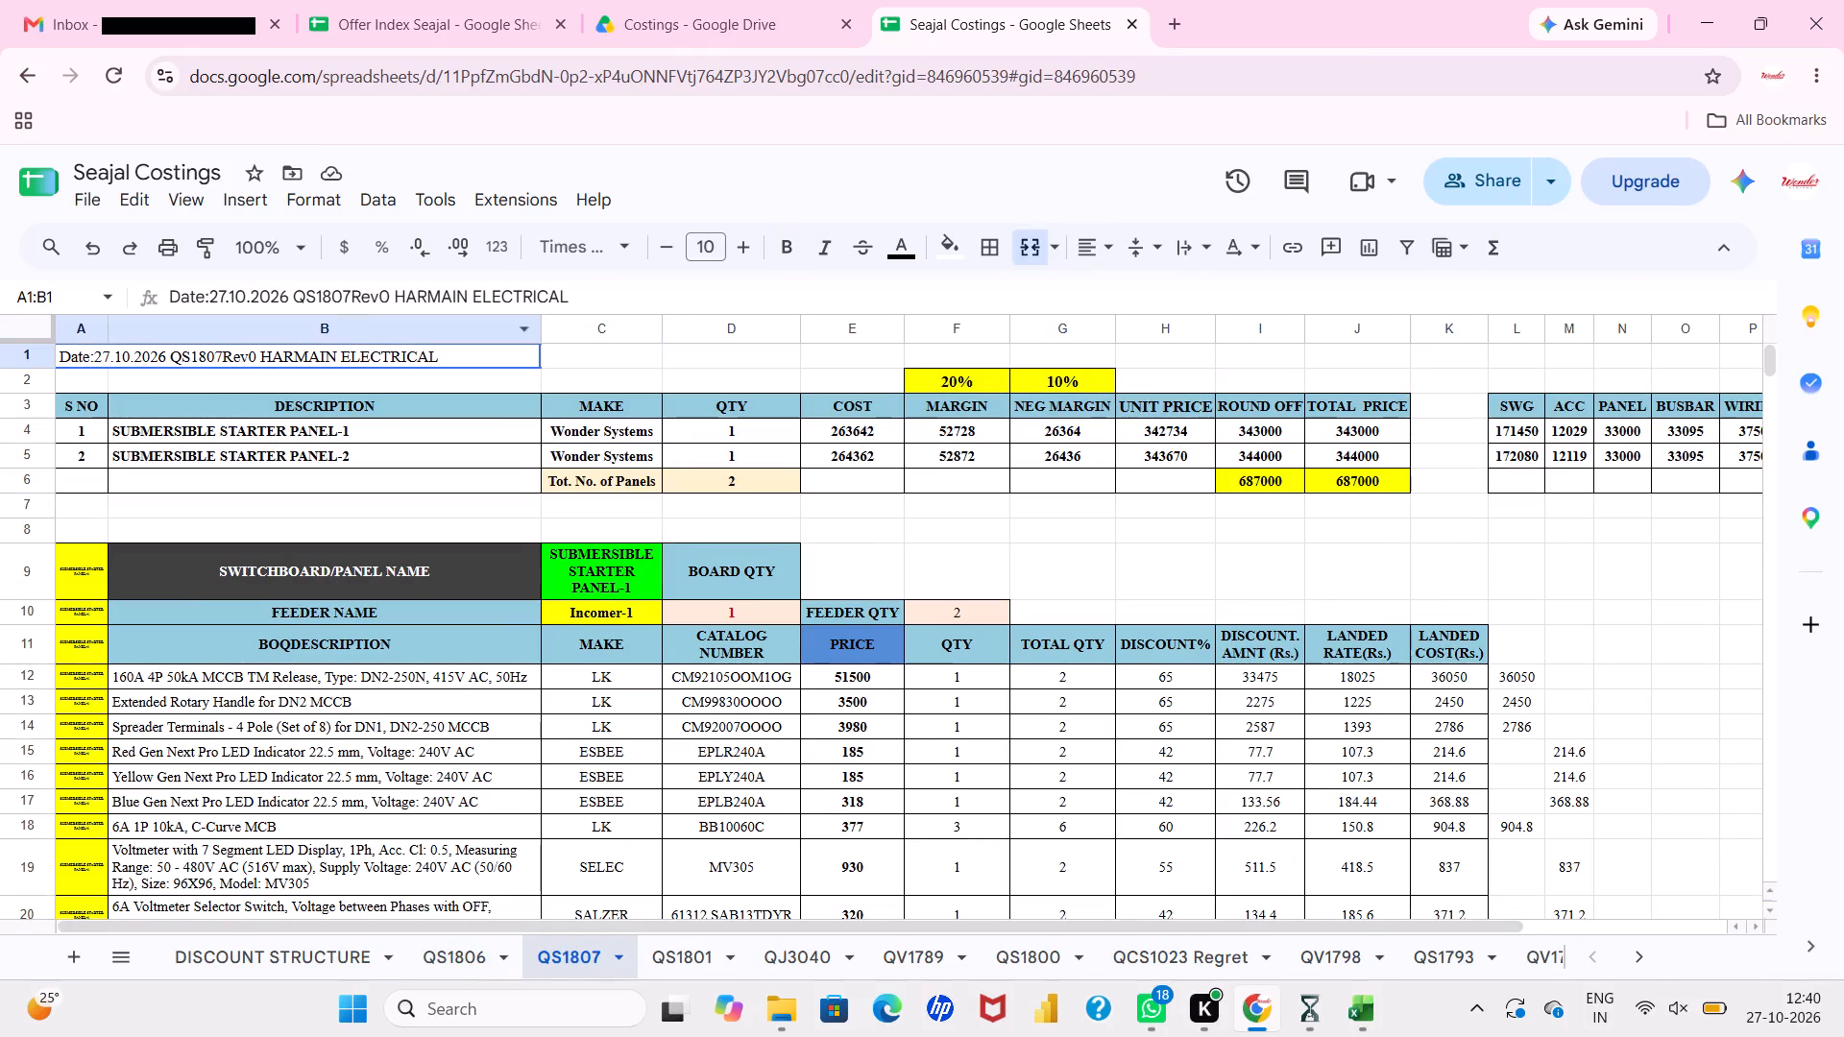
pyautogui.moveTo(353, 310); pyautogui.dragTo(380, 302)
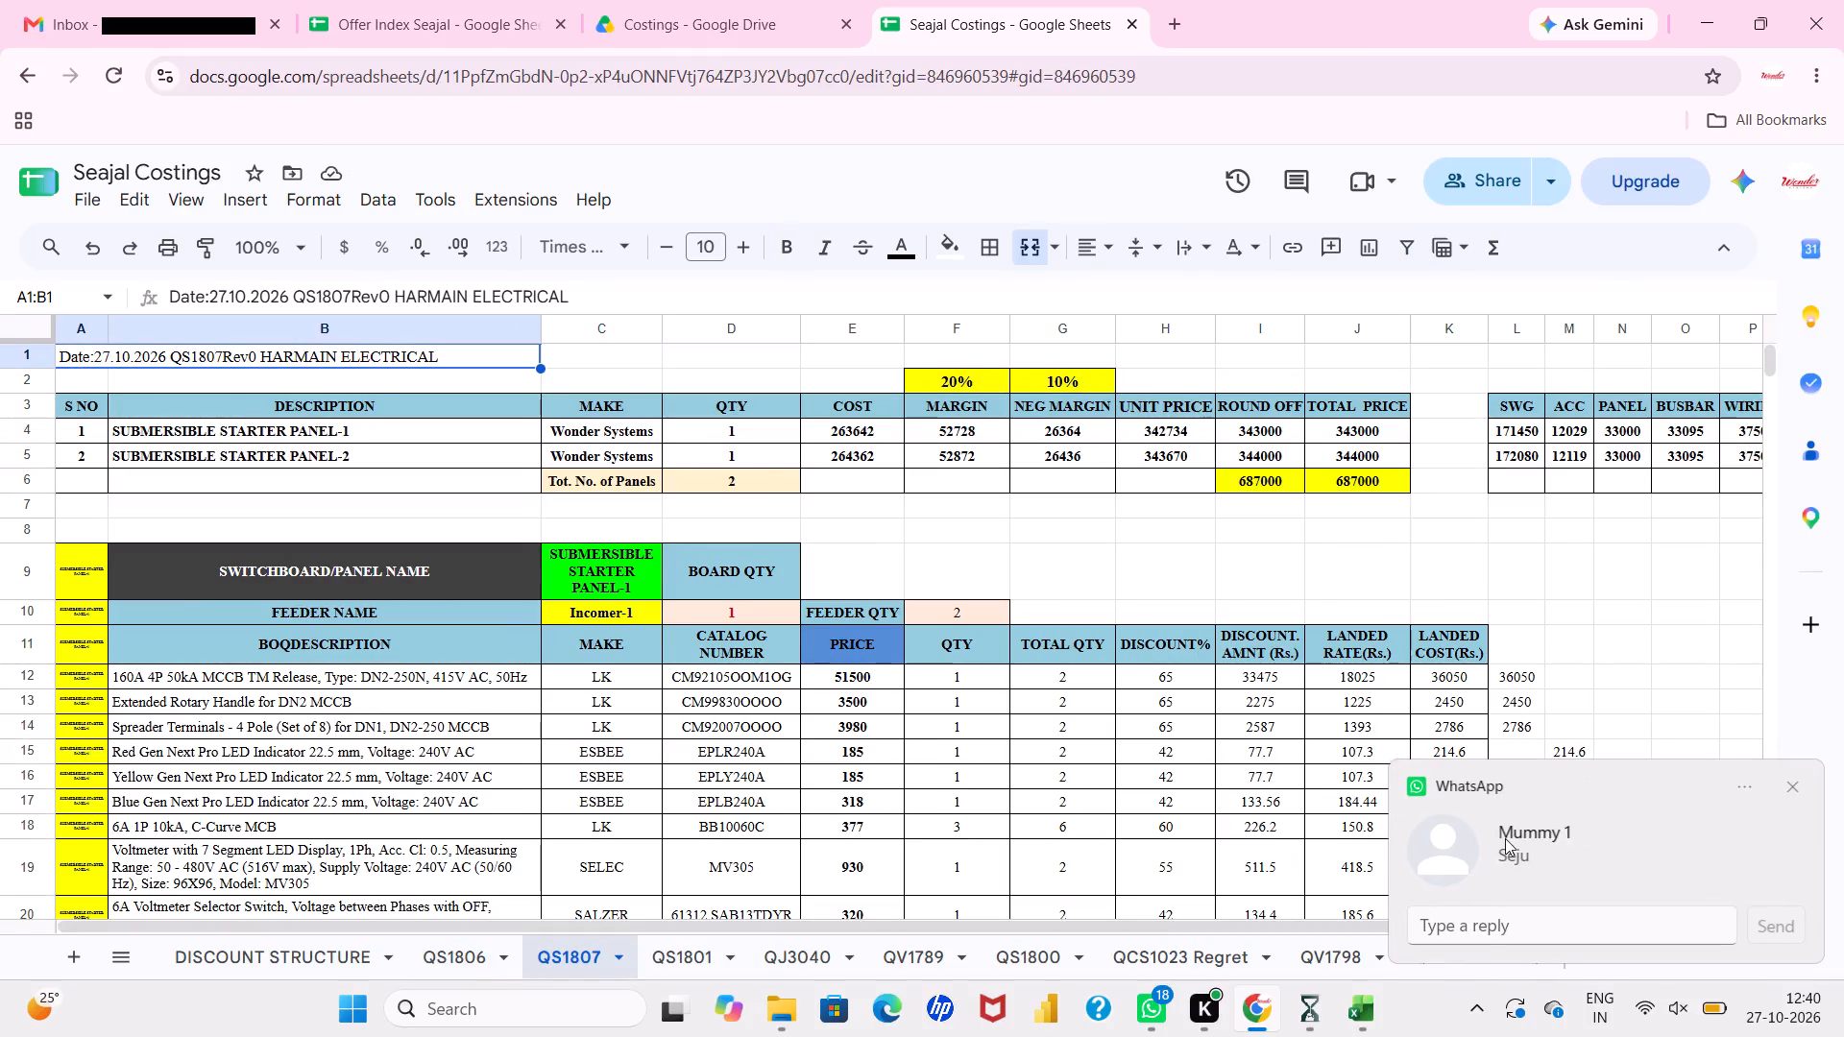
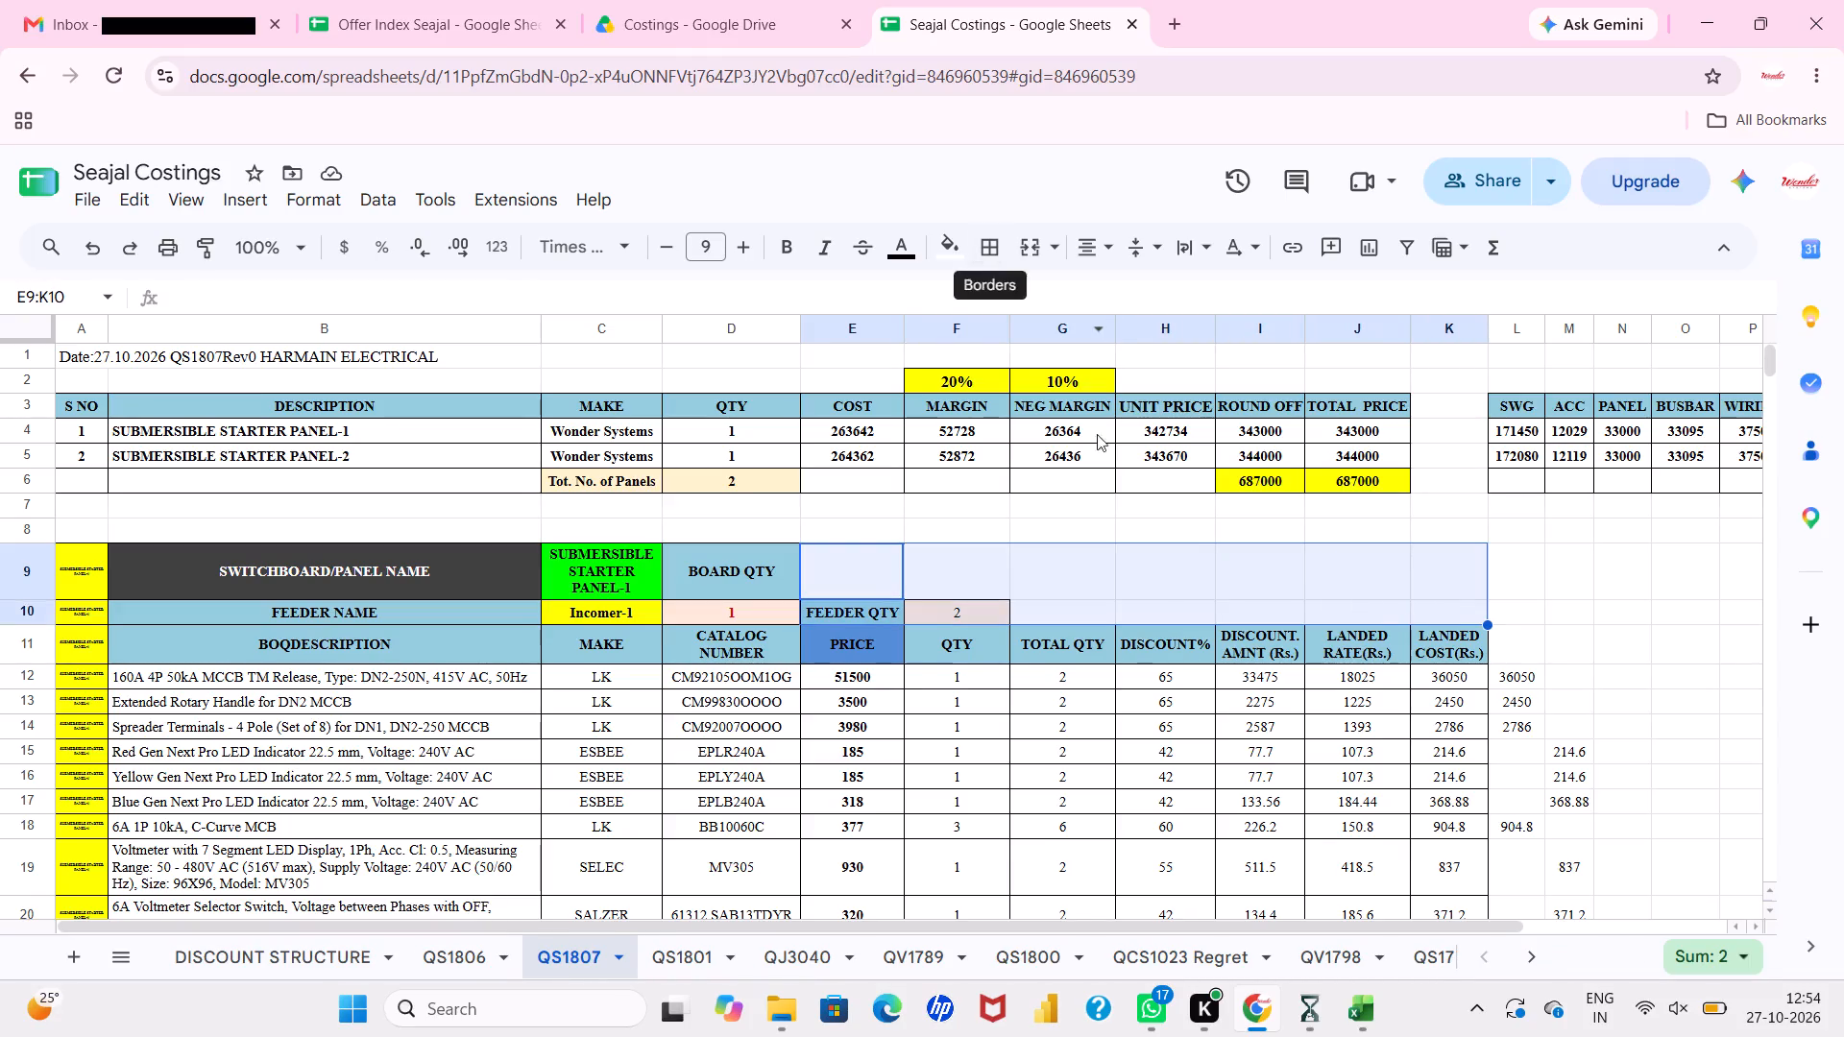
# Examine the QS1807 summary table, from margins and total prices to the switchgear, busbar, wiring and labour cost columns.
pyautogui.click(1166, 516)
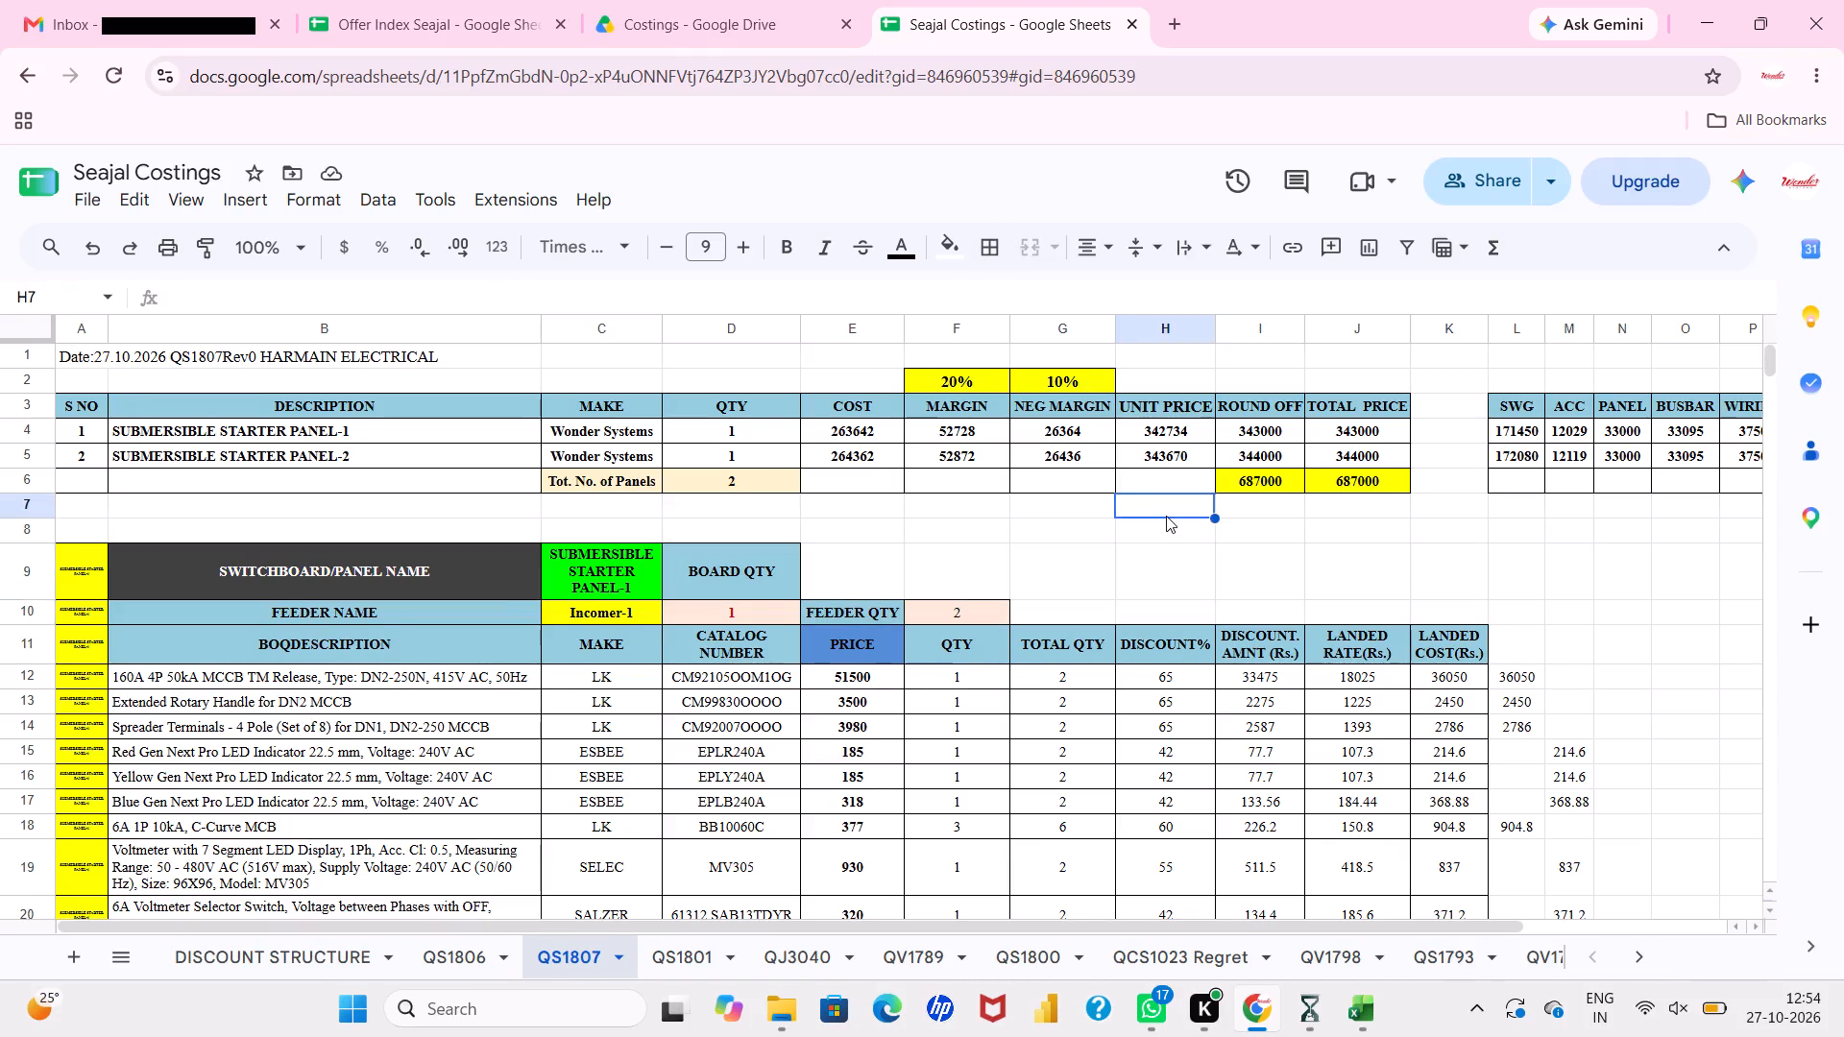
pyautogui.hscroll(-1, 1166, 516)
pyautogui.hscroll(-2, 1108, 571)
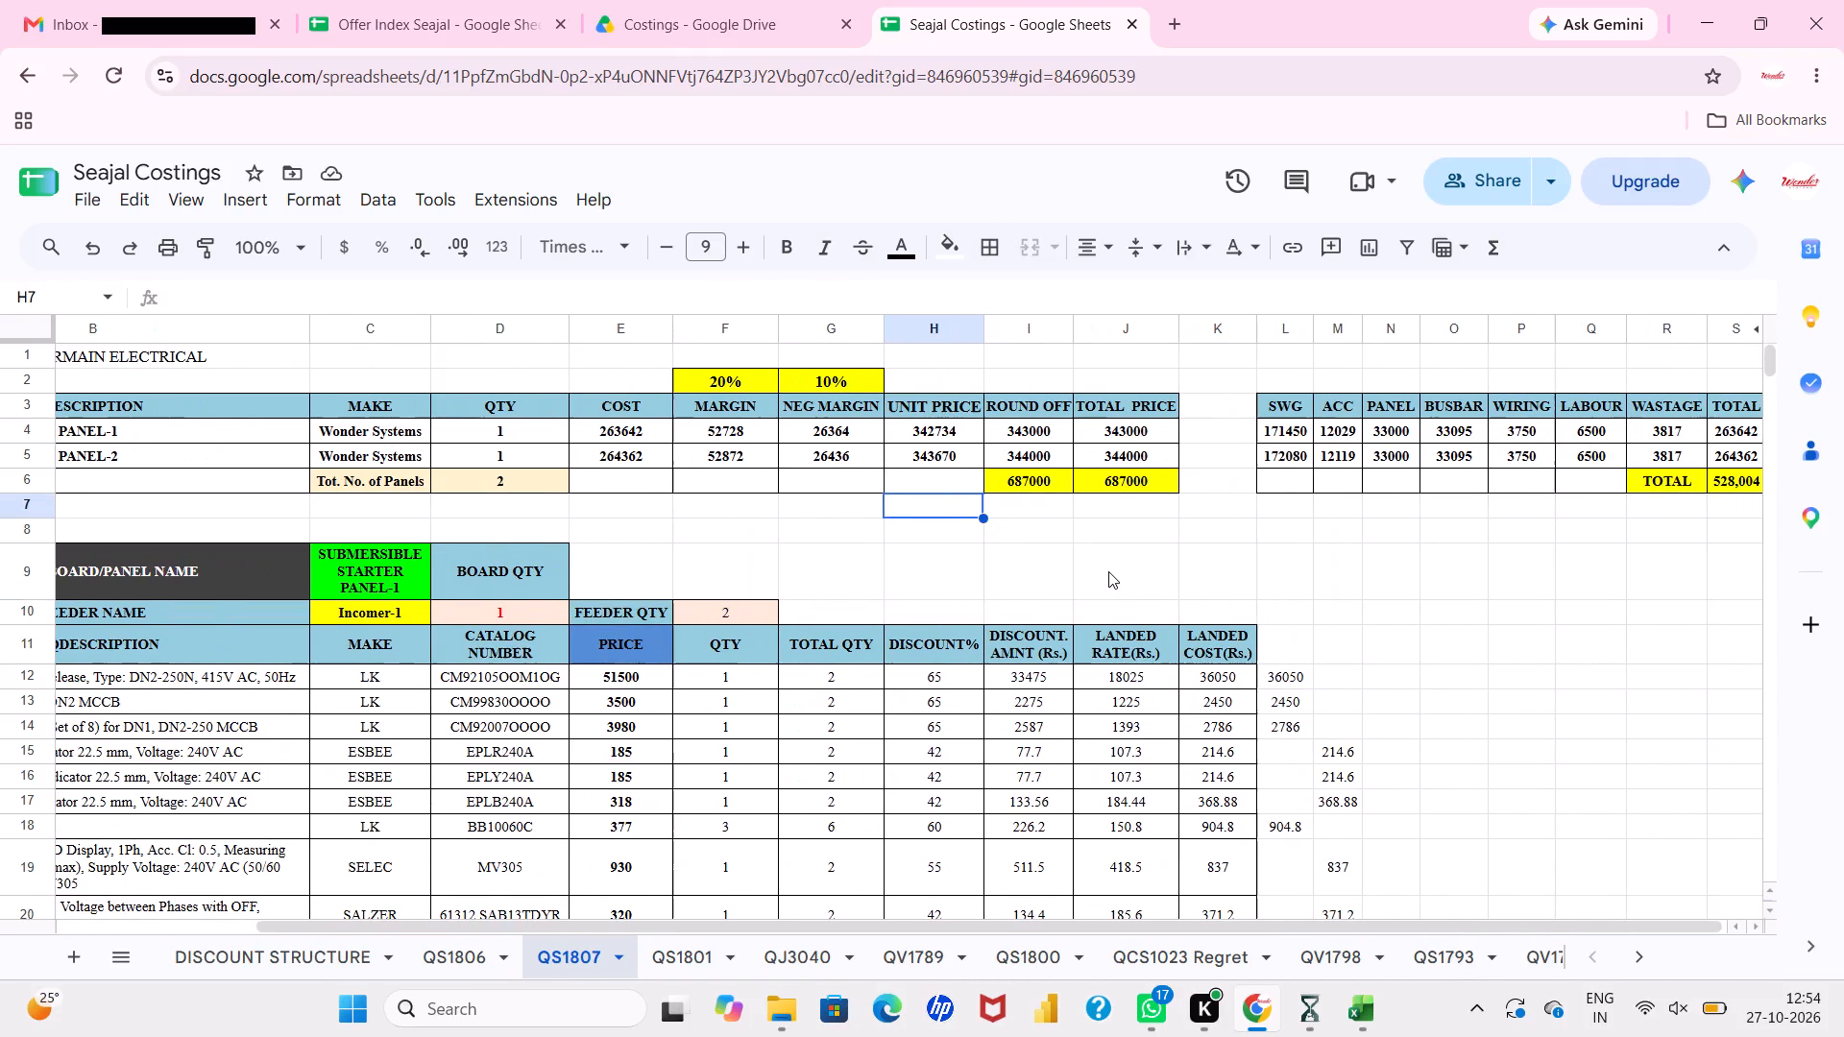
pyautogui.hscroll(-1, 1250, 559)
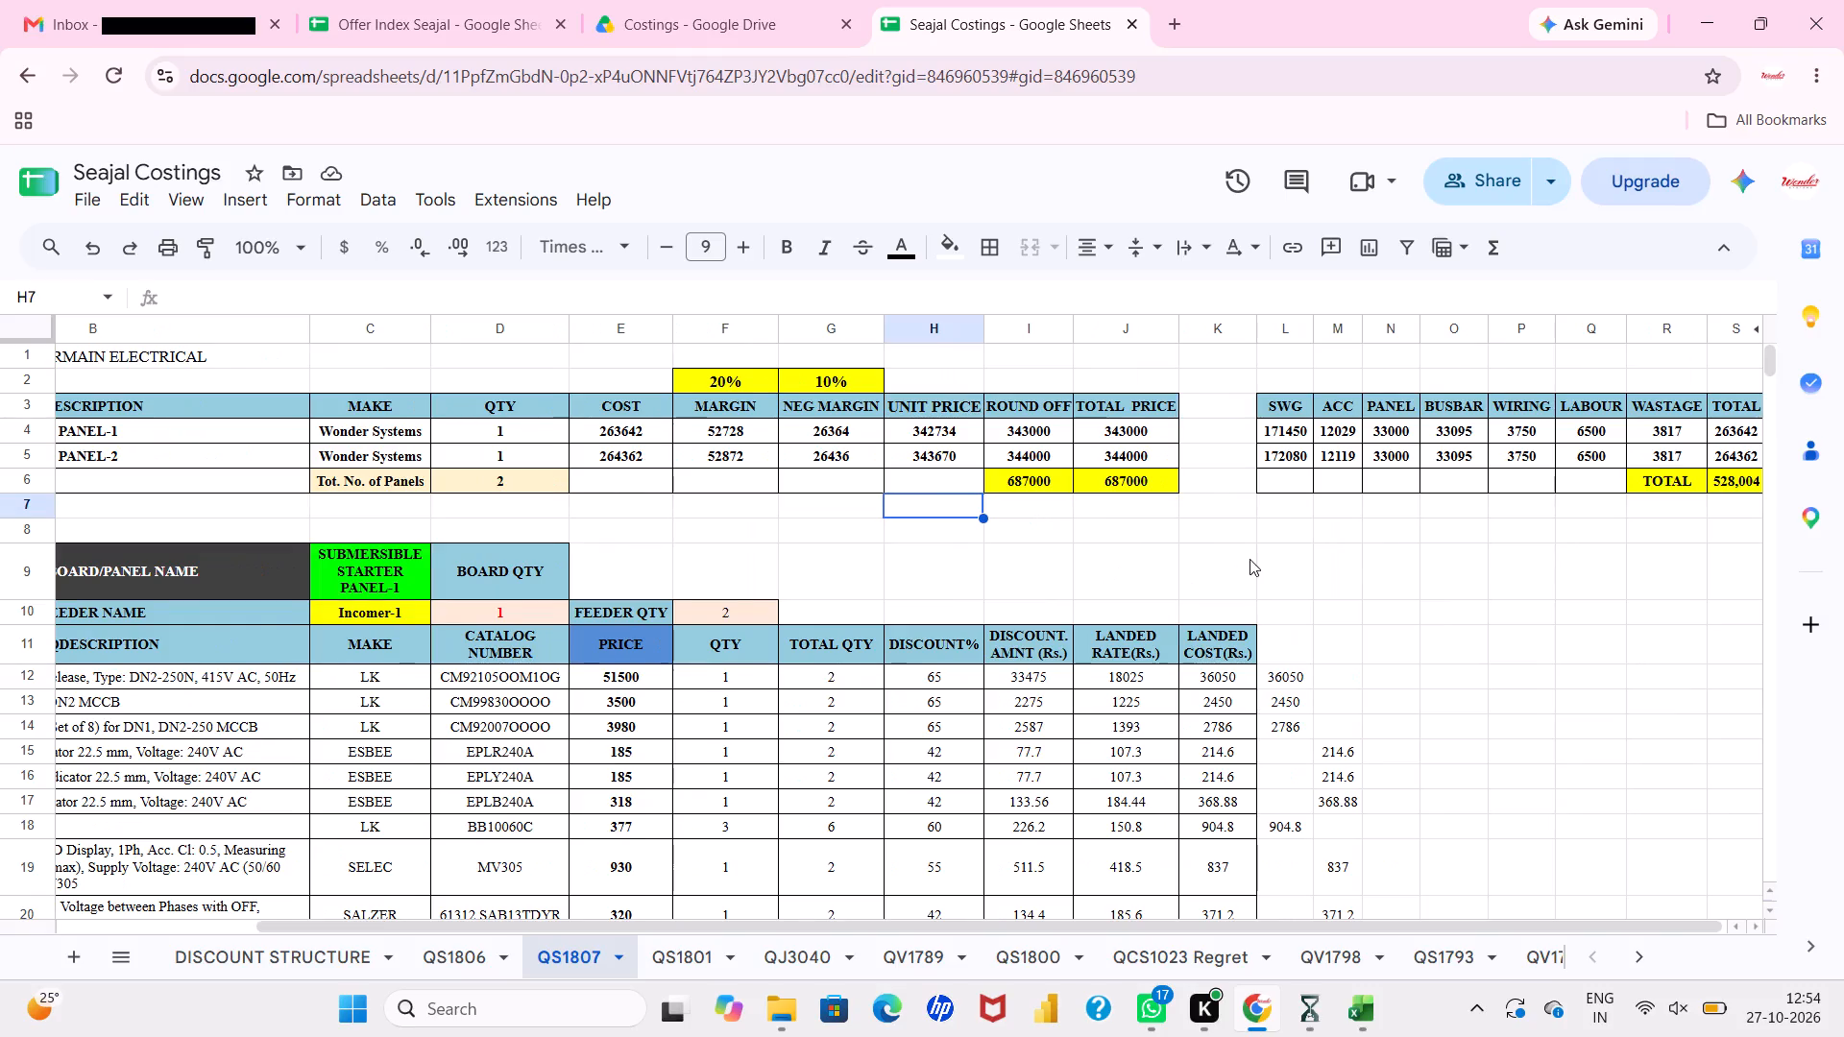
pyautogui.click(1360, 538)
pyautogui.hscroll(2, 1360, 538)
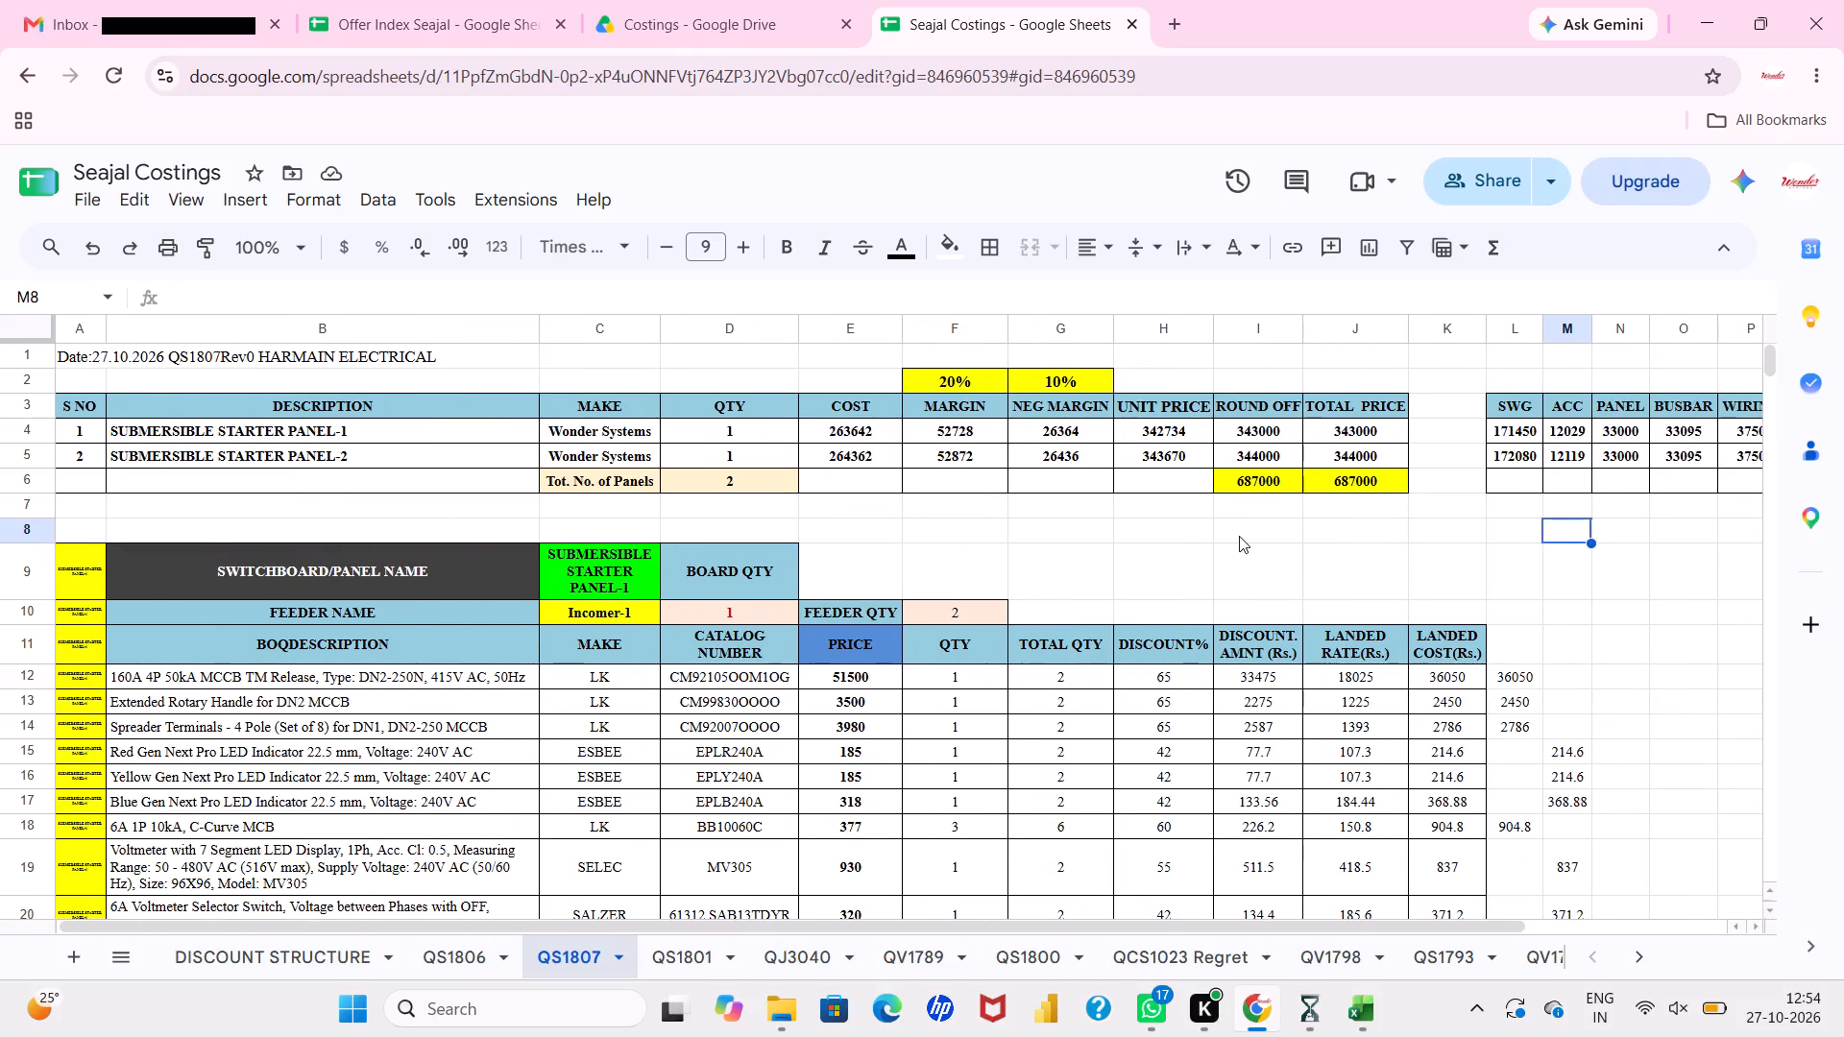
pyautogui.hscroll(1, 1239, 536)
# Delete the extra blank row 8 between the QS1807 summary table and the switchboard/panel name header.
pyautogui.click(38, 526)
pyautogui.hscroll(-2, 317, 611)
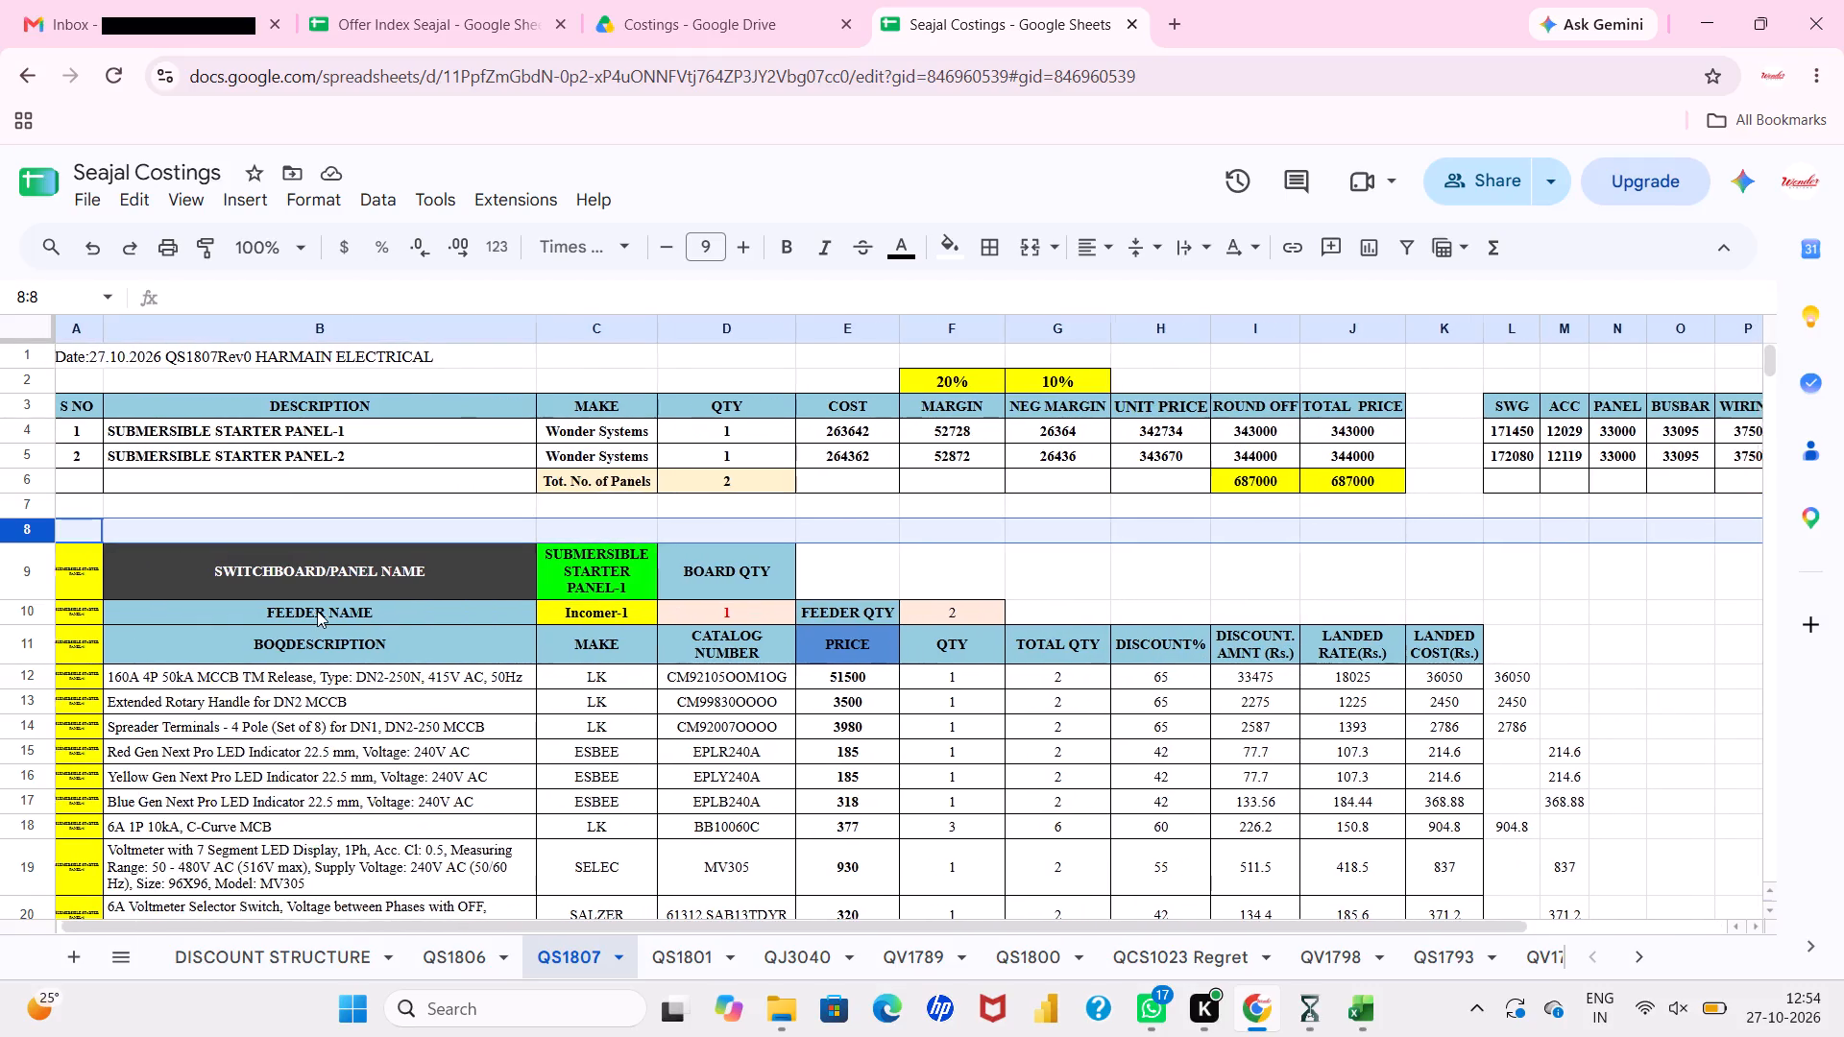
pyautogui.hscroll(-2, 317, 611)
pyautogui.hscroll(2, 317, 611)
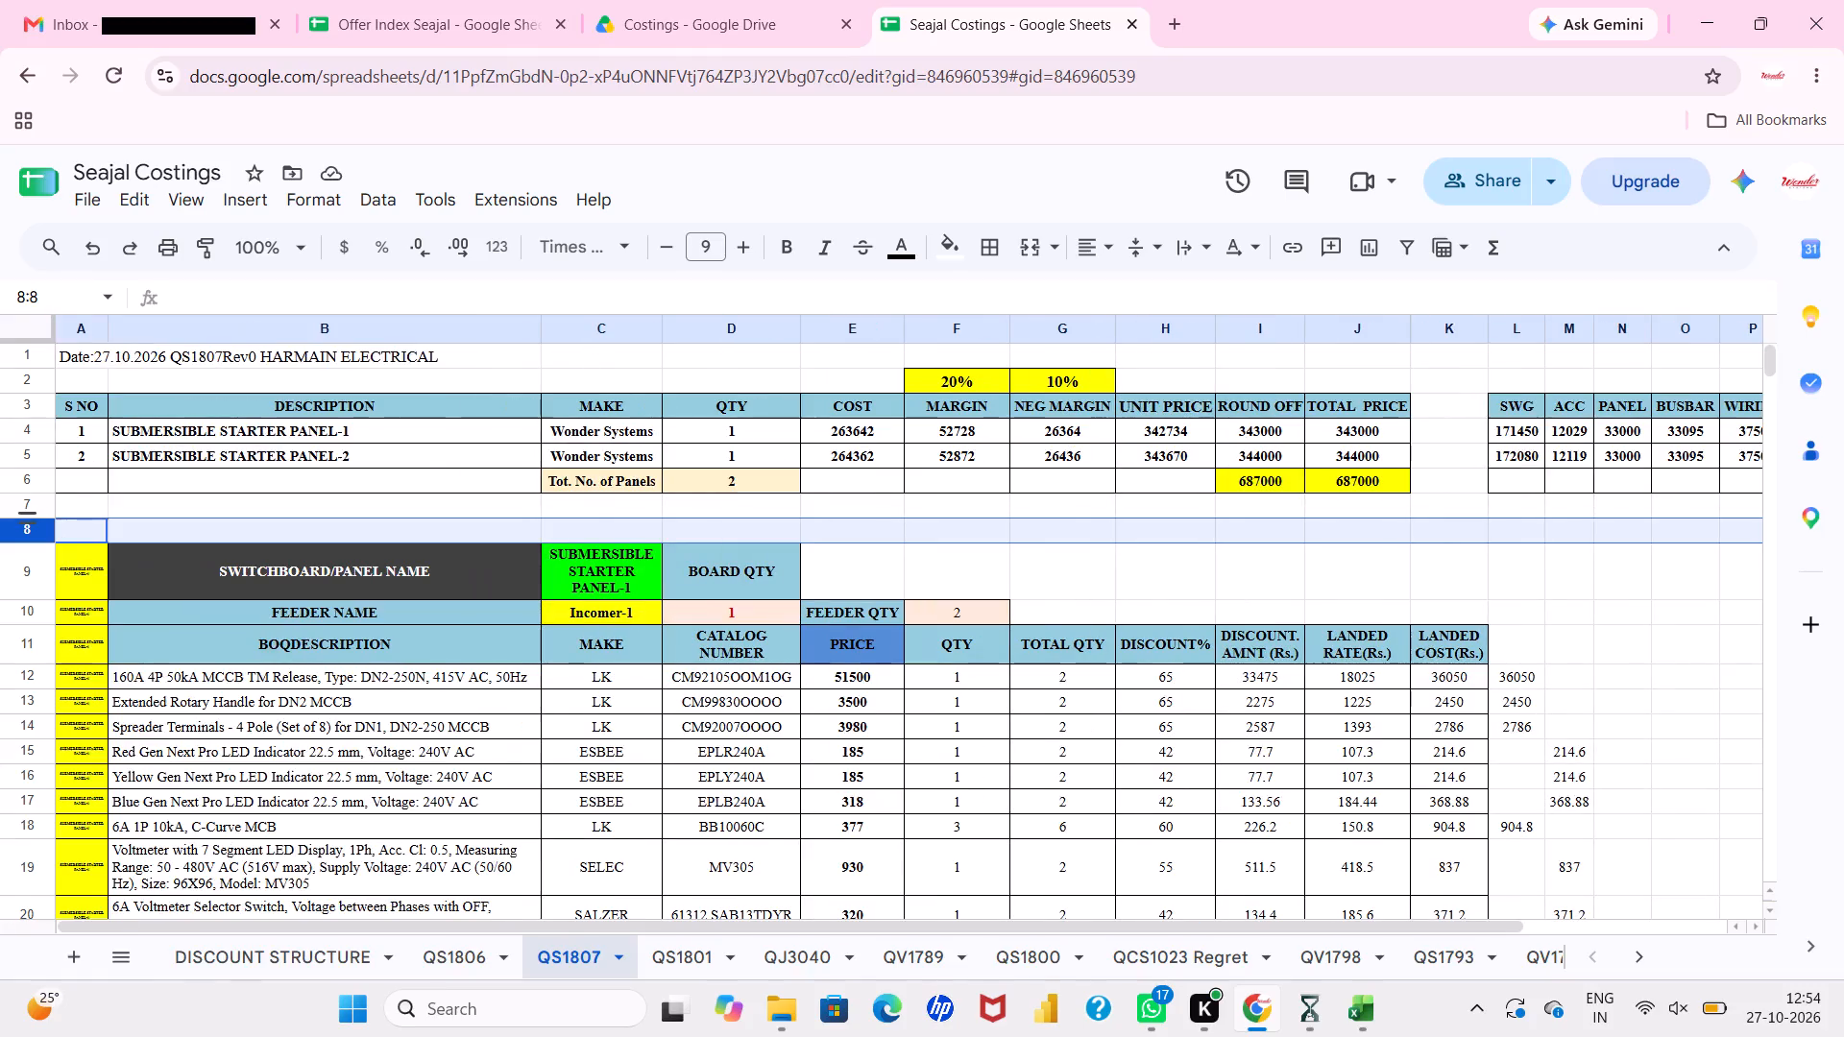
pyautogui.rightClick(42, 521)
pyautogui.click(126, 625)
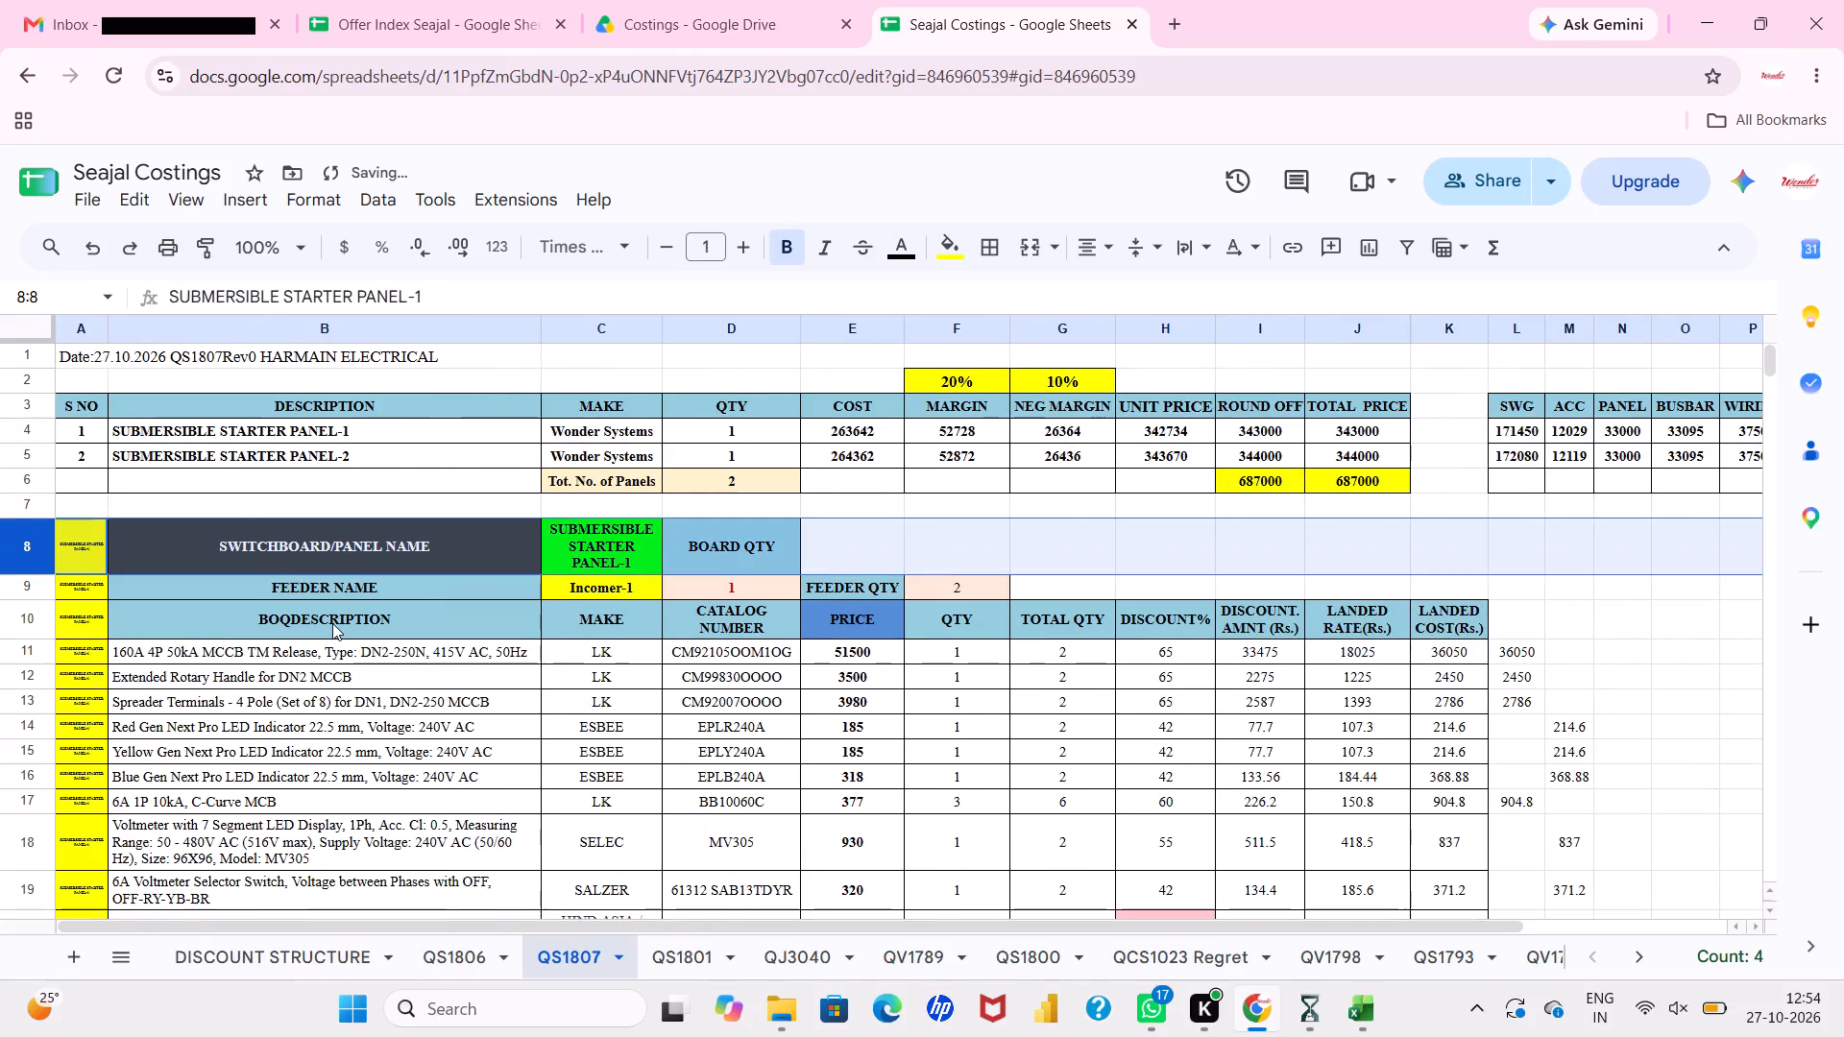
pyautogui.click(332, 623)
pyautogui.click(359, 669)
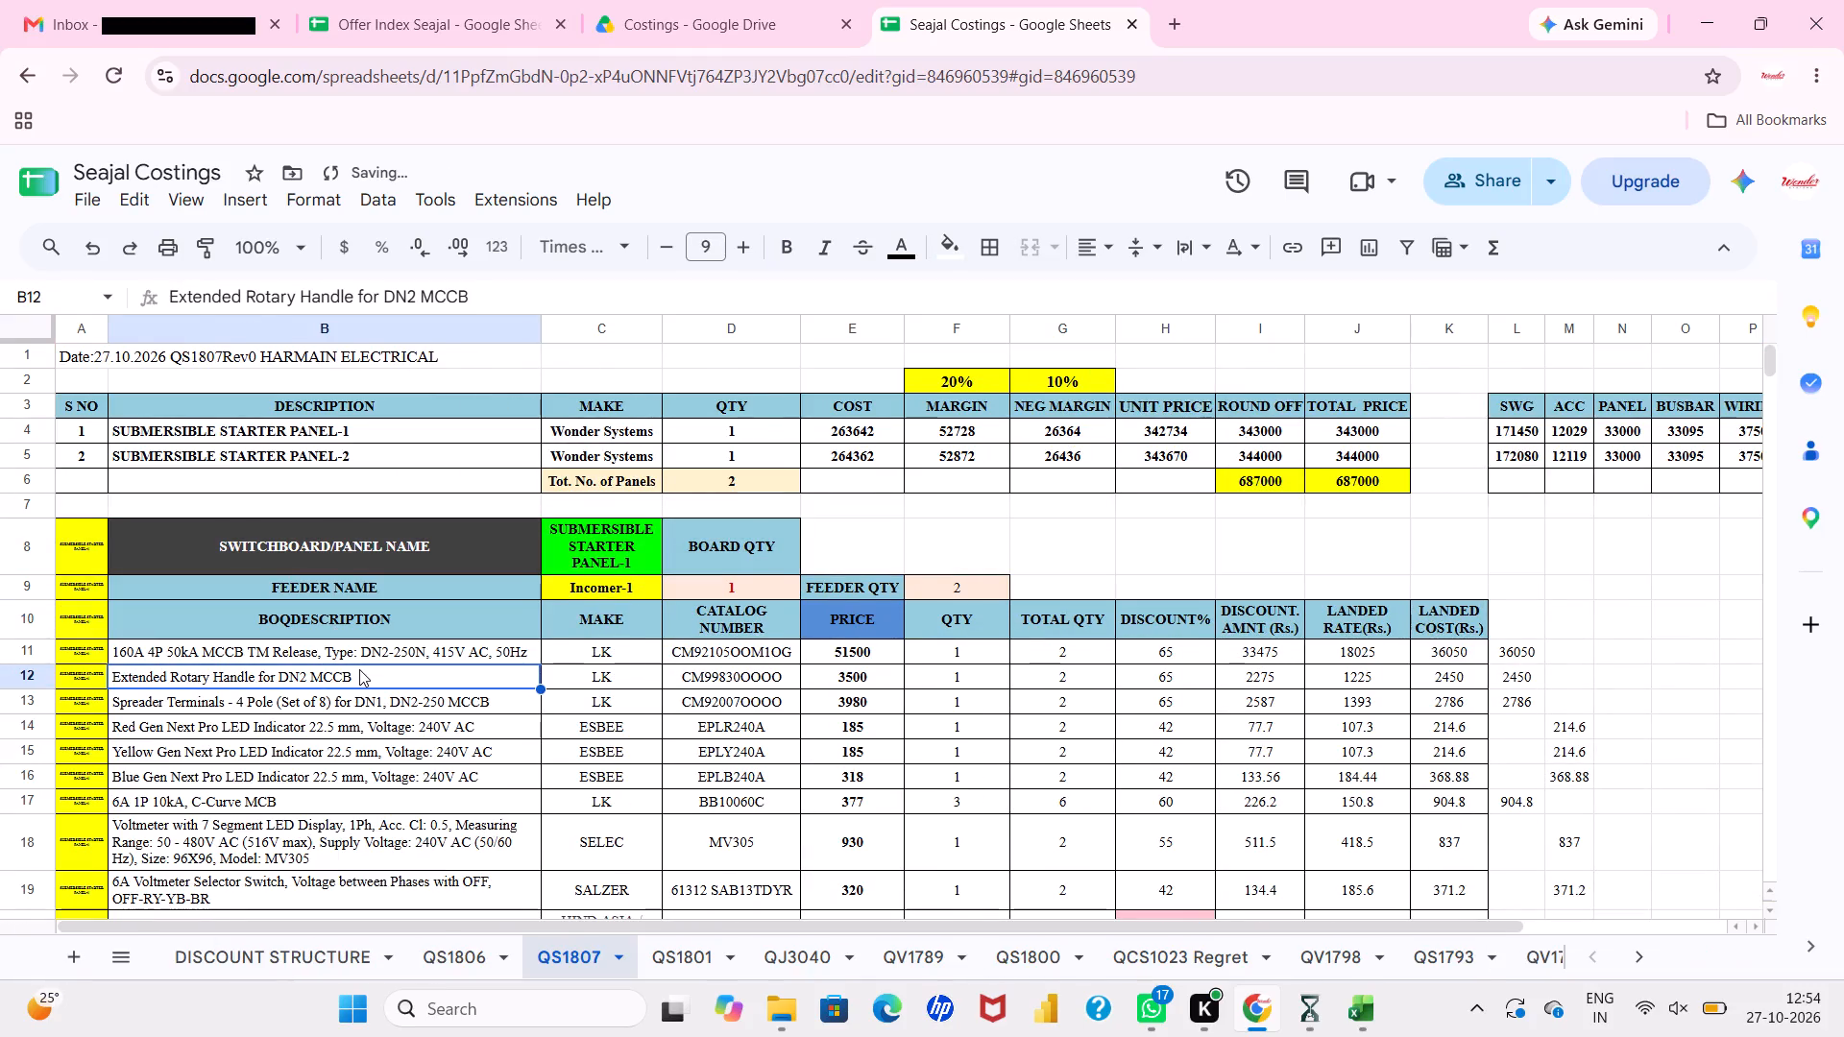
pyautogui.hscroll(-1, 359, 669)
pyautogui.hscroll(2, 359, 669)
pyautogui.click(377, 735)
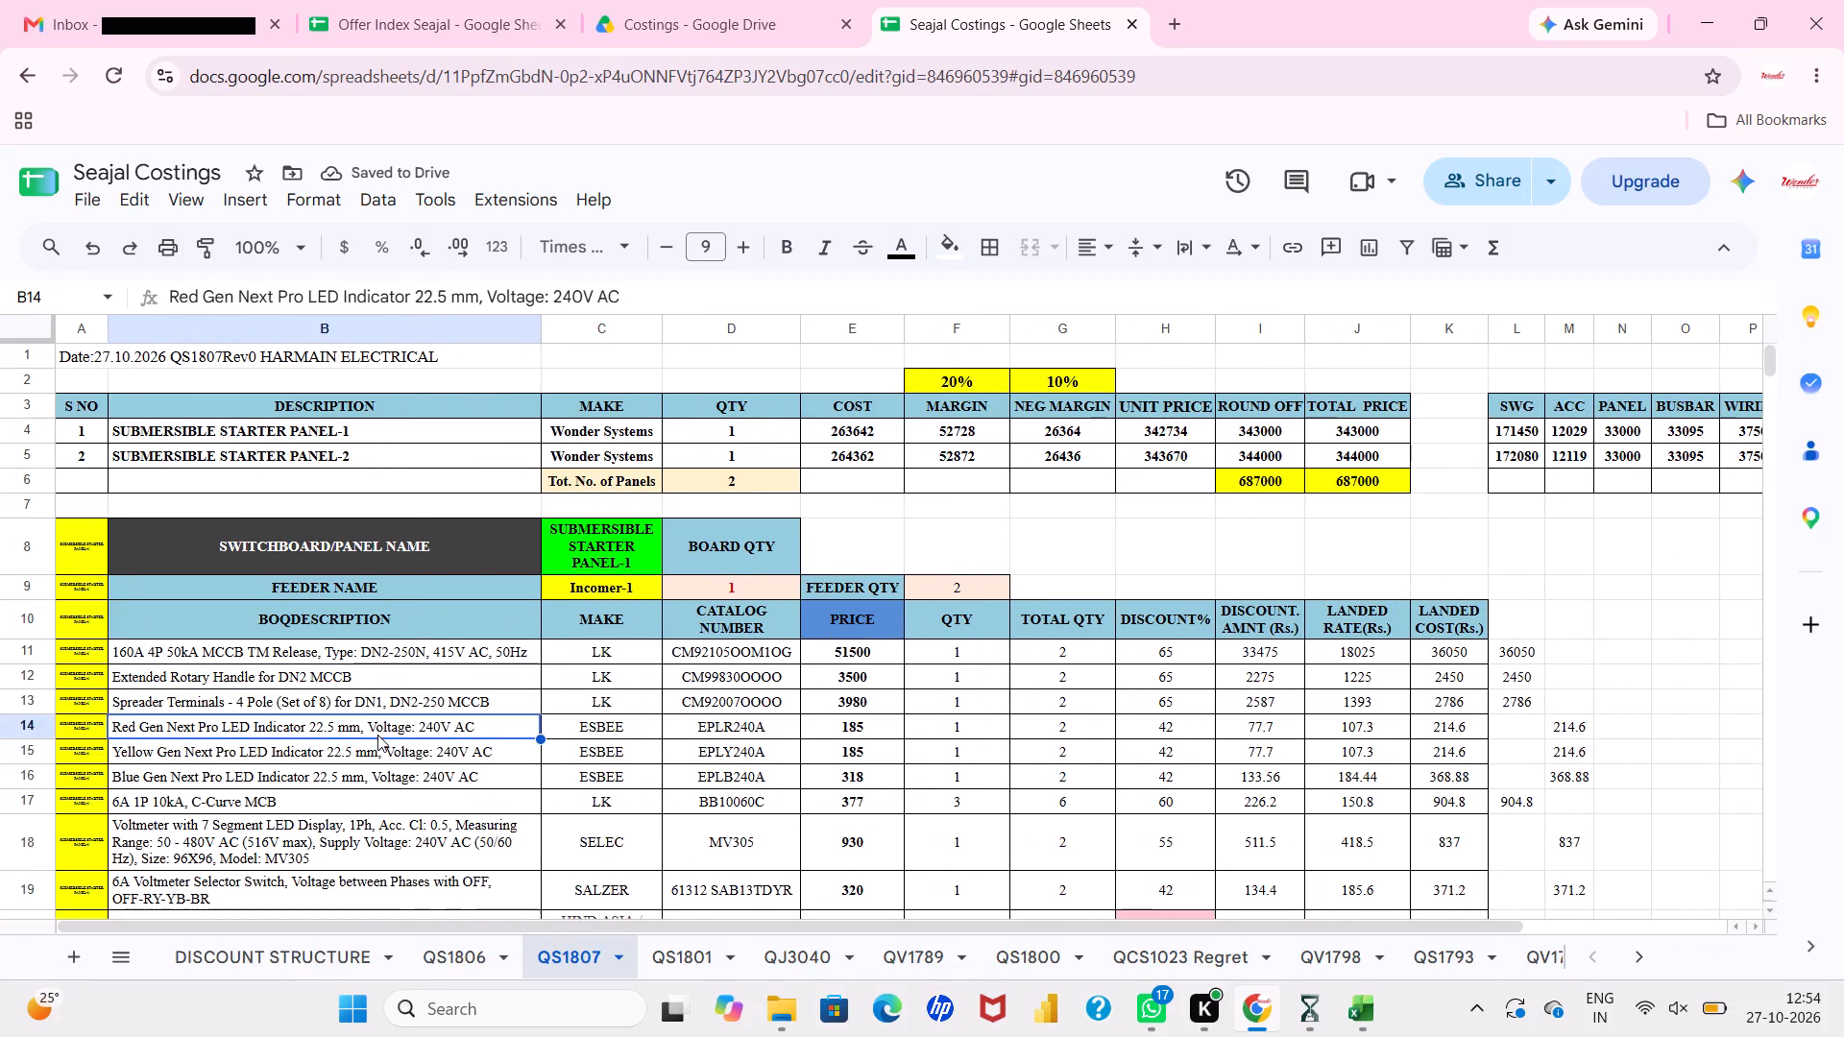
# Hide the empty rows 148 to 991 below the Fabrication + Overhead Amount line of Submersible Starter Panel-2.
pyautogui.click(87, 826)
pyautogui.hscroll(1, 87, 826)
pyautogui.scroll(-1, 87, 826)
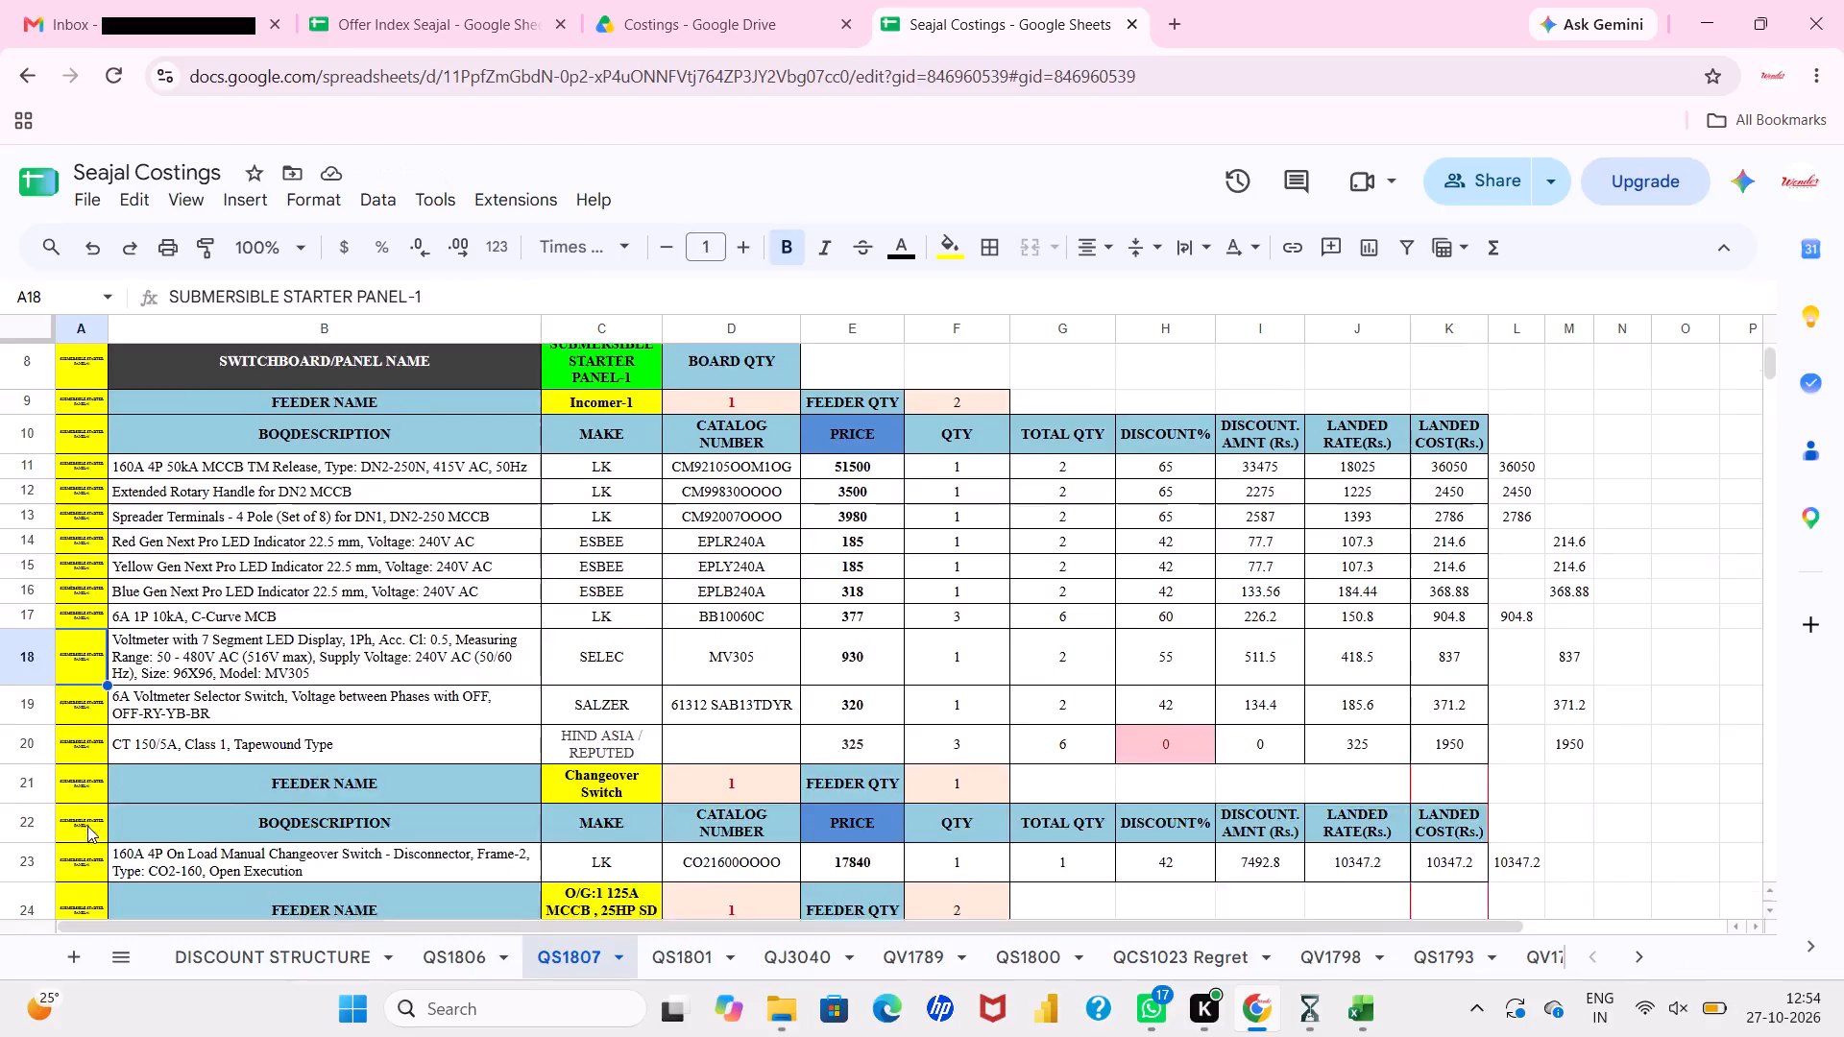
pyautogui.scroll(-5, 87, 826)
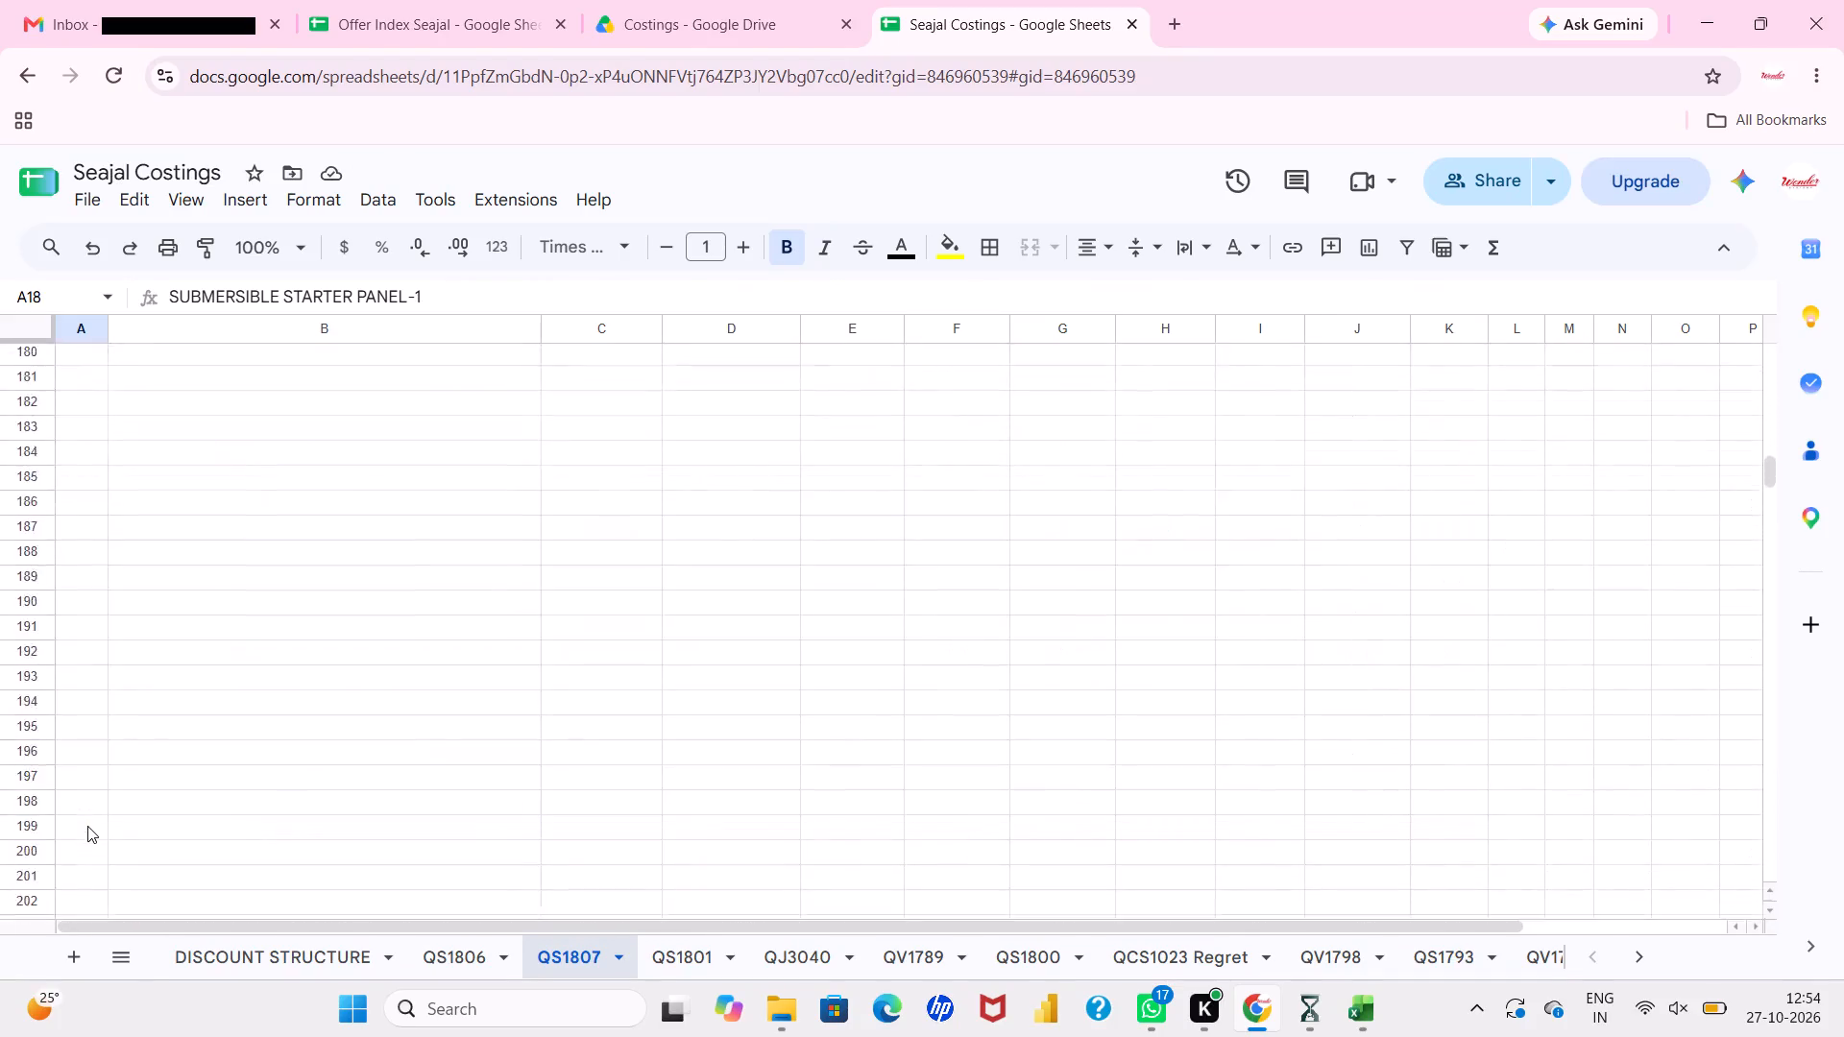
pyautogui.scroll(5, 87, 826)
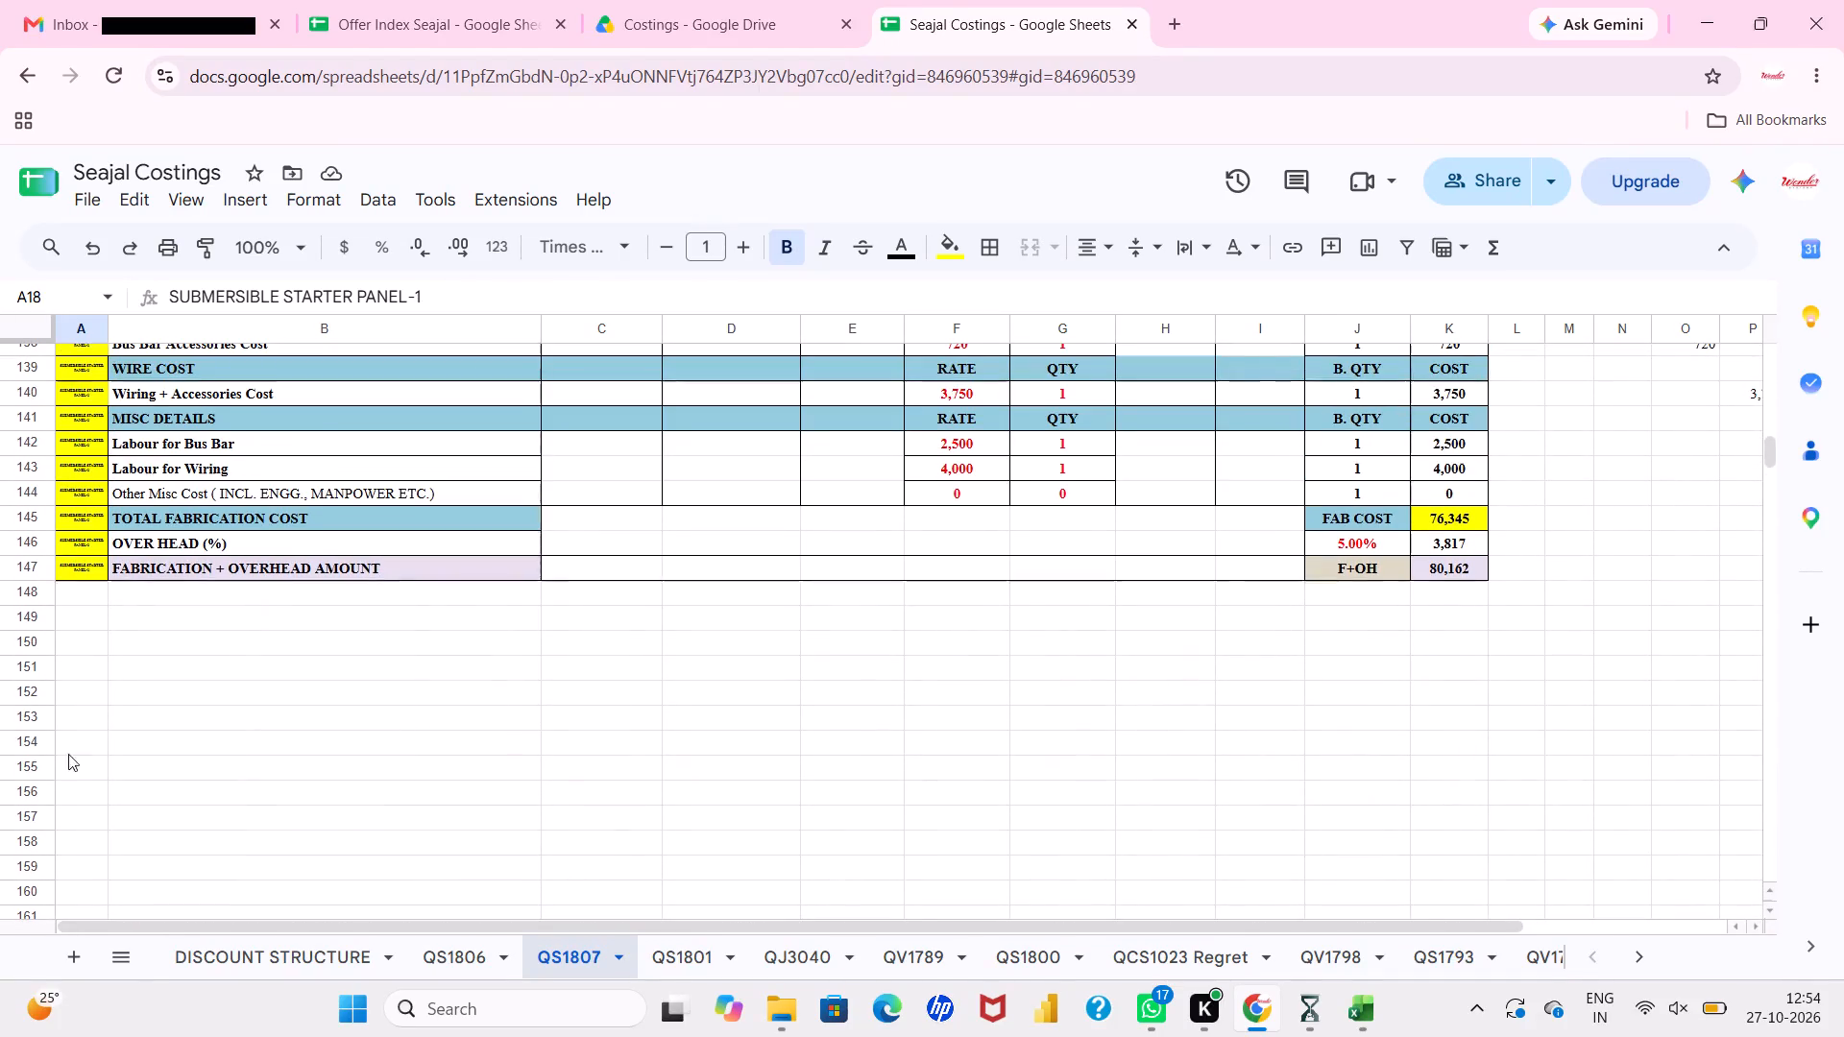
pyautogui.click(36, 600)
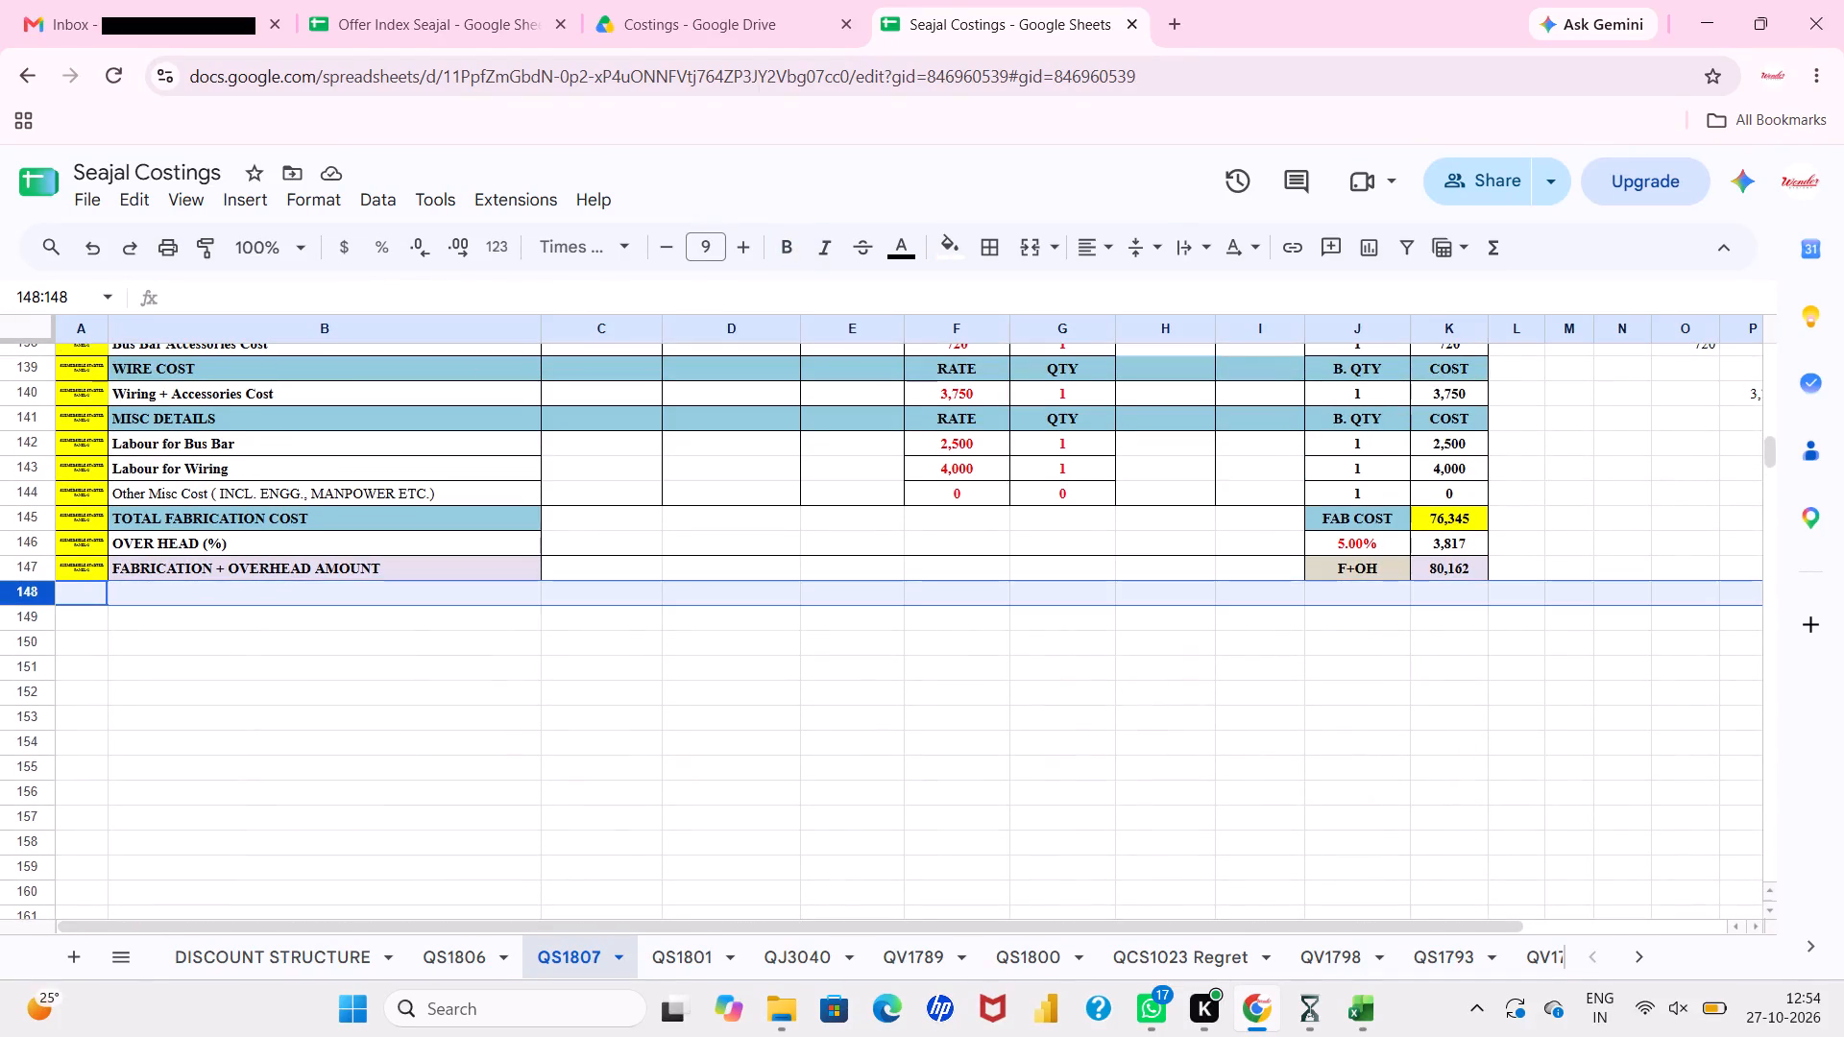
pyautogui.hotkey('ctrl', 'shift', 'Down')
pyautogui.rightClick(36, 600)
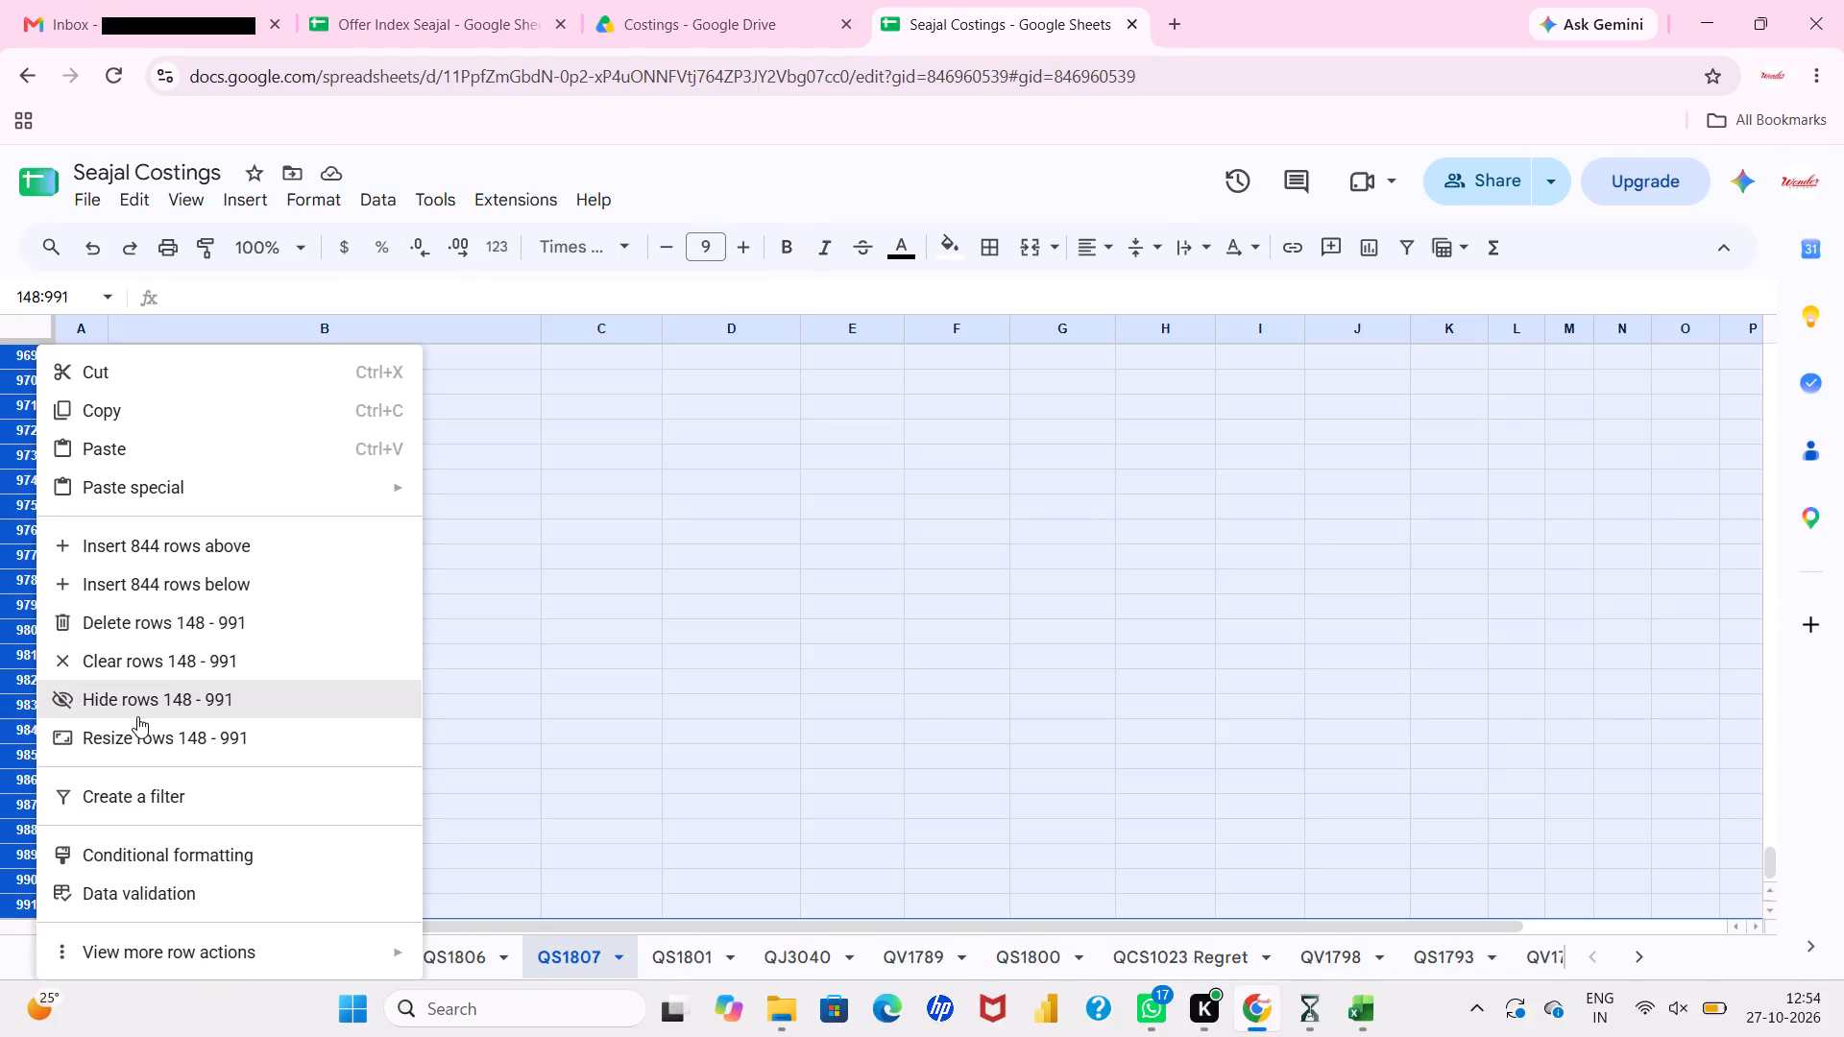
pyautogui.click(143, 695)
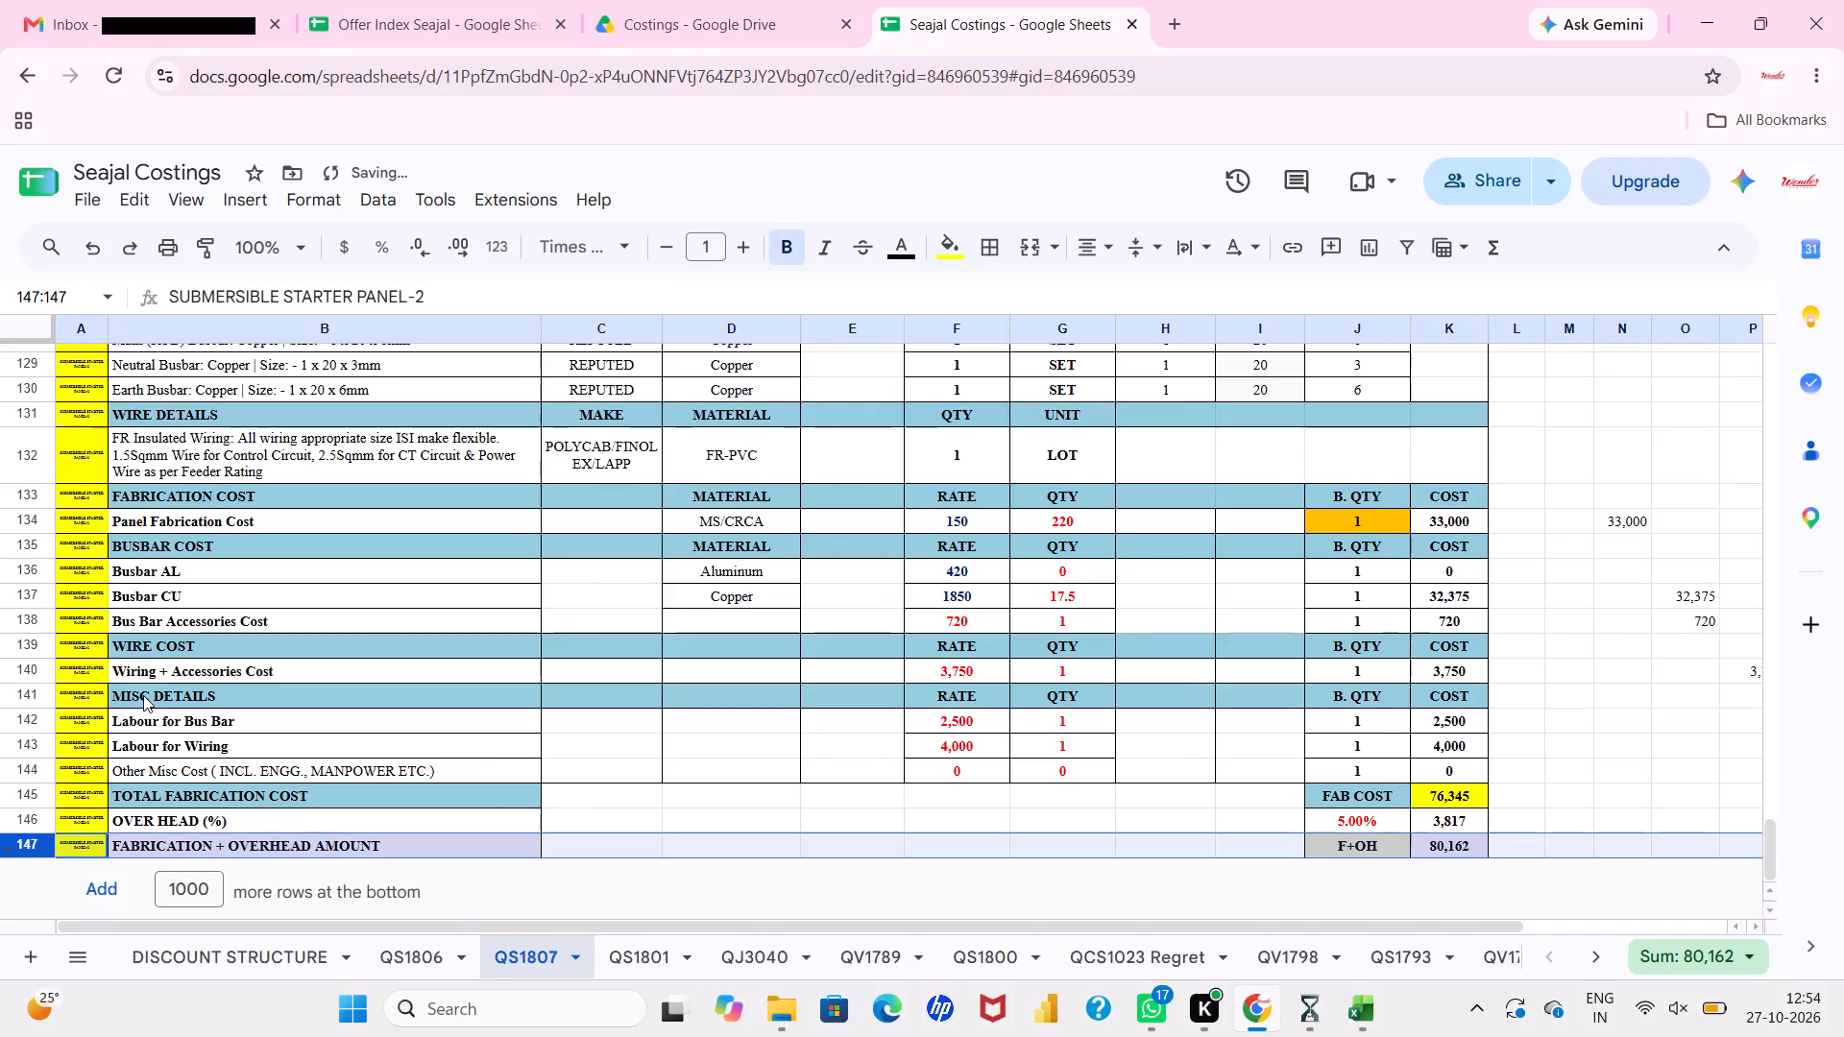
# Review the QS1807 sheet from the final fabrication costs back up to the summary table and its panel descriptions.
pyautogui.scroll(-1, 309, 732)
pyautogui.scroll(3, 309, 732)
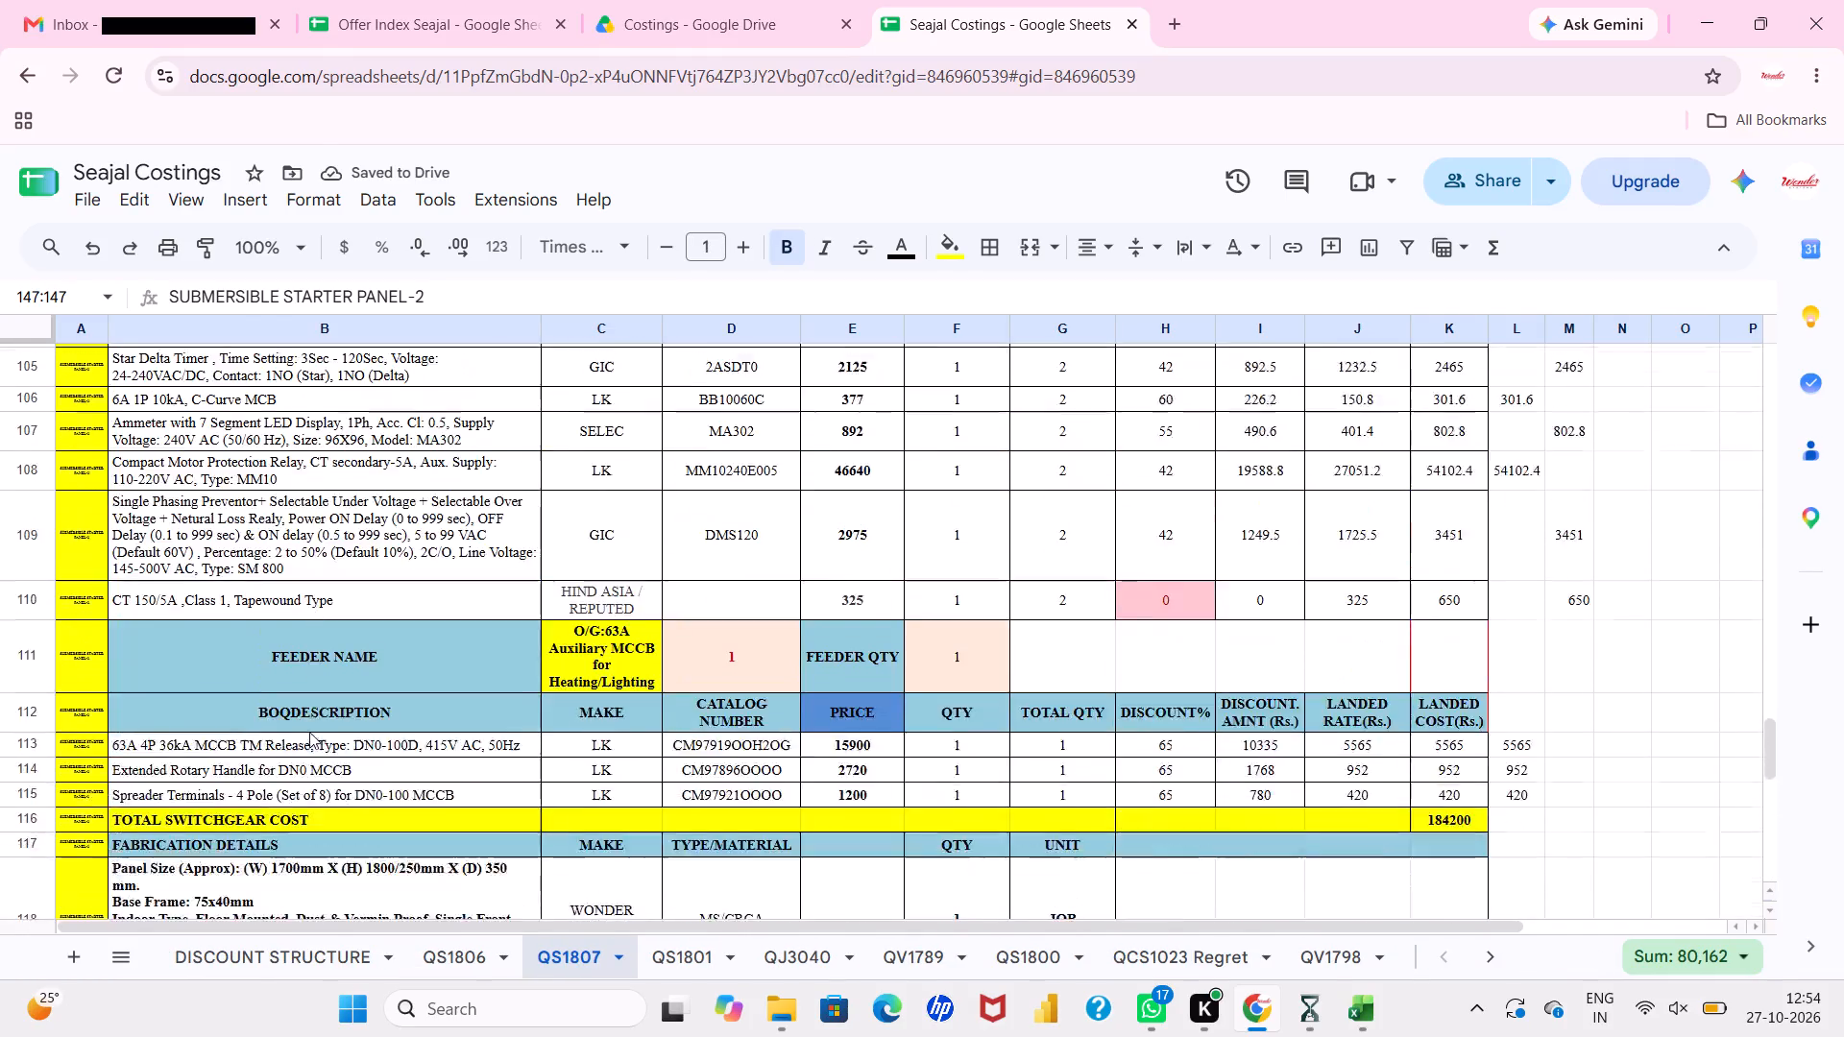
pyautogui.scroll(4, 309, 732)
pyautogui.click(406, 686)
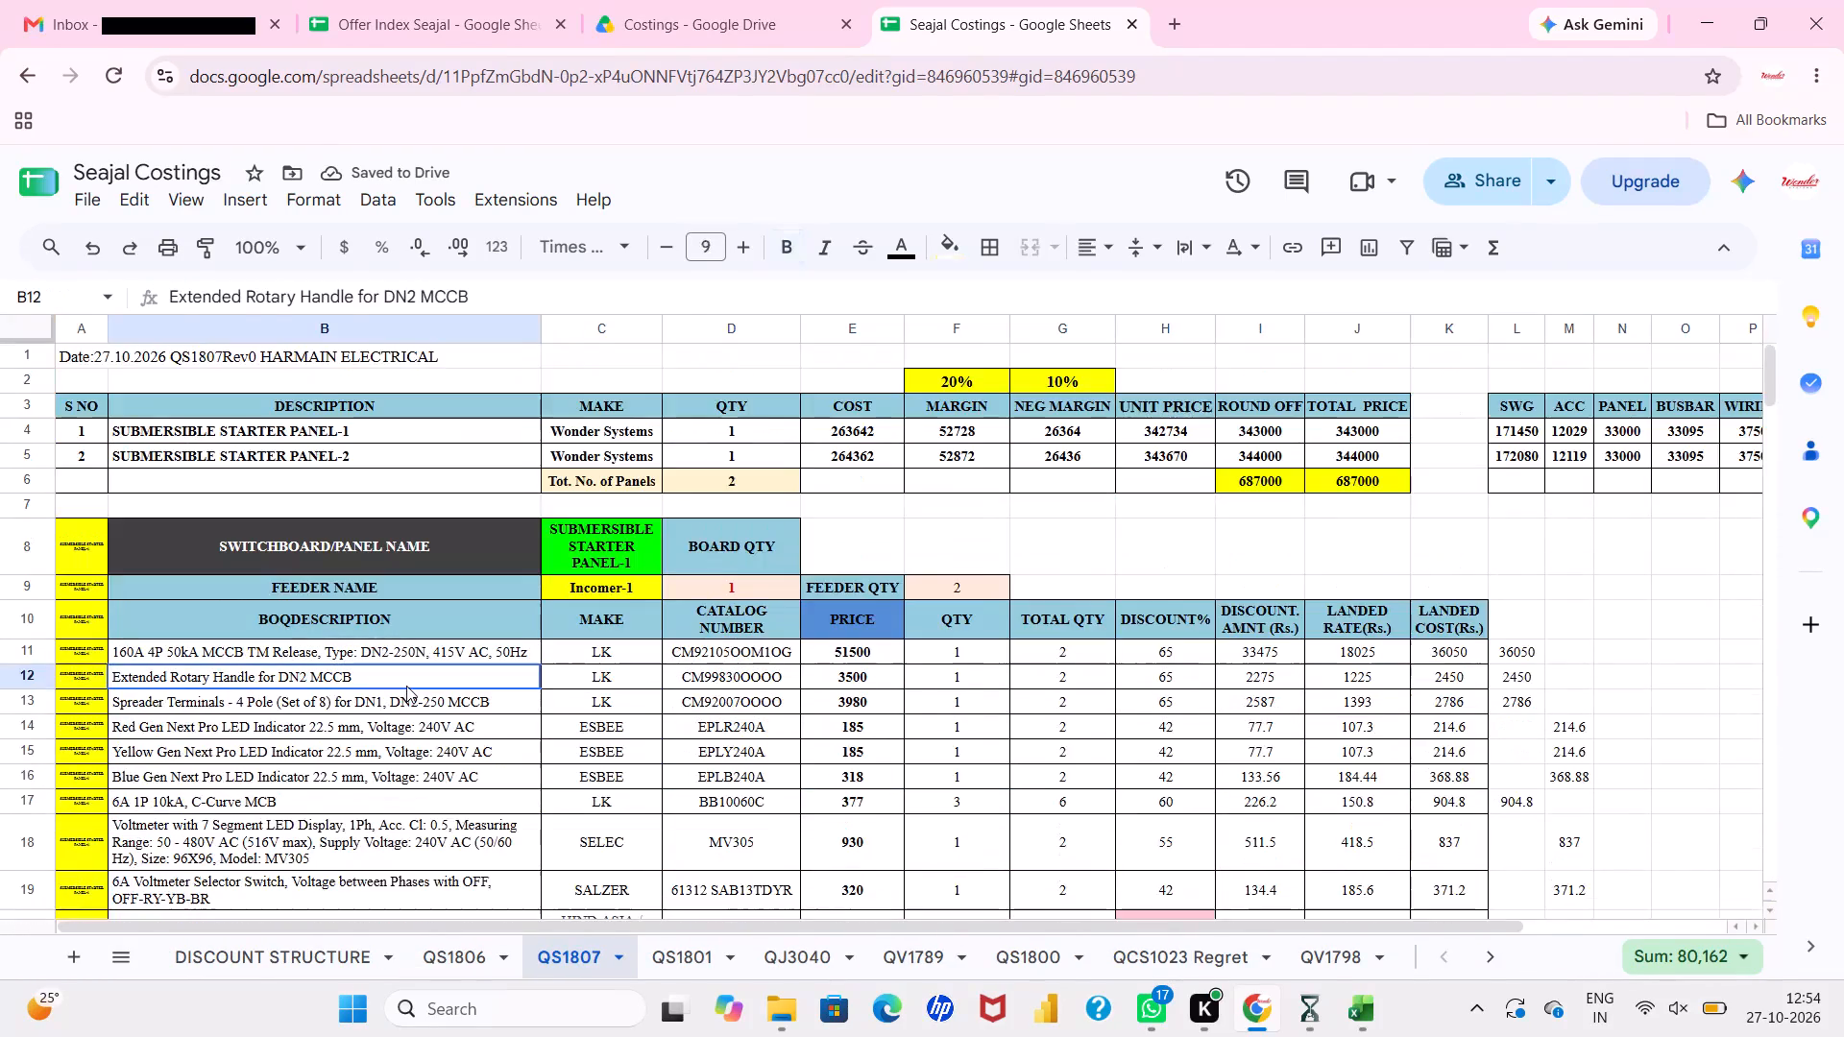
pyautogui.hscroll(-3, 406, 686)
pyautogui.click(744, 516)
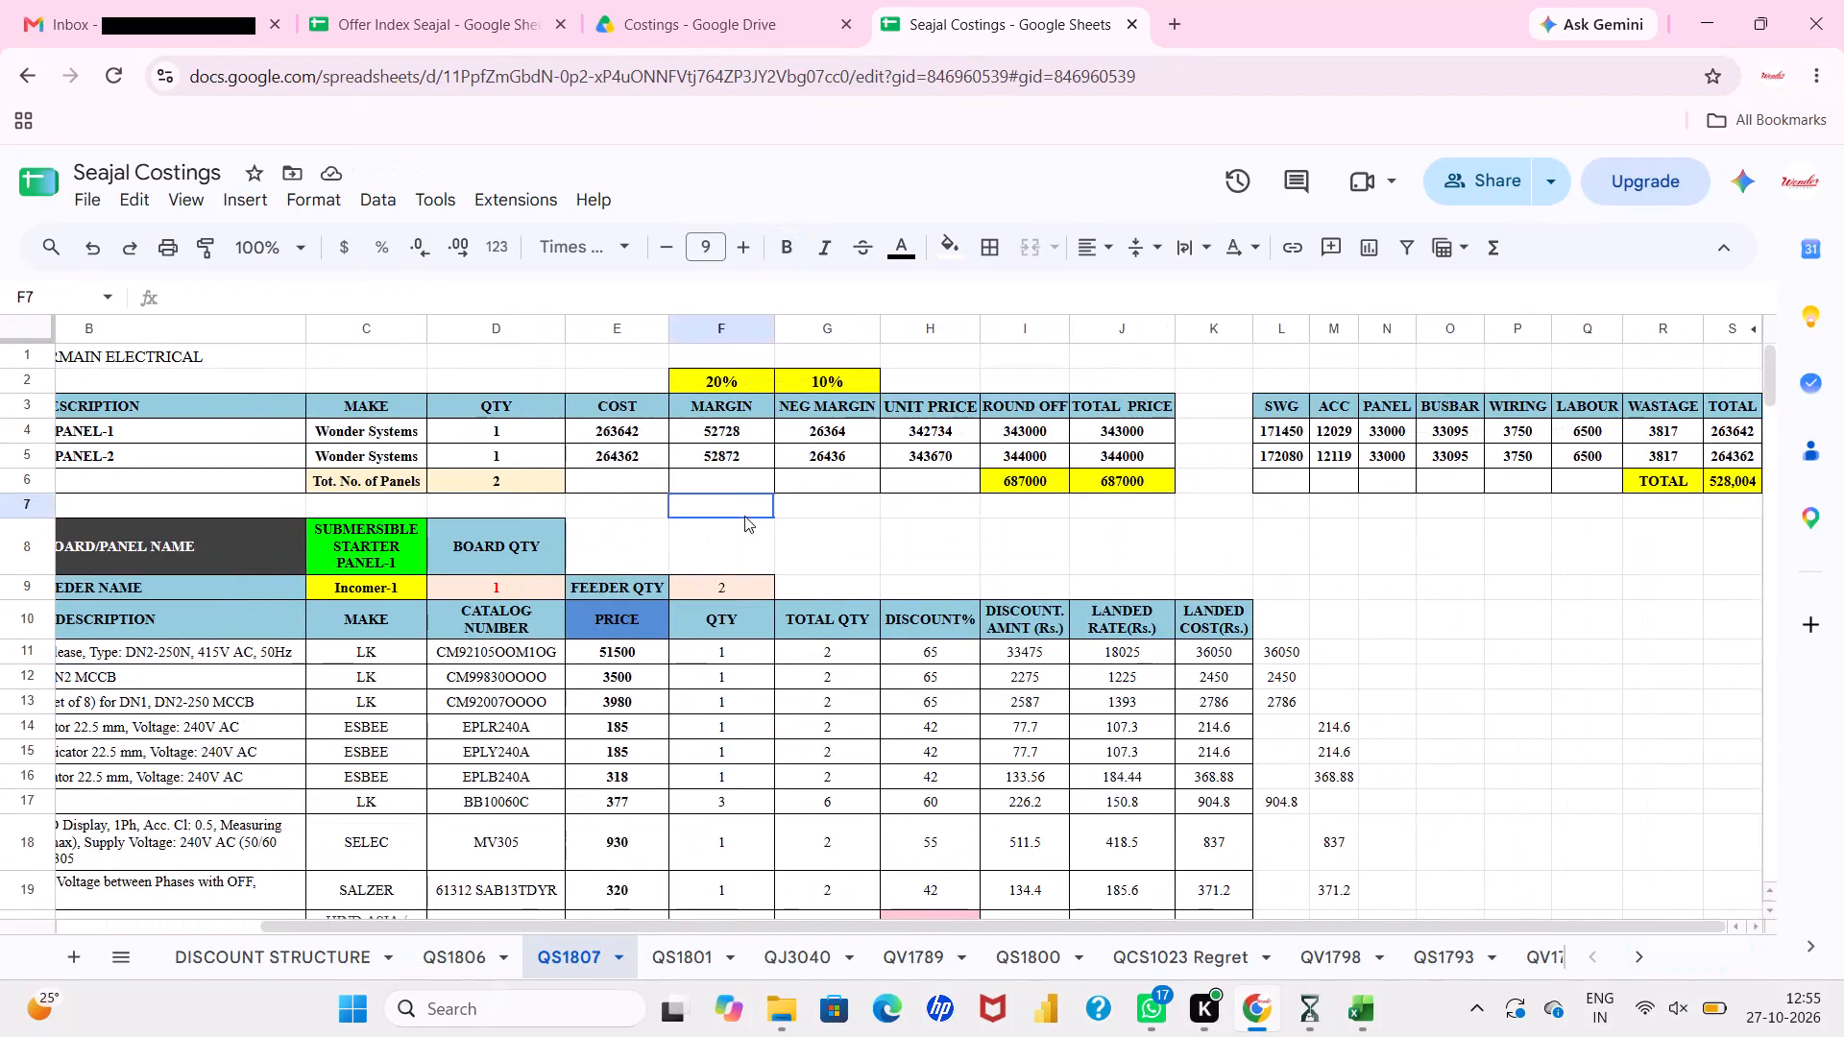
pyautogui.hscroll(3, 744, 516)
pyautogui.doubleClick(610, 507)
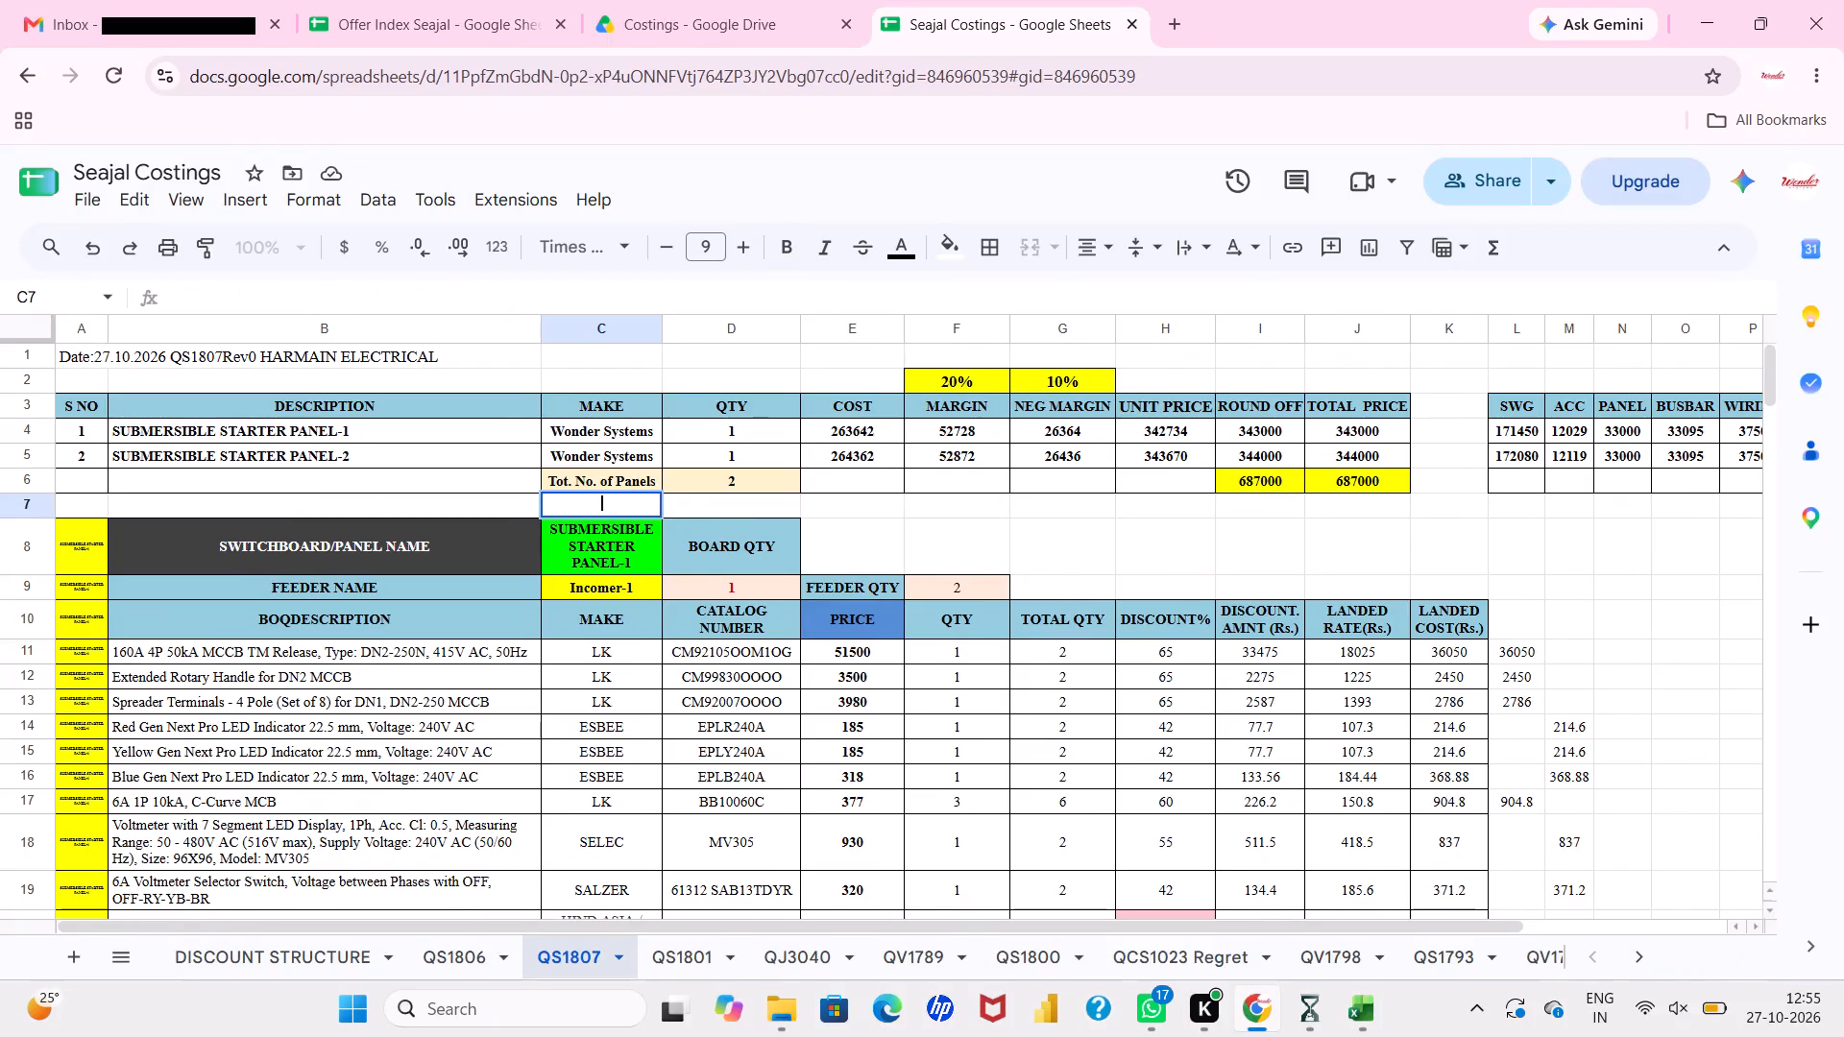
pyautogui.click(489, 507)
pyautogui.hscroll(2, 489, 507)
pyautogui.scroll(2, 489, 507)
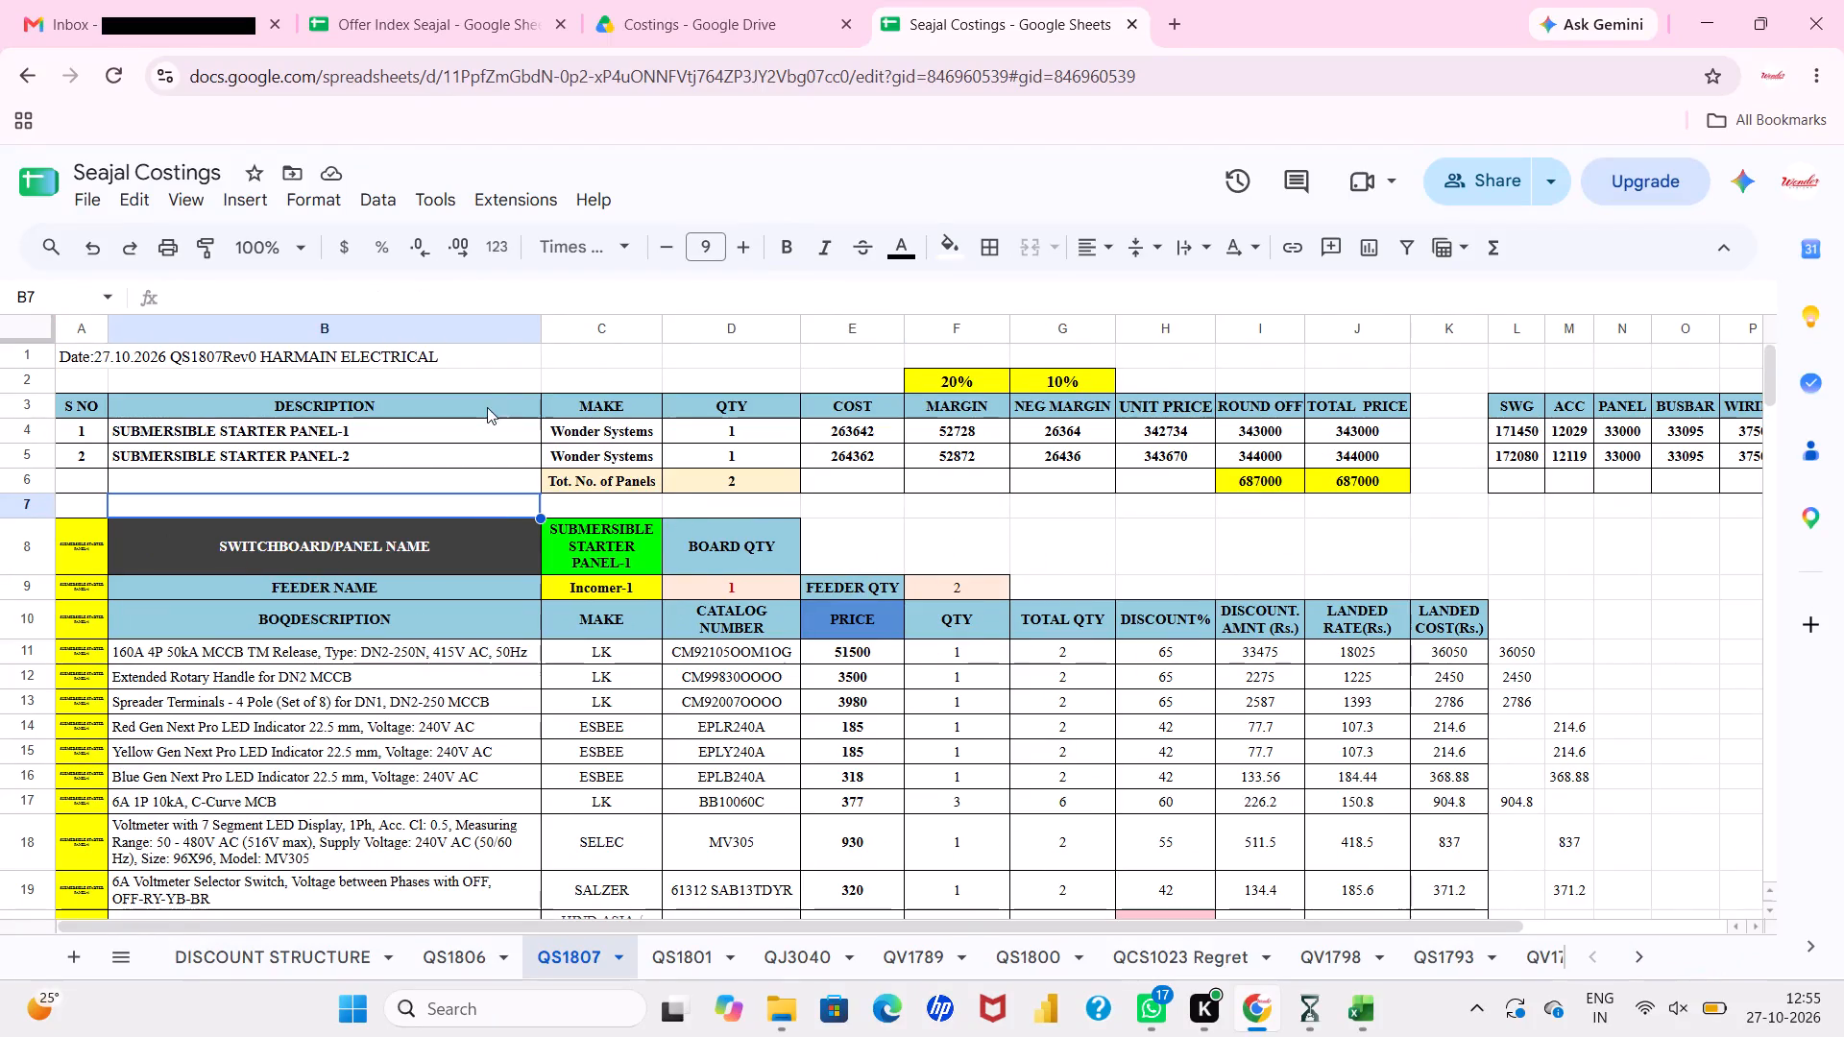
pyautogui.click(473, 440)
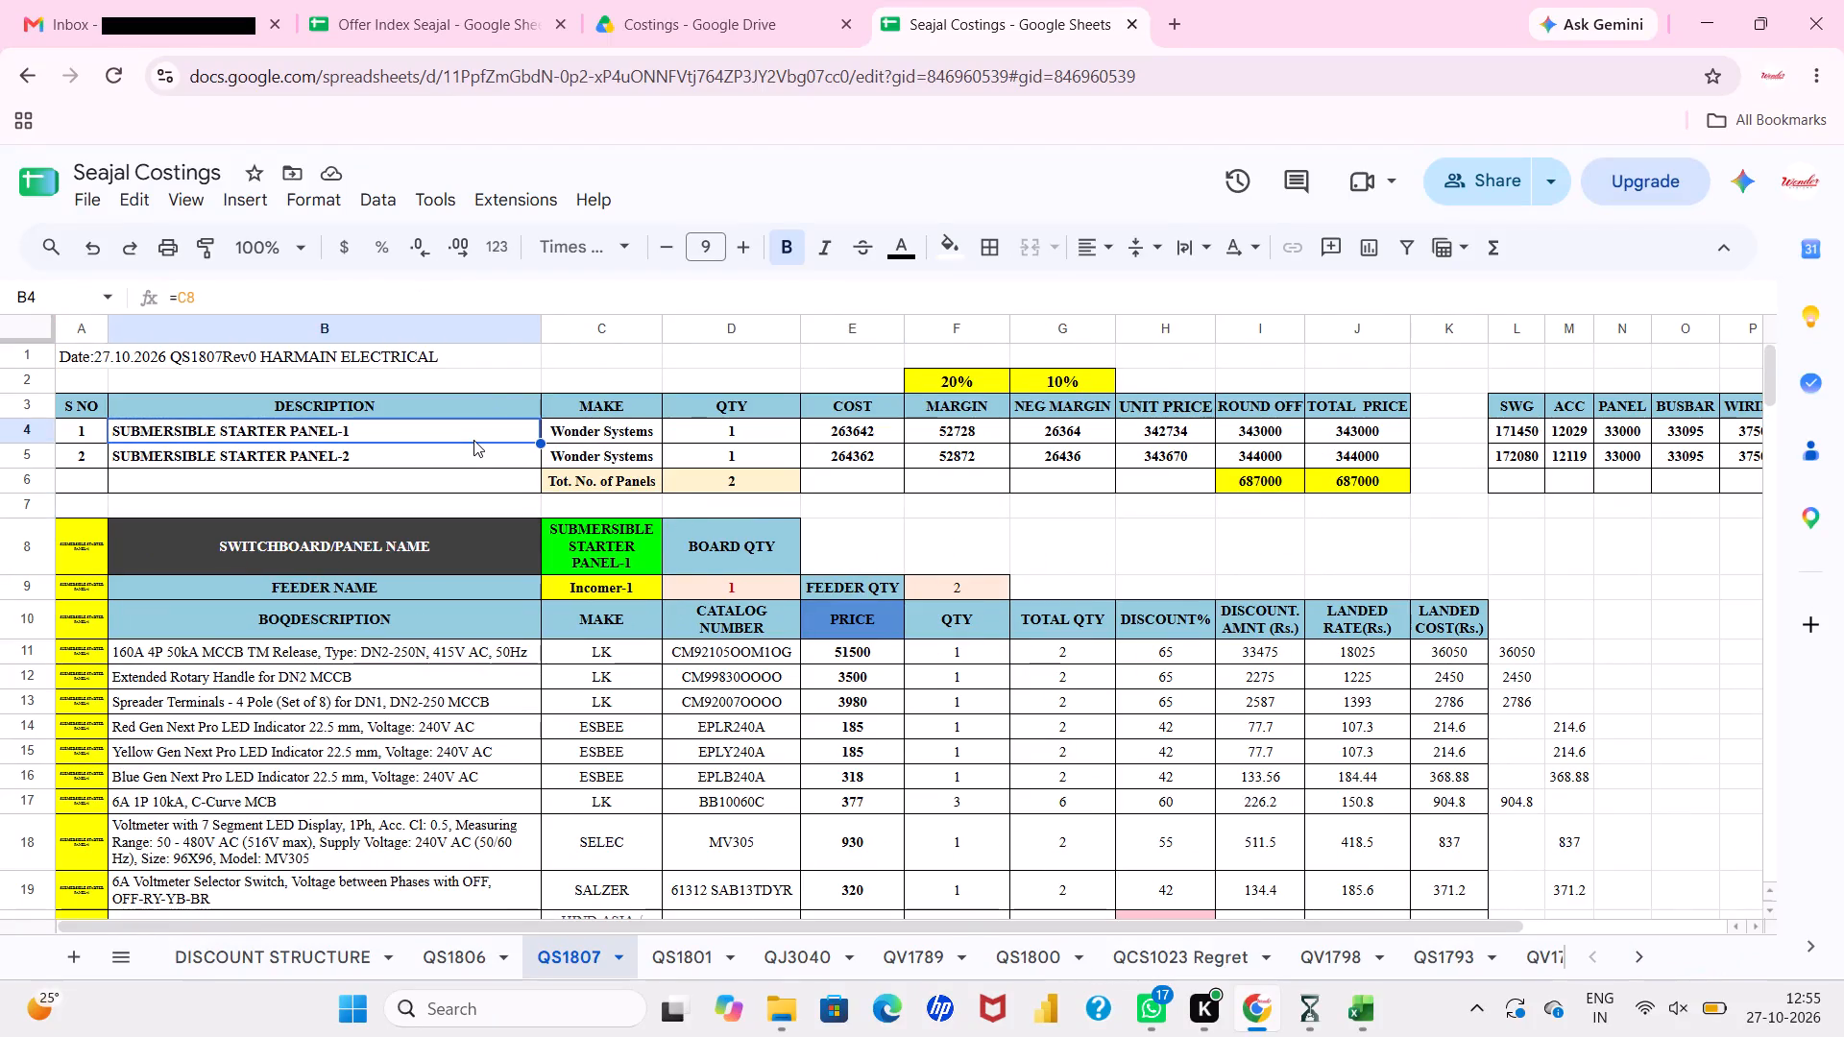
pyautogui.click(479, 512)
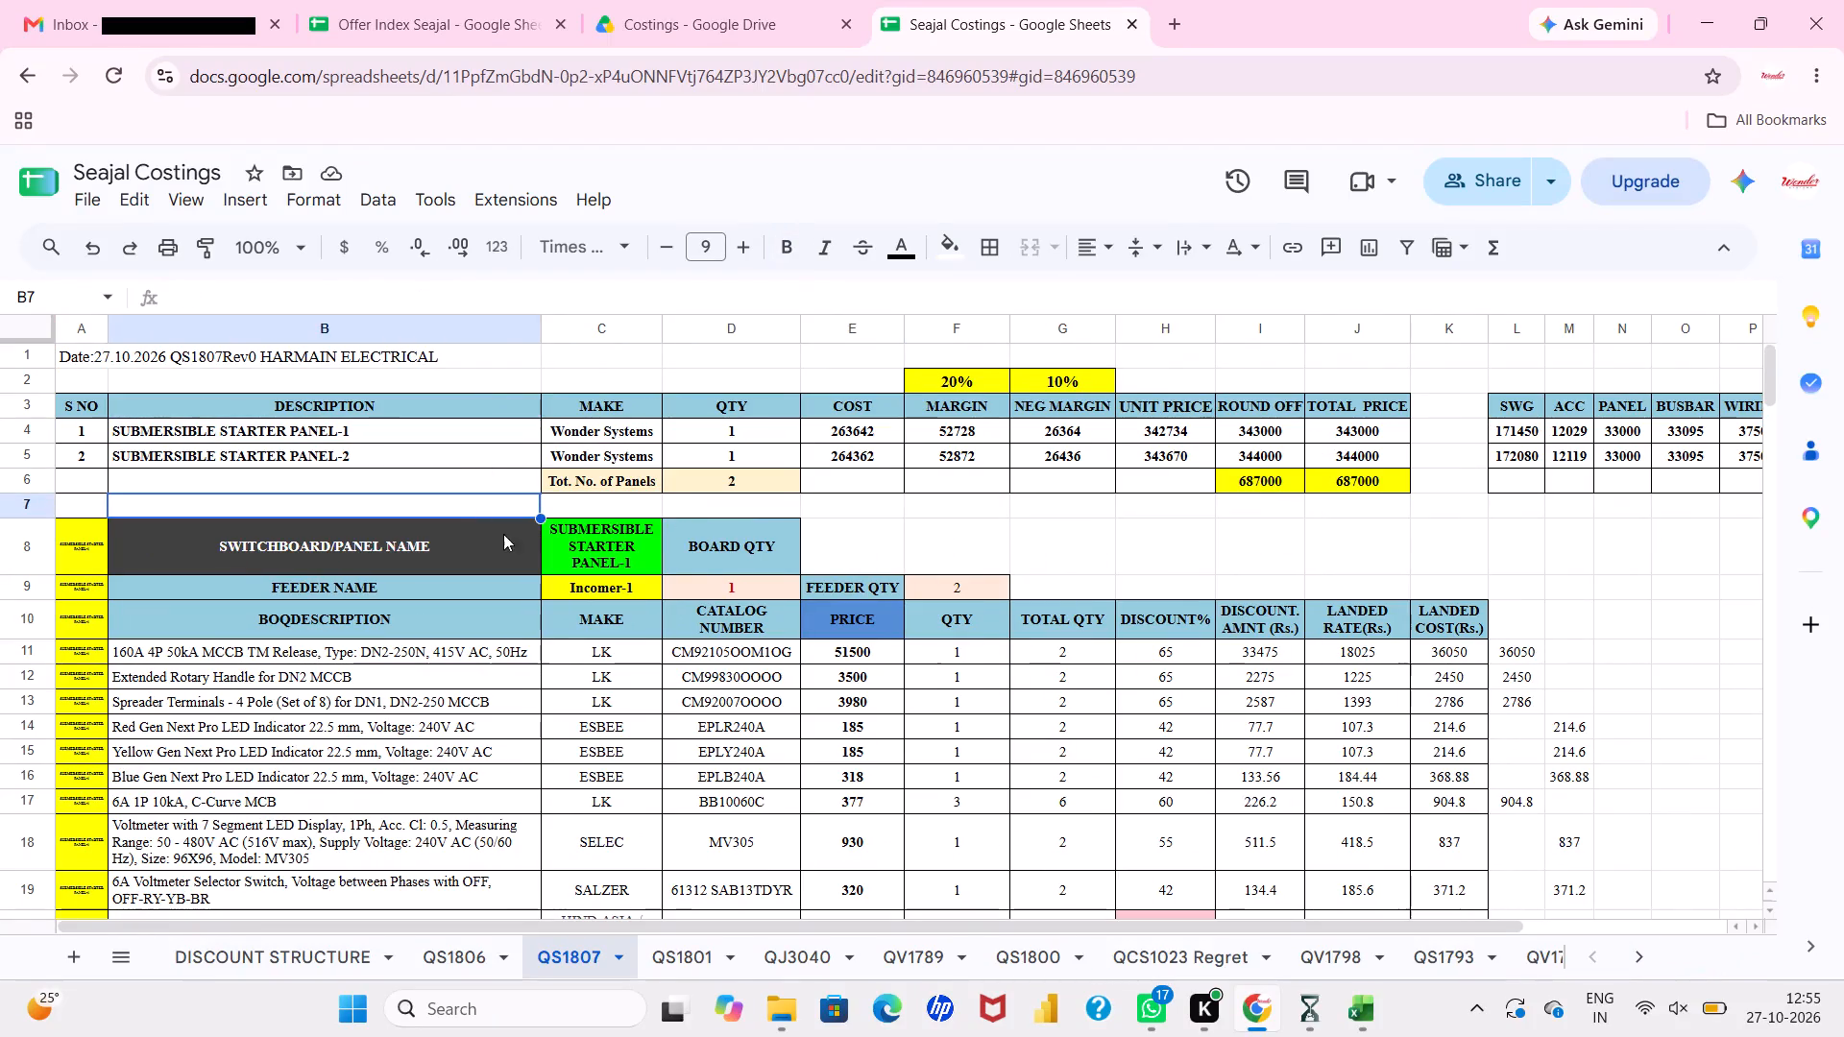
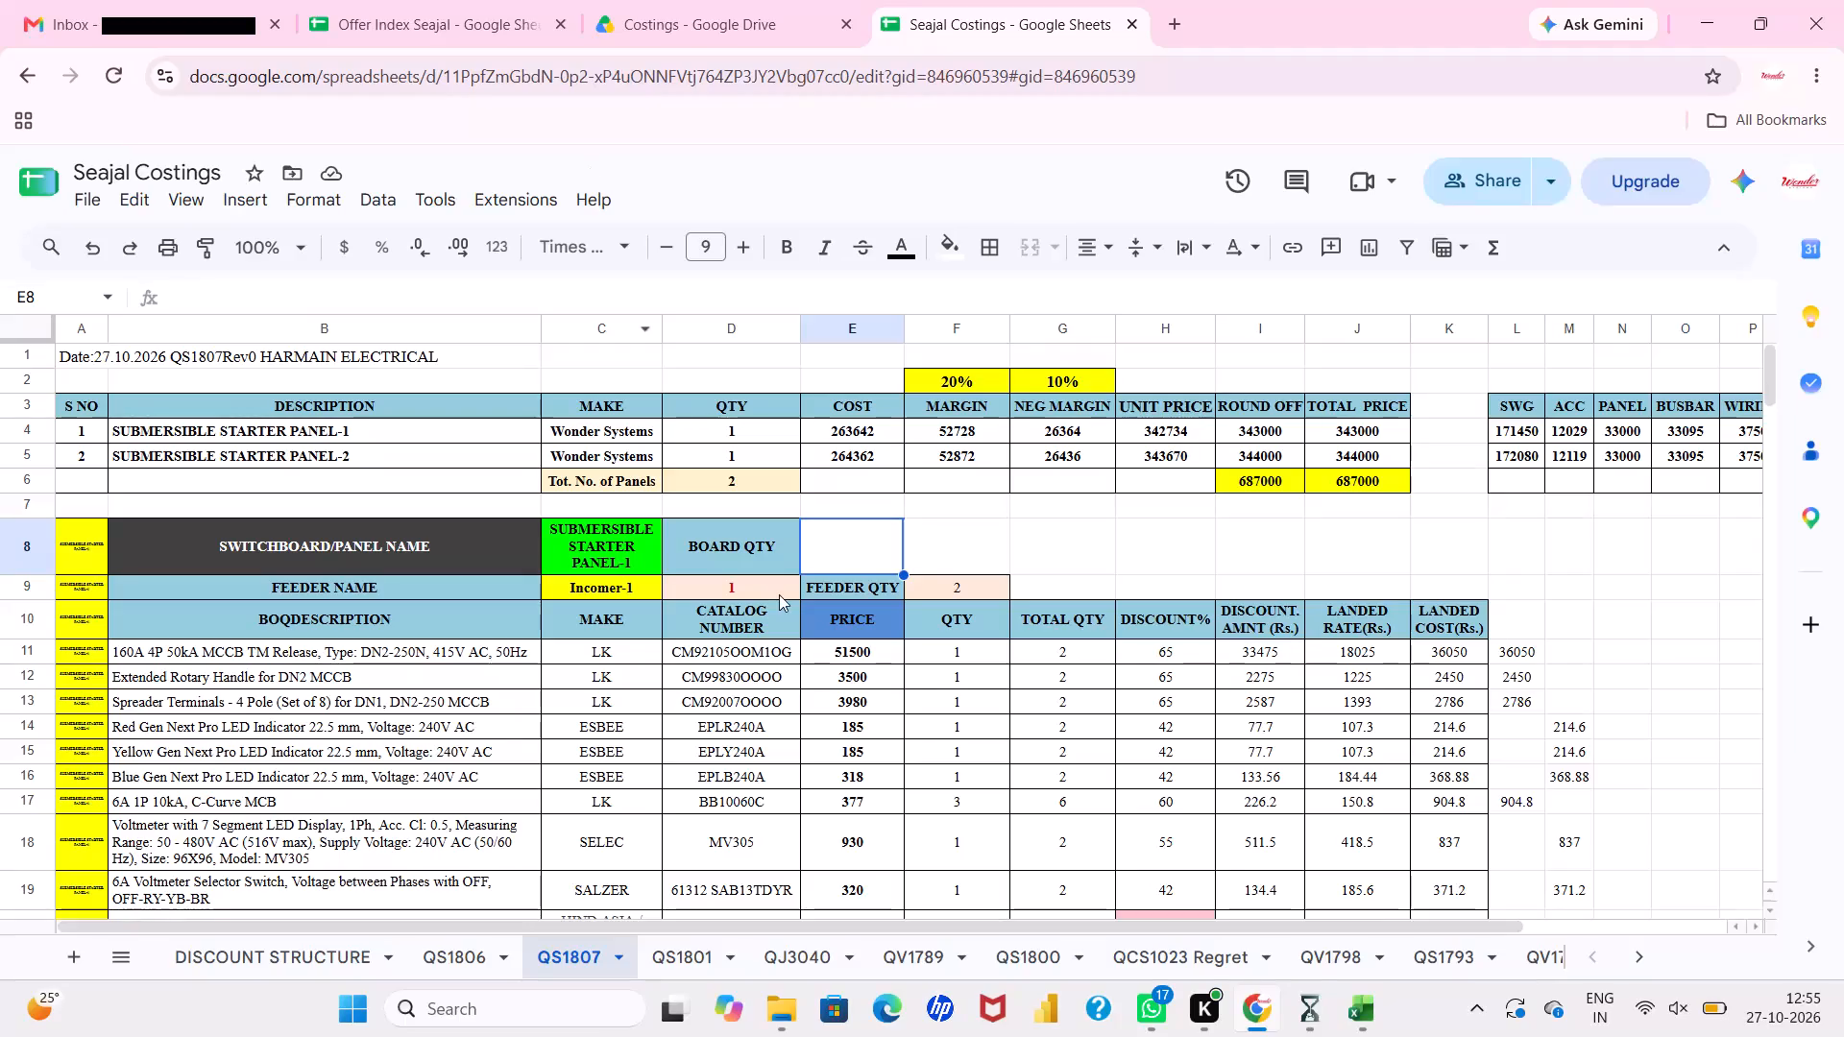
# Review the QS1807 Submersible Starter Panel-1 breakdown from its feeder items through the total switchgear cost to the fabrication and busbar details.
pyautogui.click(779, 594)
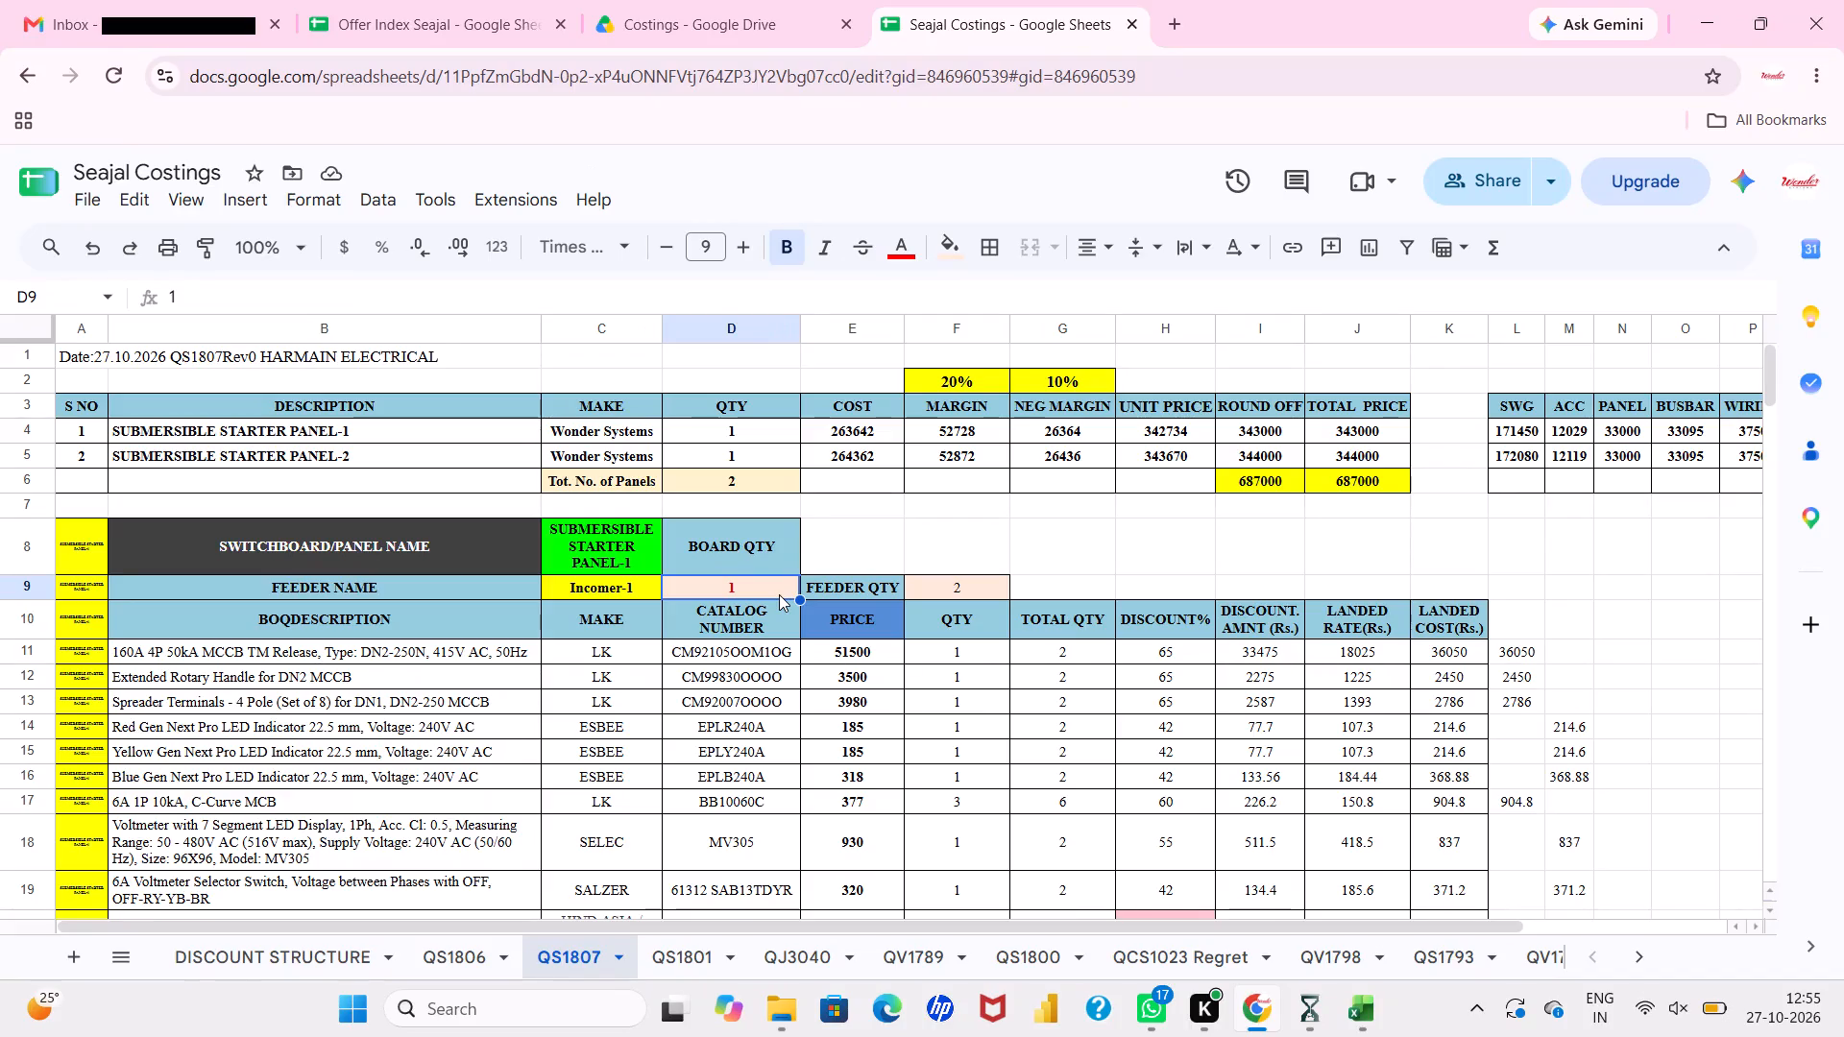
pyautogui.click(825, 566)
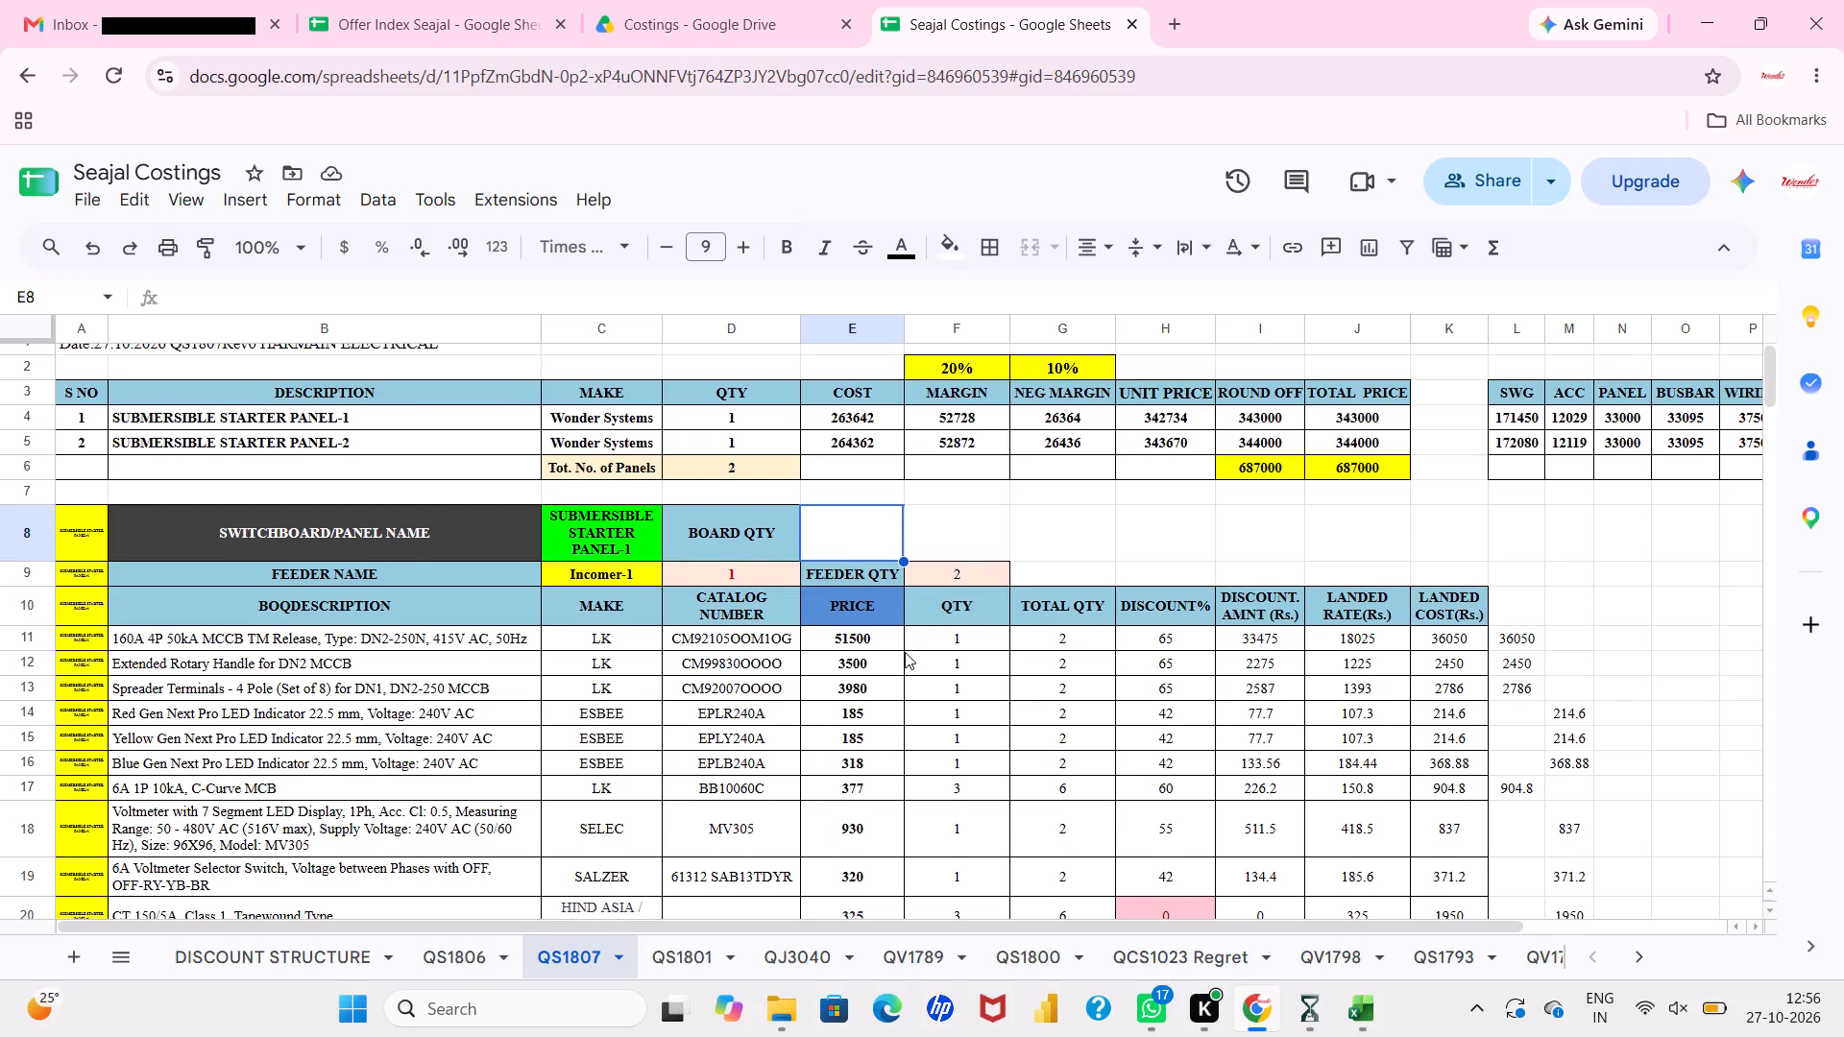
pyautogui.scroll(-3, 885, 658)
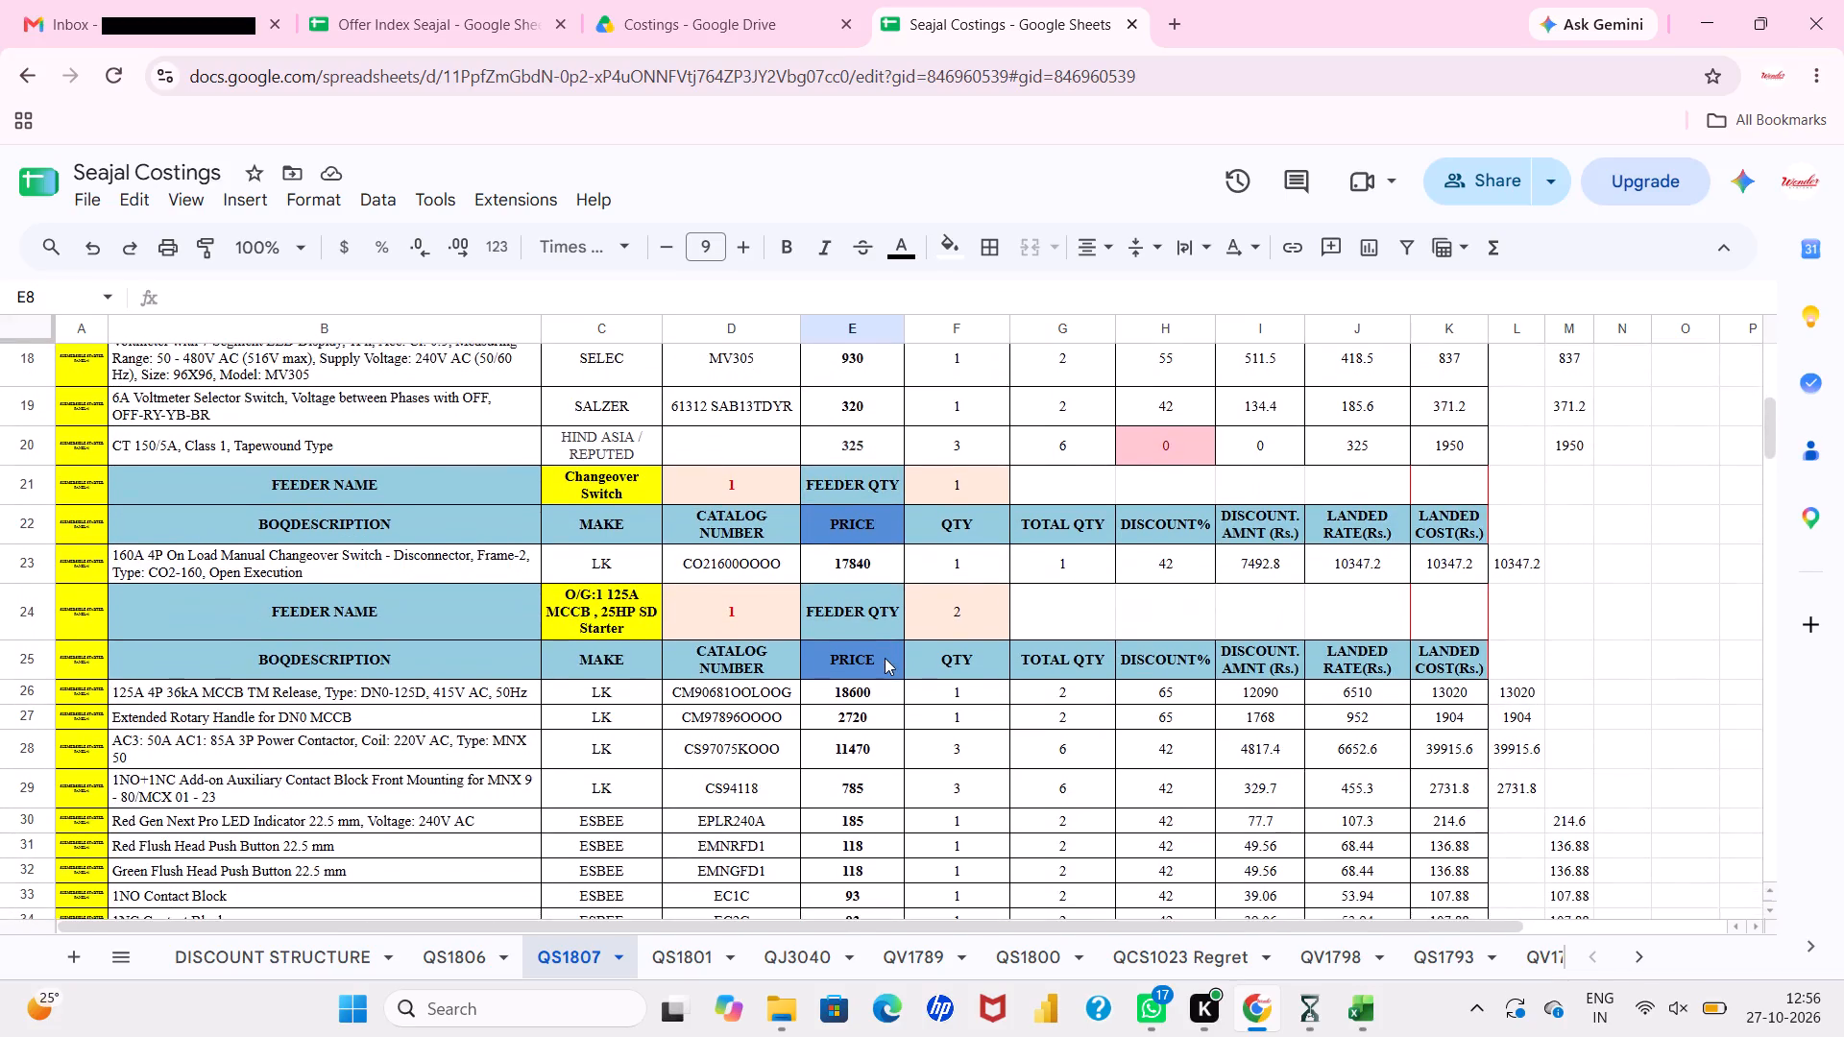
pyautogui.scroll(-3, 885, 658)
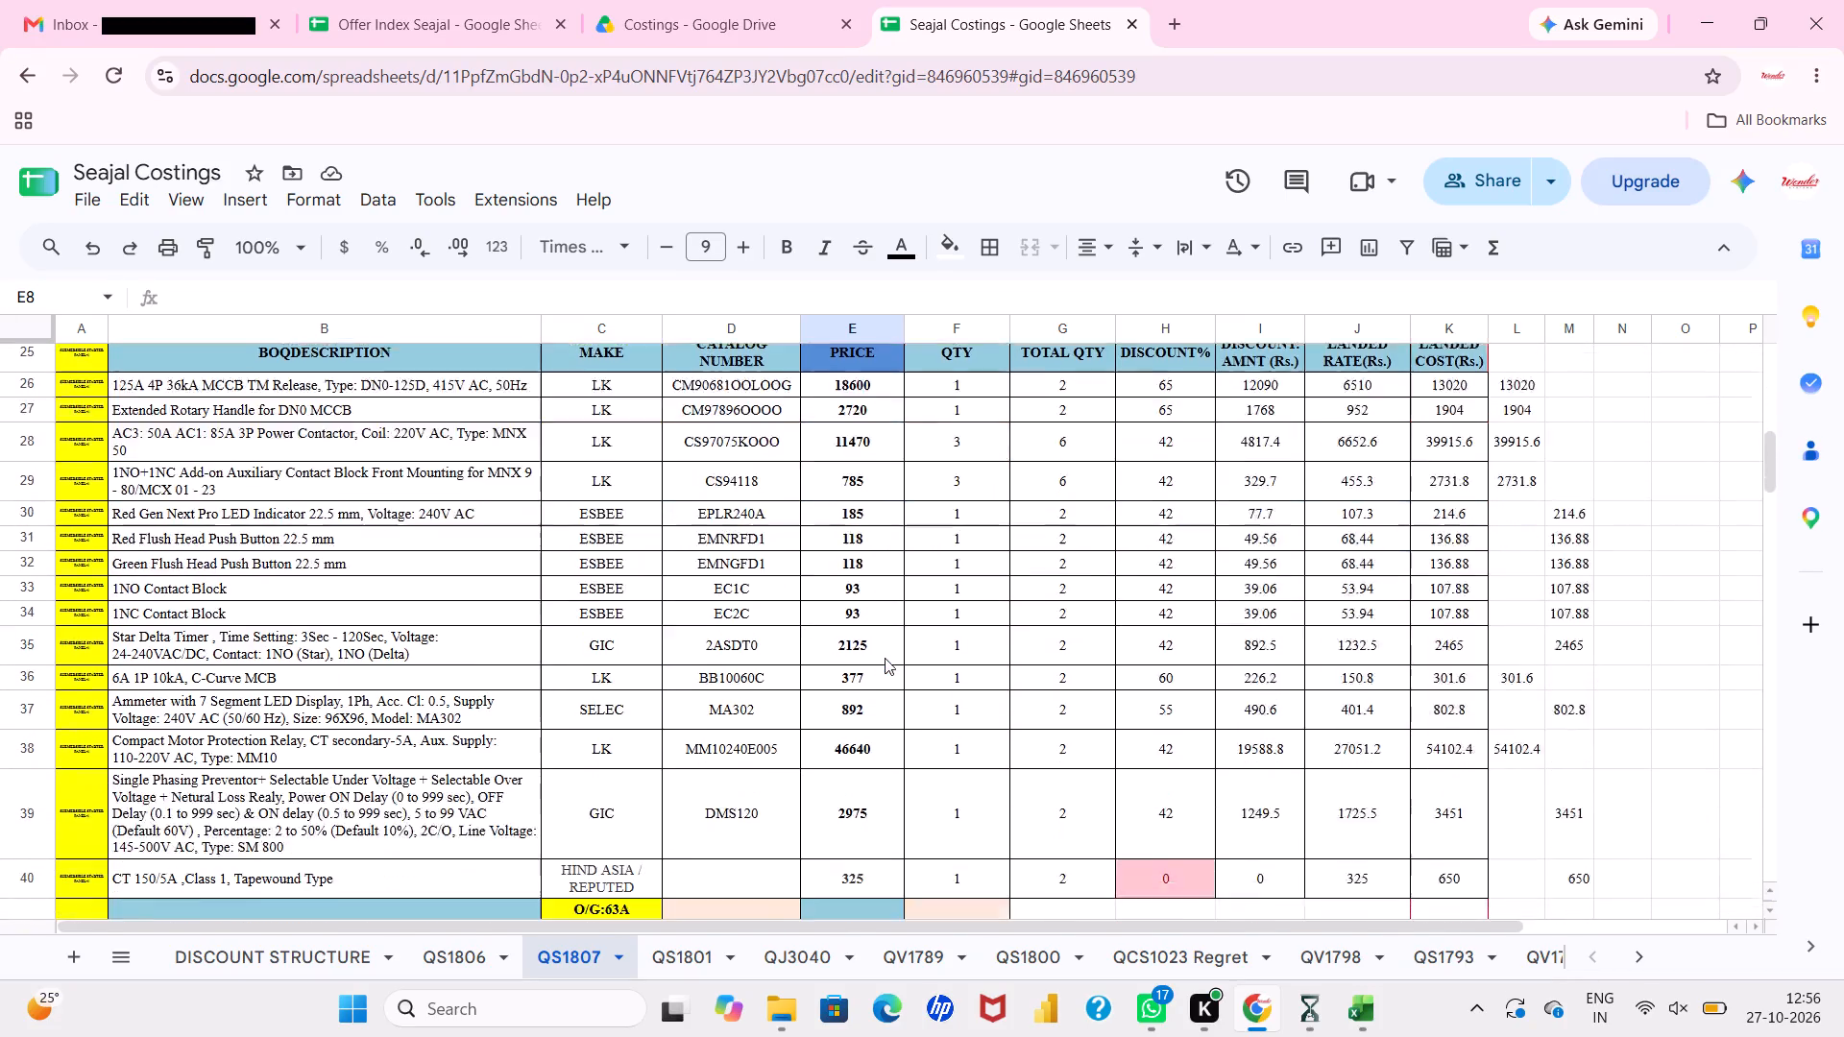
pyautogui.scroll(-2, 885, 658)
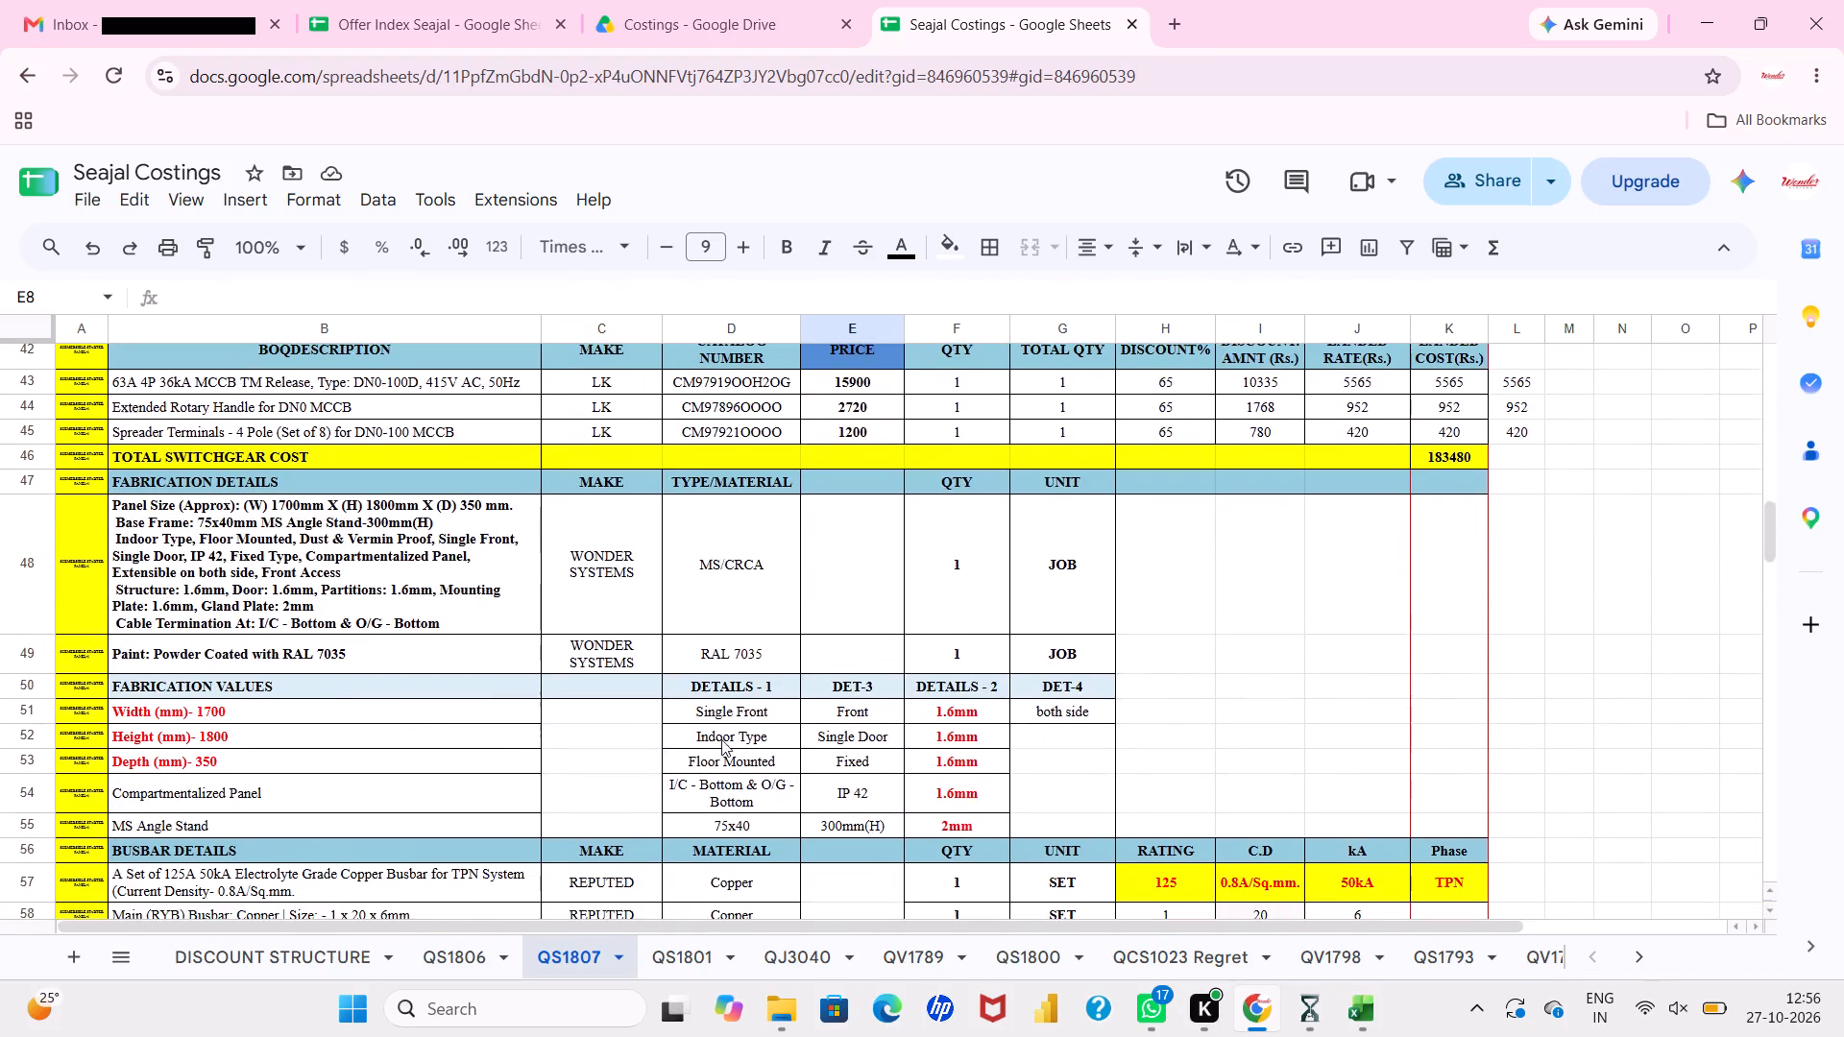
# Open the QS1806 sheet and review the Changeover Switch LT Panel feeders from the Incomer to the total switchgear cost.
pyautogui.click(476, 964)
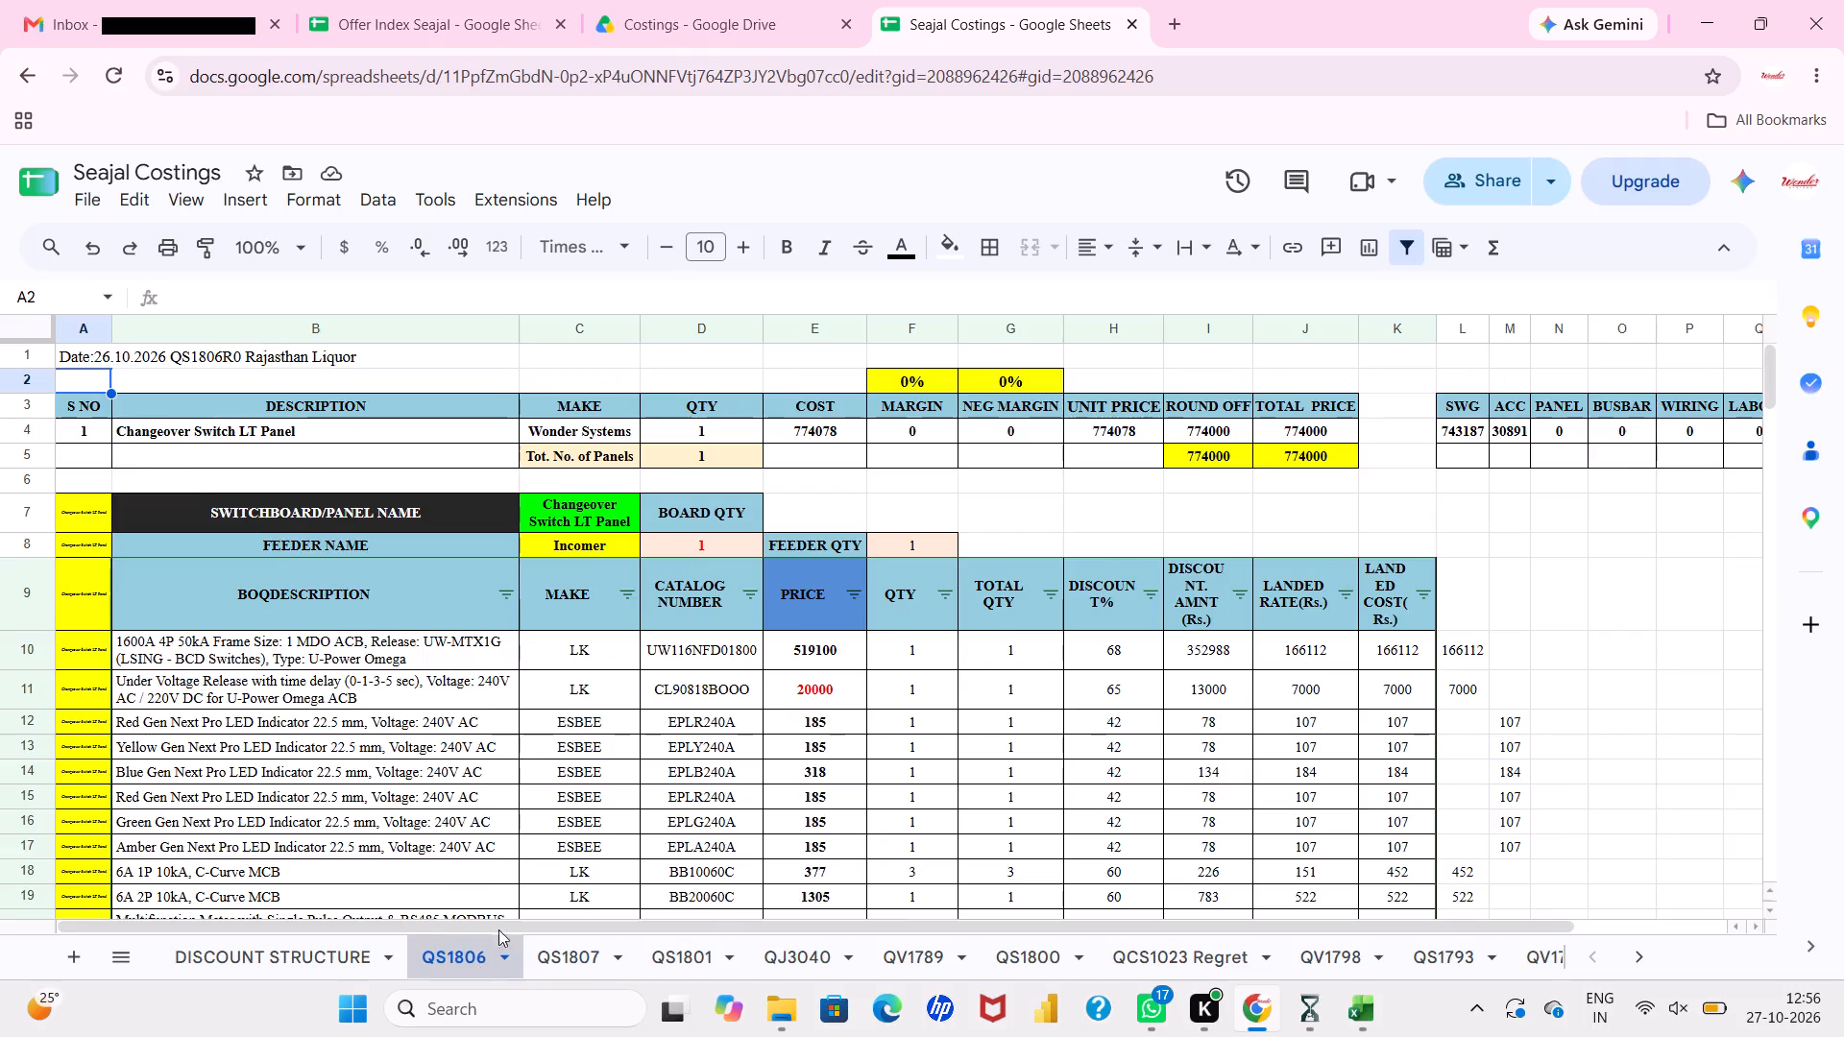
pyautogui.scroll(-4, 666, 758)
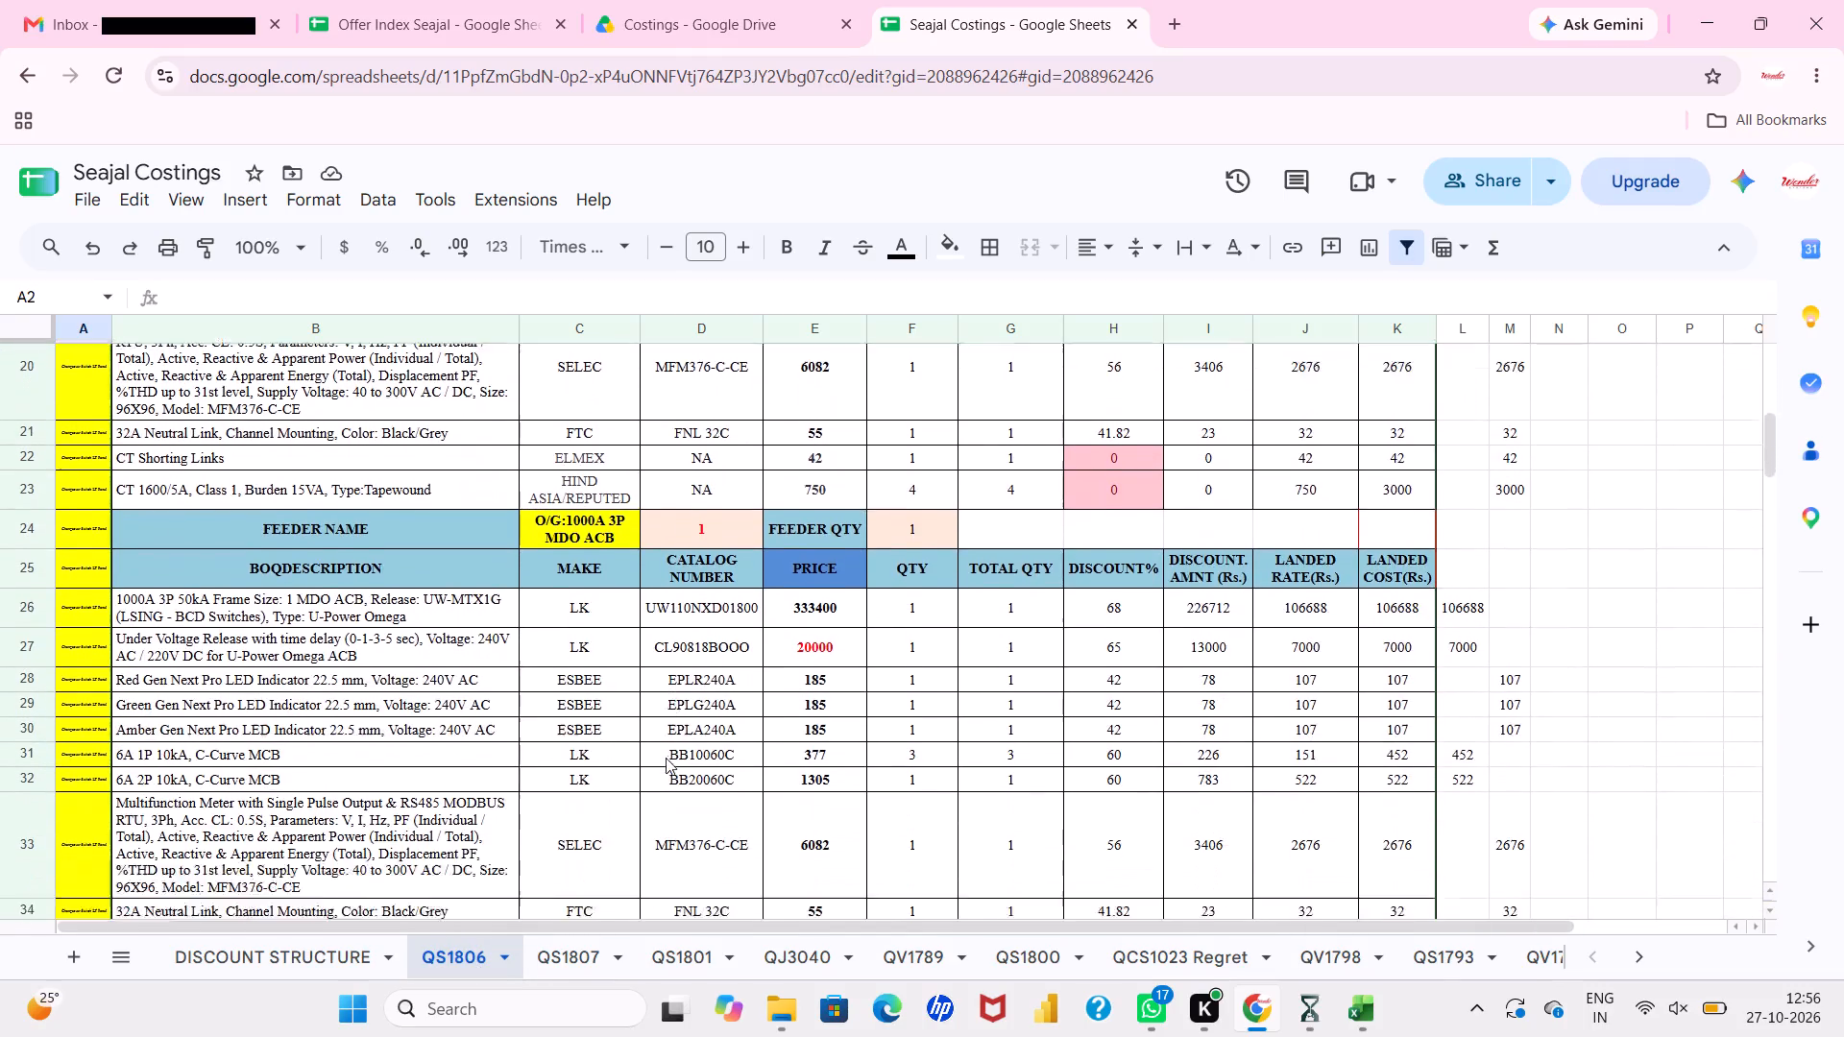
pyautogui.scroll(-4, 666, 758)
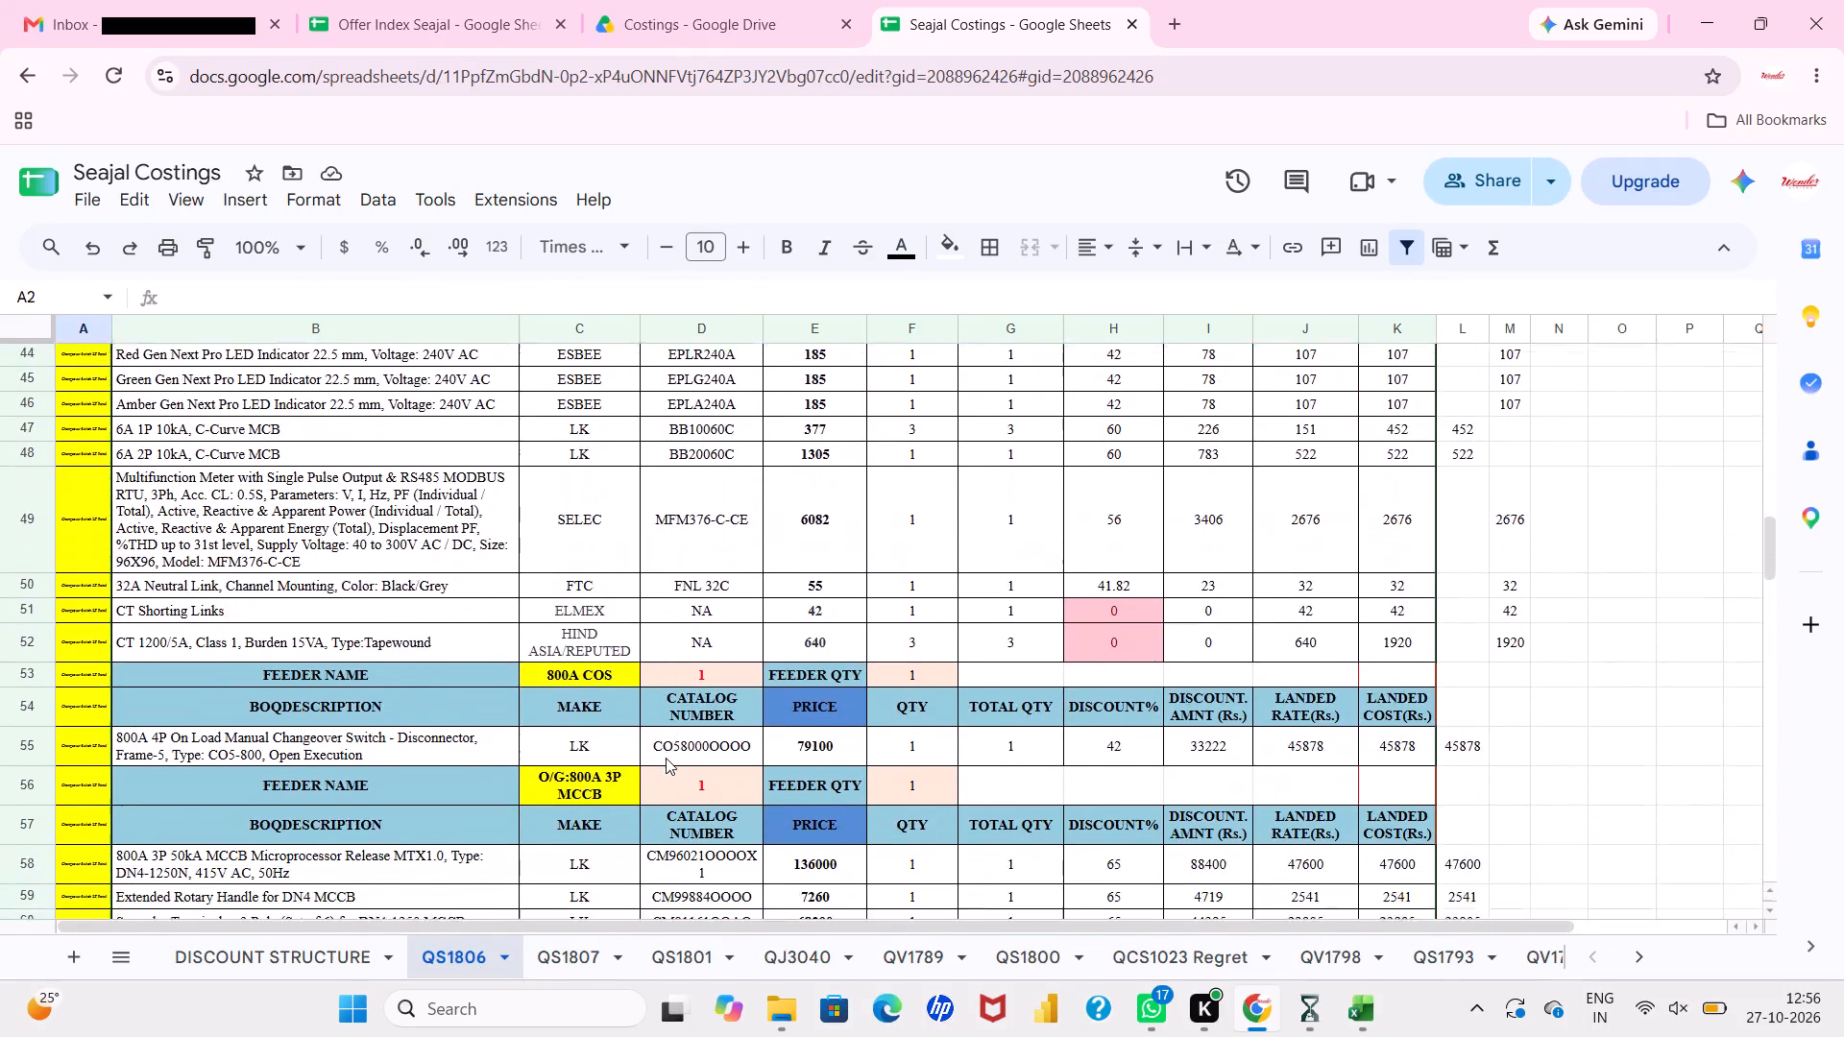
pyautogui.scroll(-2, 666, 758)
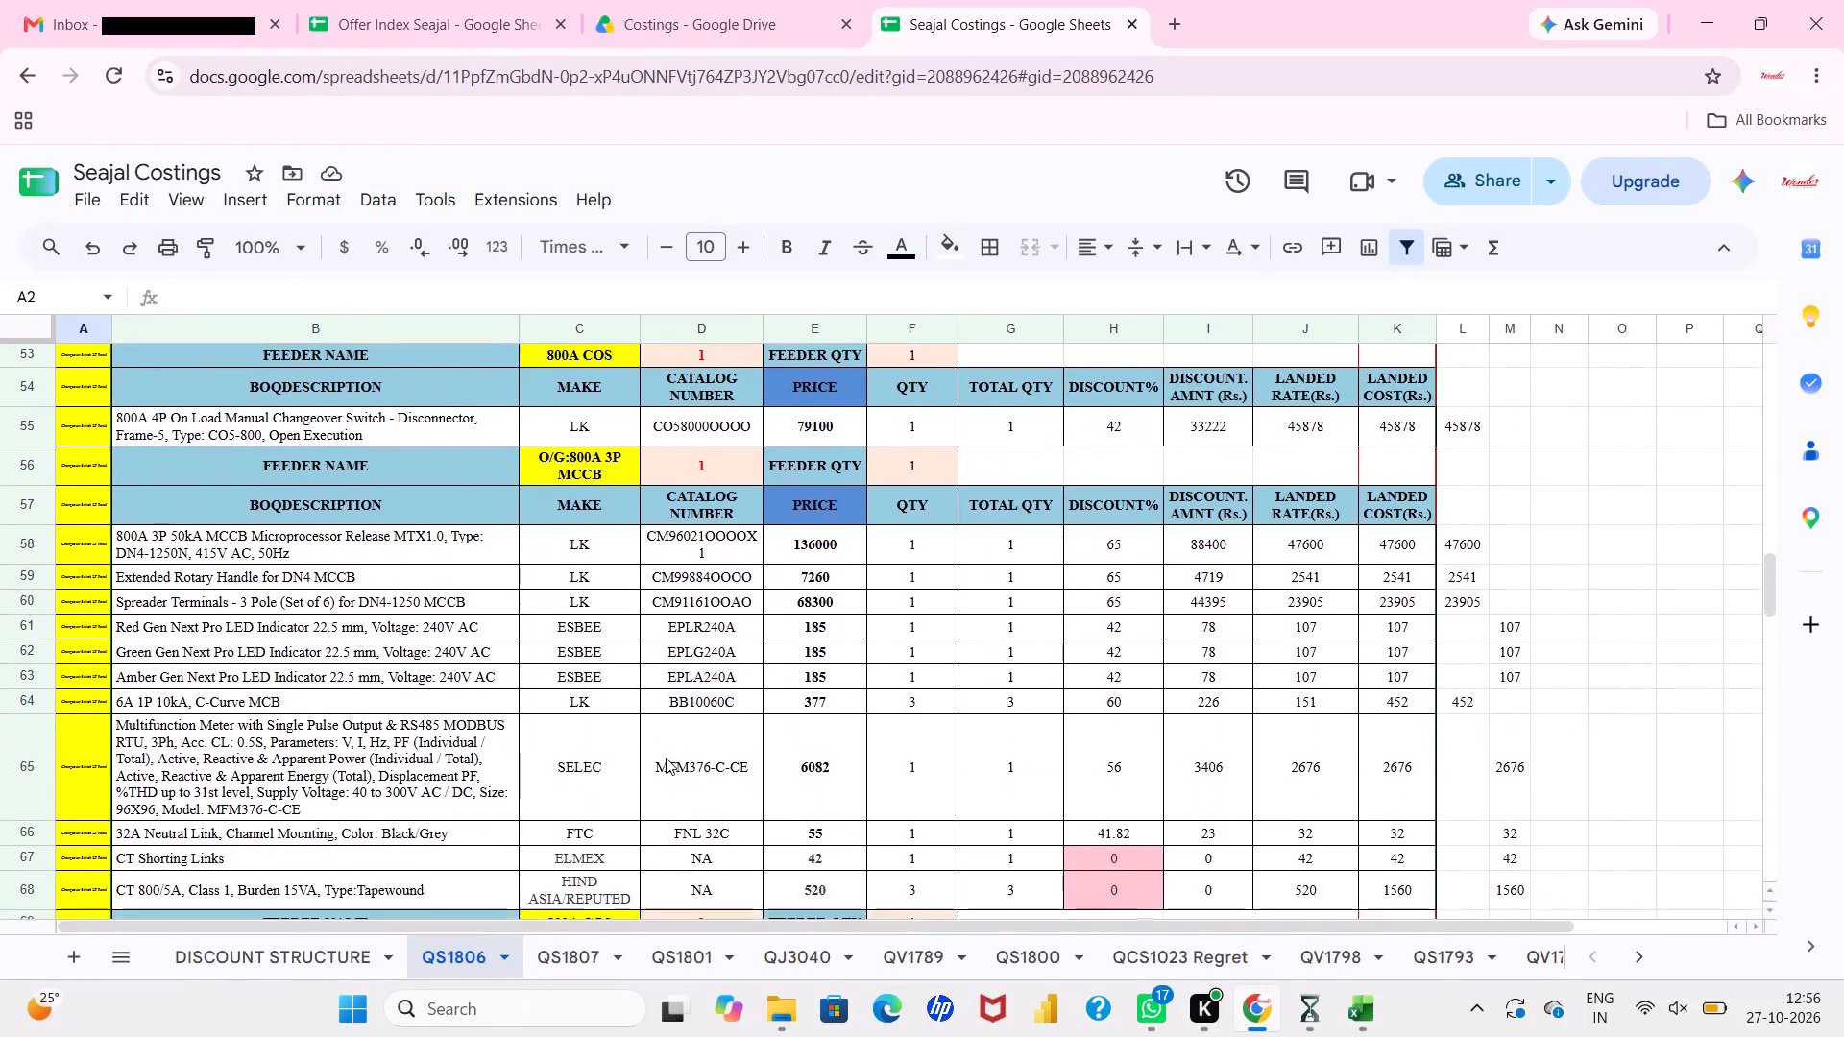
pyautogui.scroll(-2, 666, 758)
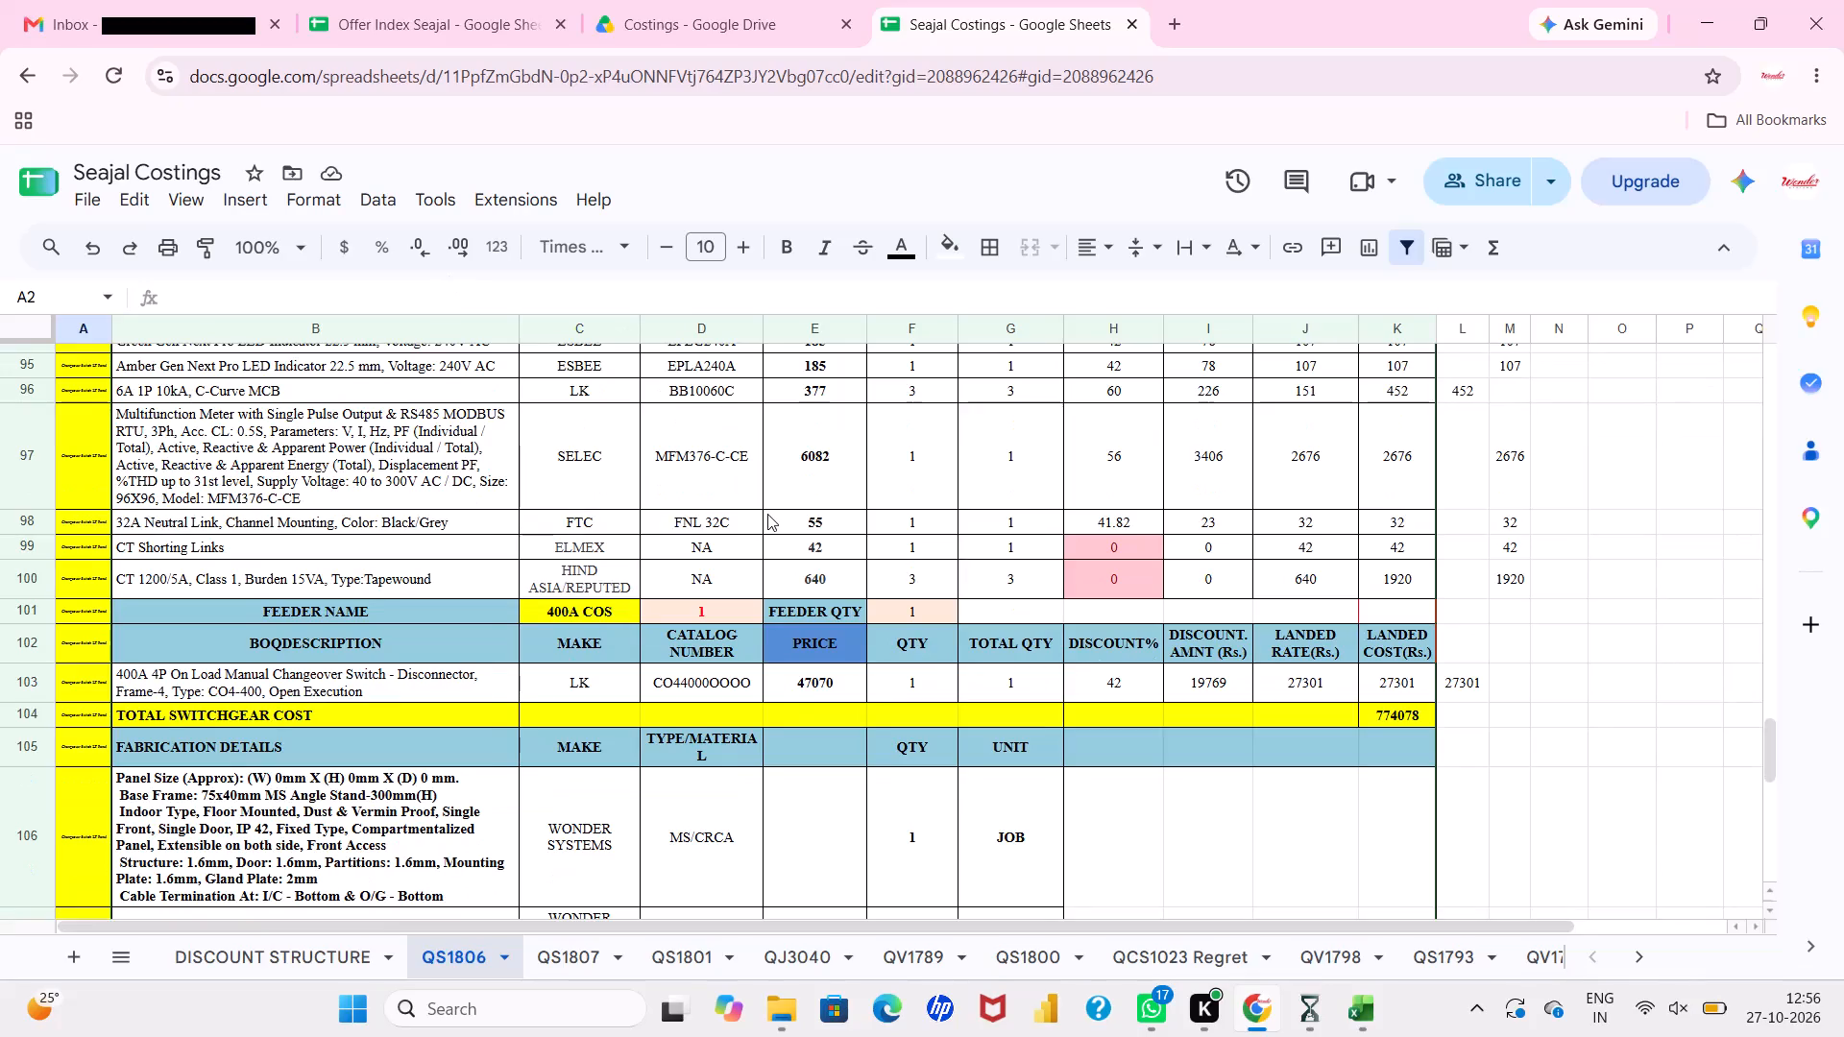
# Examine the QS1806 fabrication, busbar, wiring and labour sections through to the Fabrication + Overhead Amount line and its side cost columns.
pyautogui.click(1159, 822)
pyautogui.click(1202, 832)
pyautogui.scroll(-2, 1287, 878)
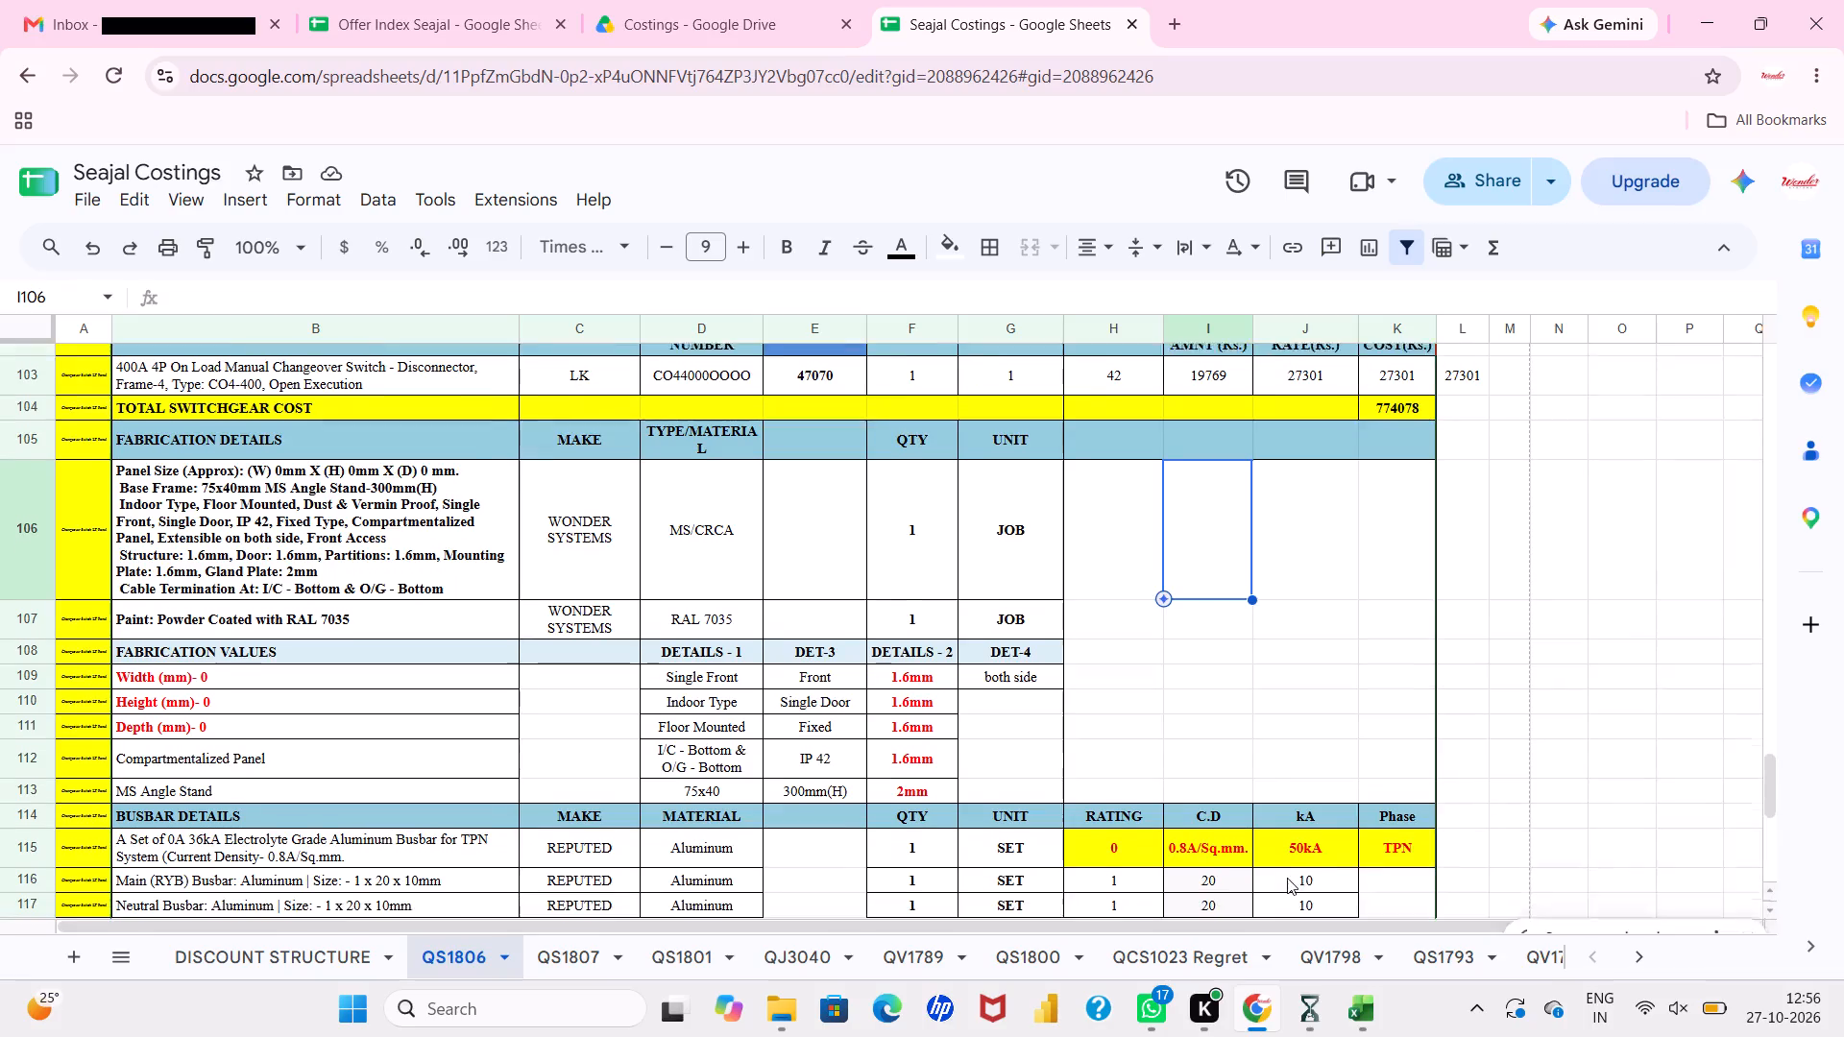
pyautogui.moveTo(1128, 577); pyautogui.dragTo(1274, 733)
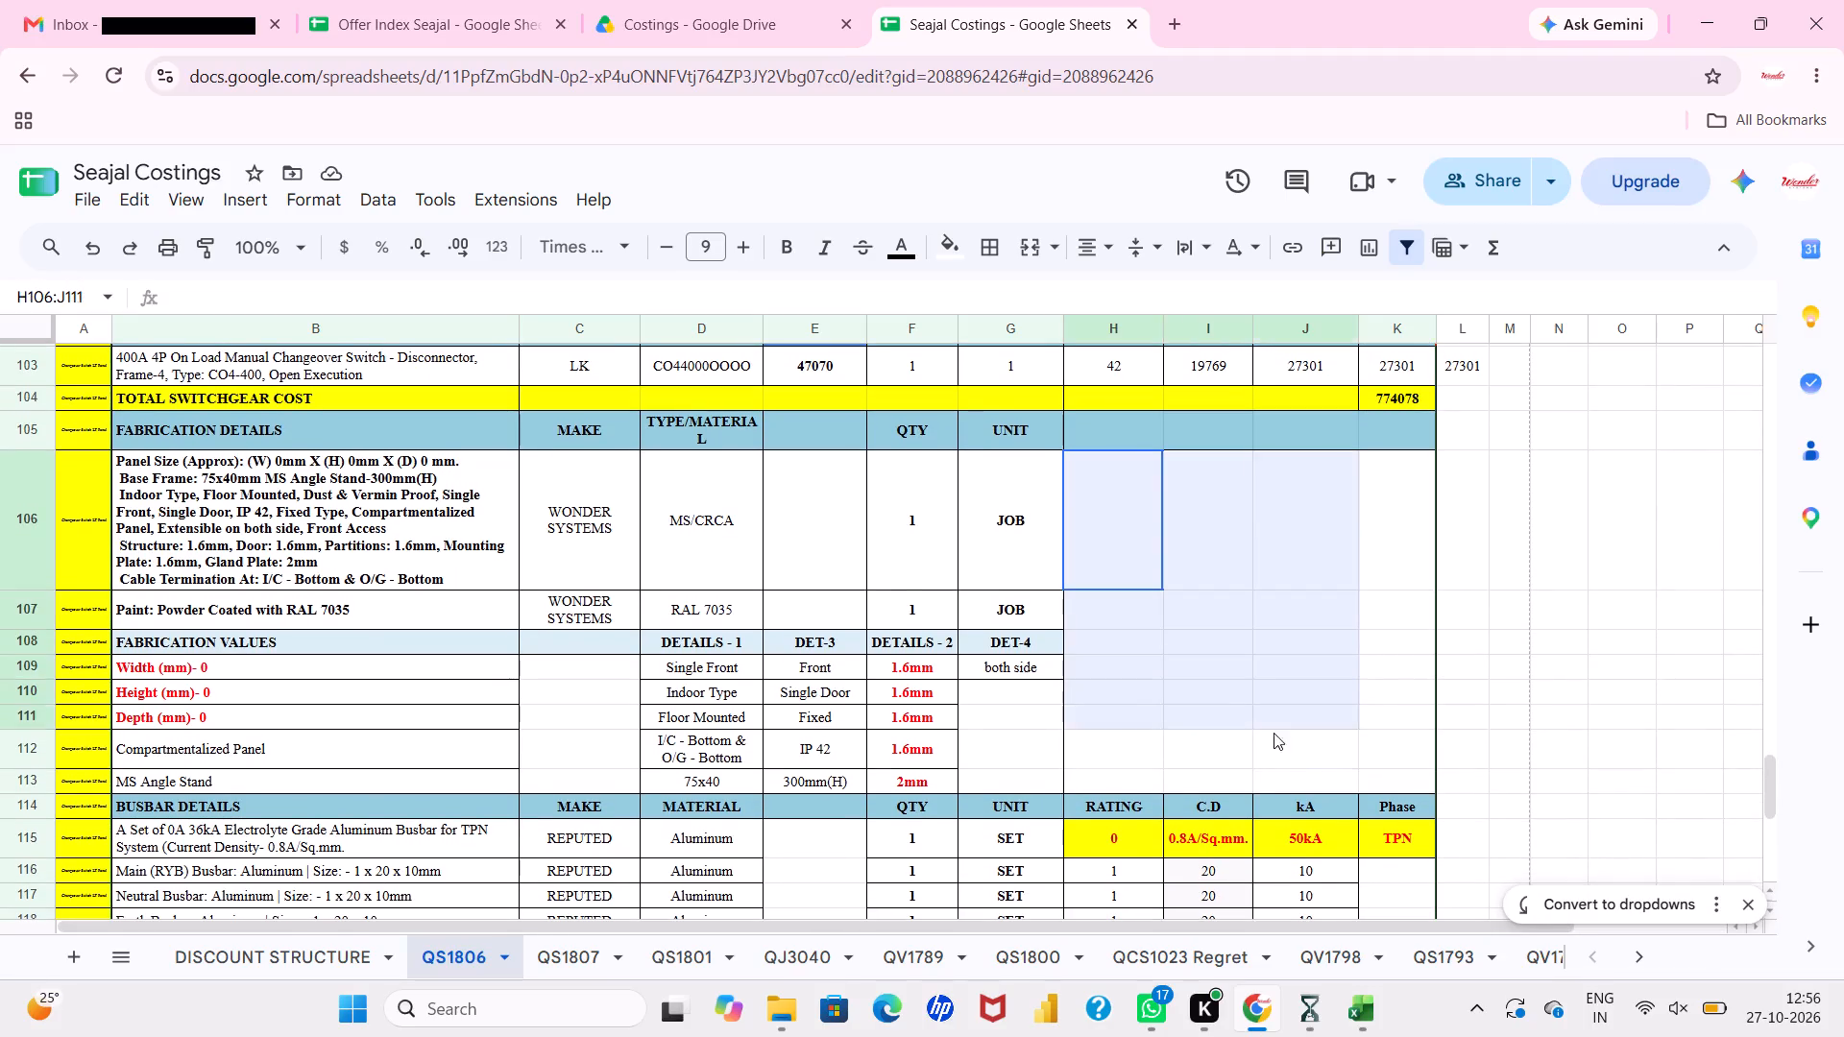
pyautogui.moveTo(1274, 733); pyautogui.dragTo(1370, 779)
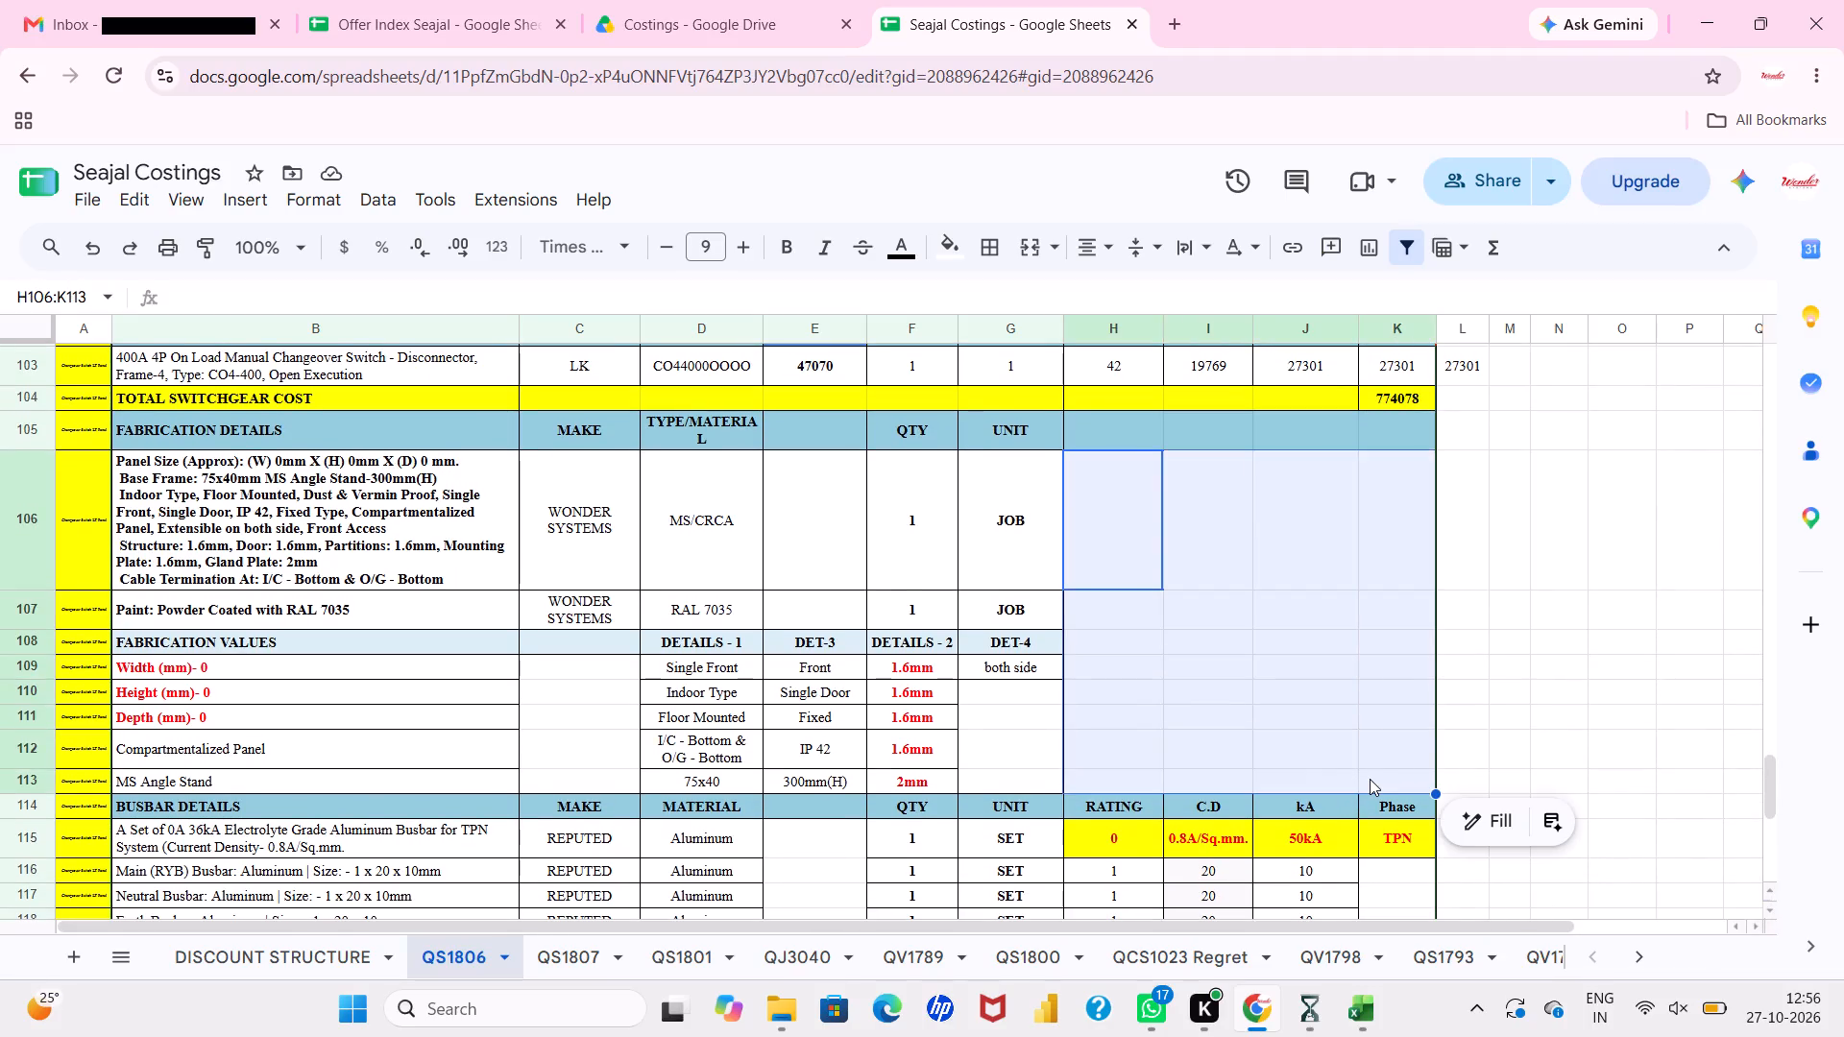
pyautogui.click(1370, 779)
pyautogui.scroll(-2, 1370, 779)
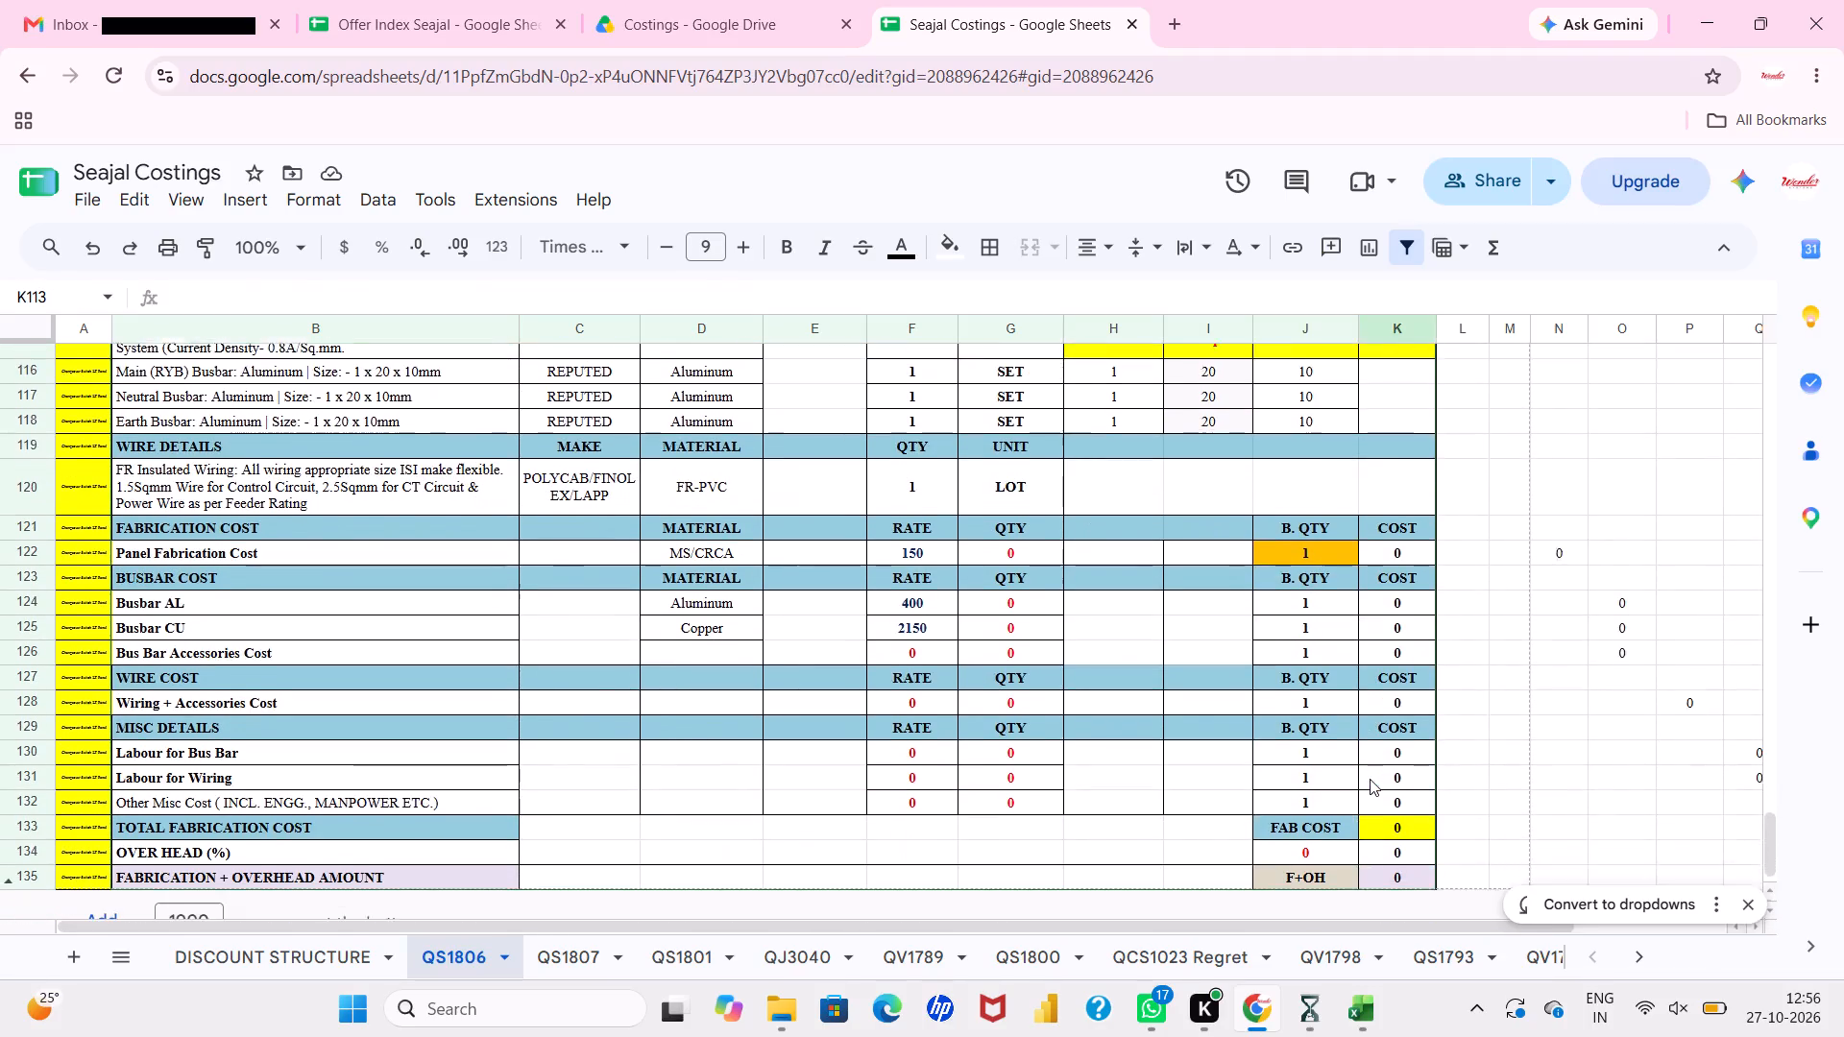
pyautogui.scroll(-2, 1370, 779)
pyautogui.hscroll(1, 1370, 779)
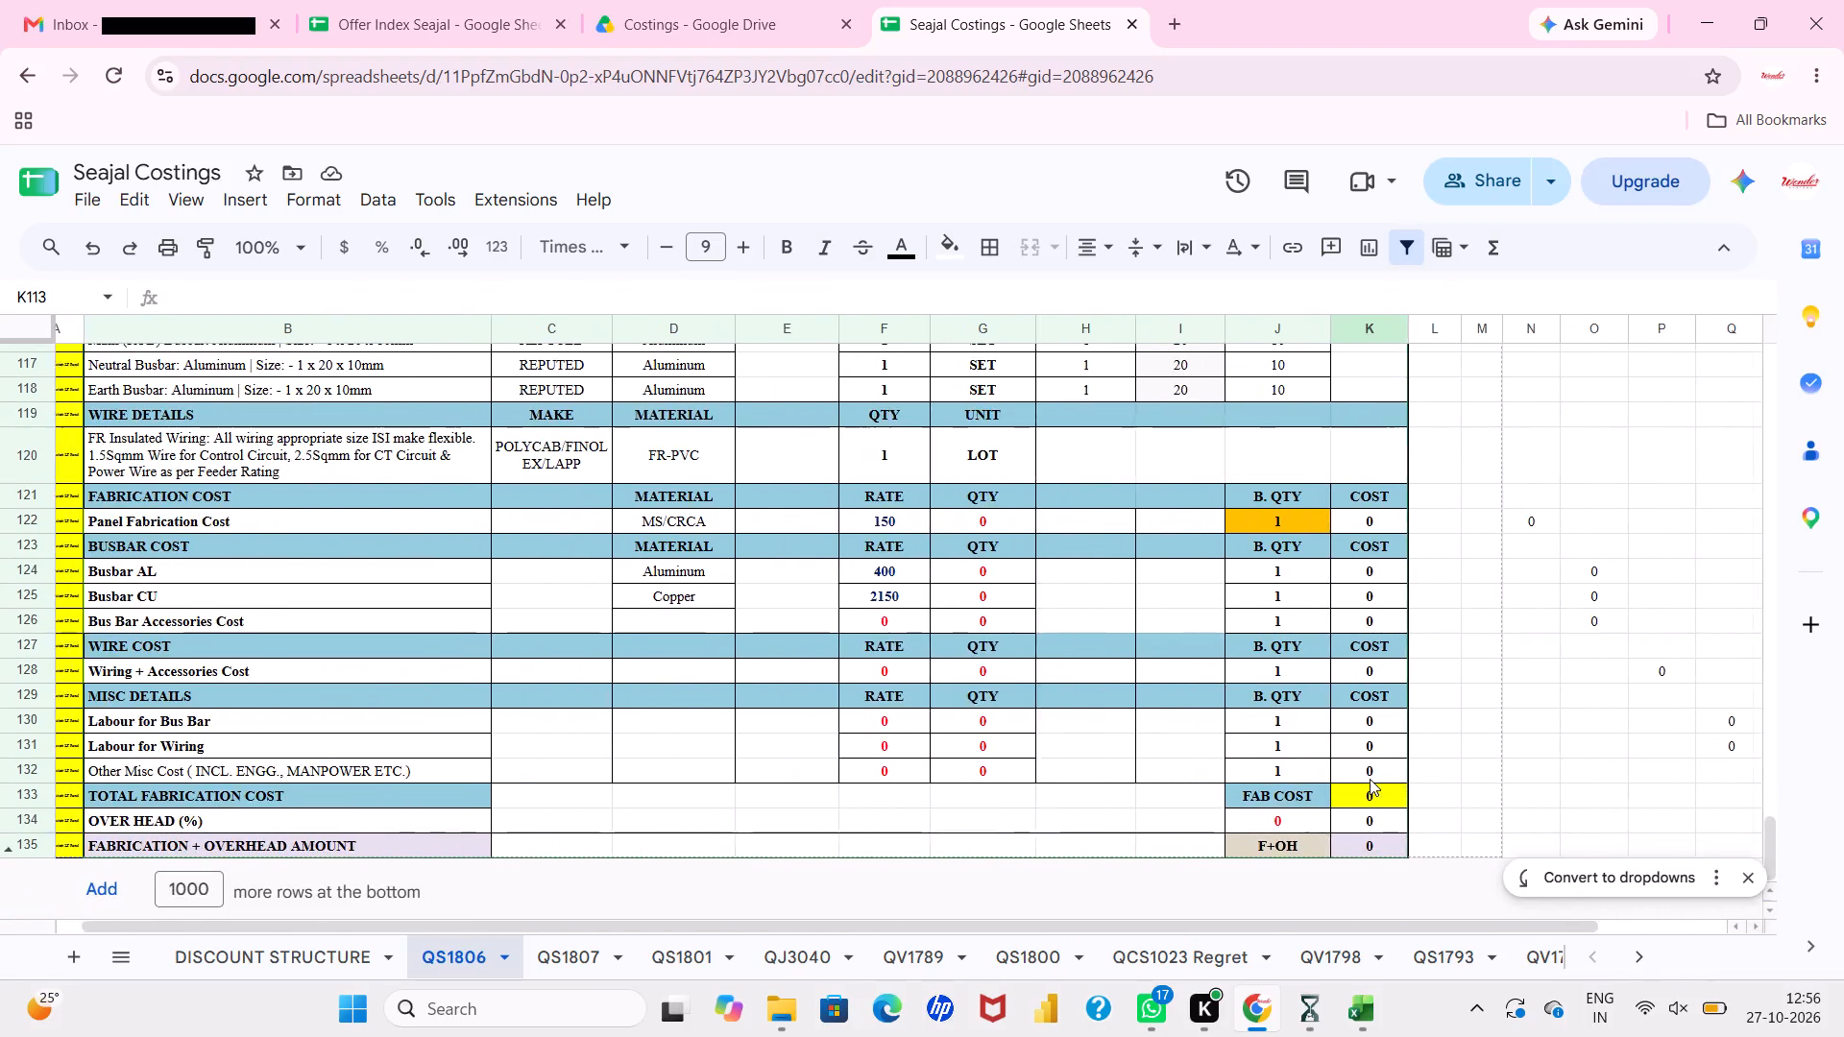
pyautogui.hscroll(-2, 1370, 779)
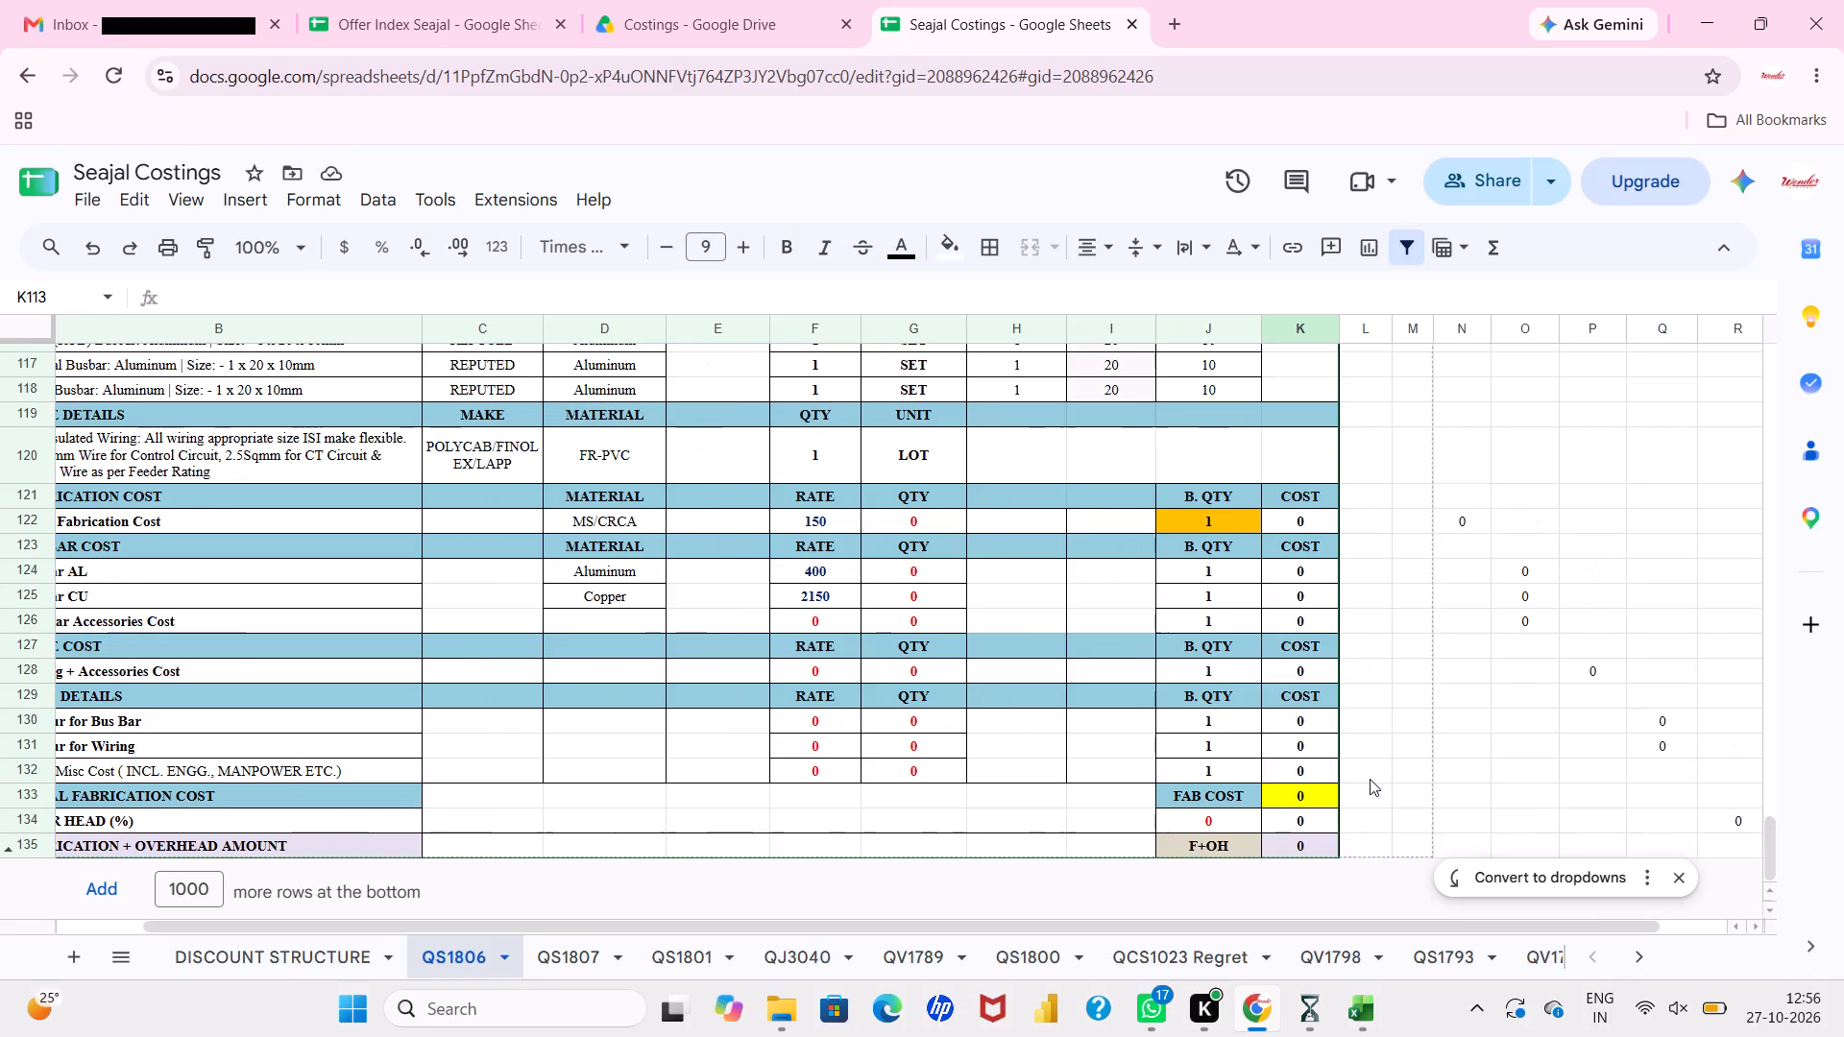
pyautogui.hscroll(2, 1370, 779)
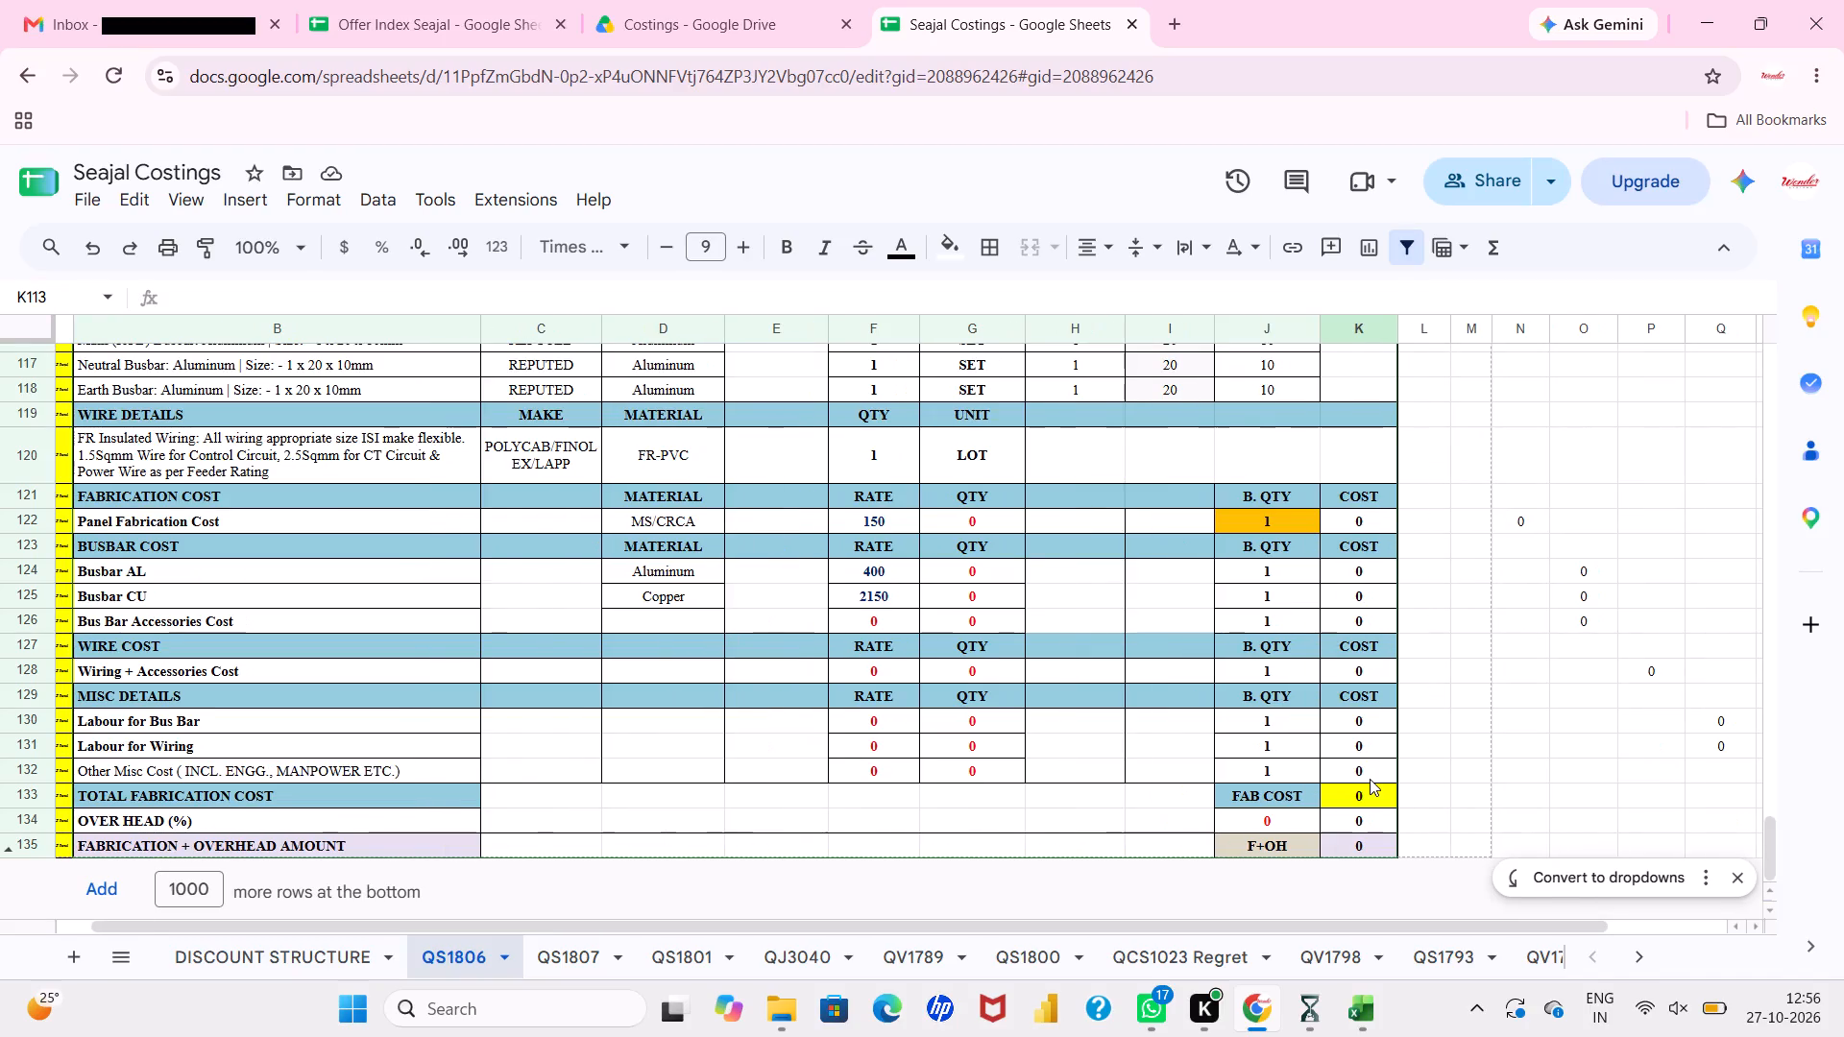
pyautogui.hscroll(-1, 1370, 779)
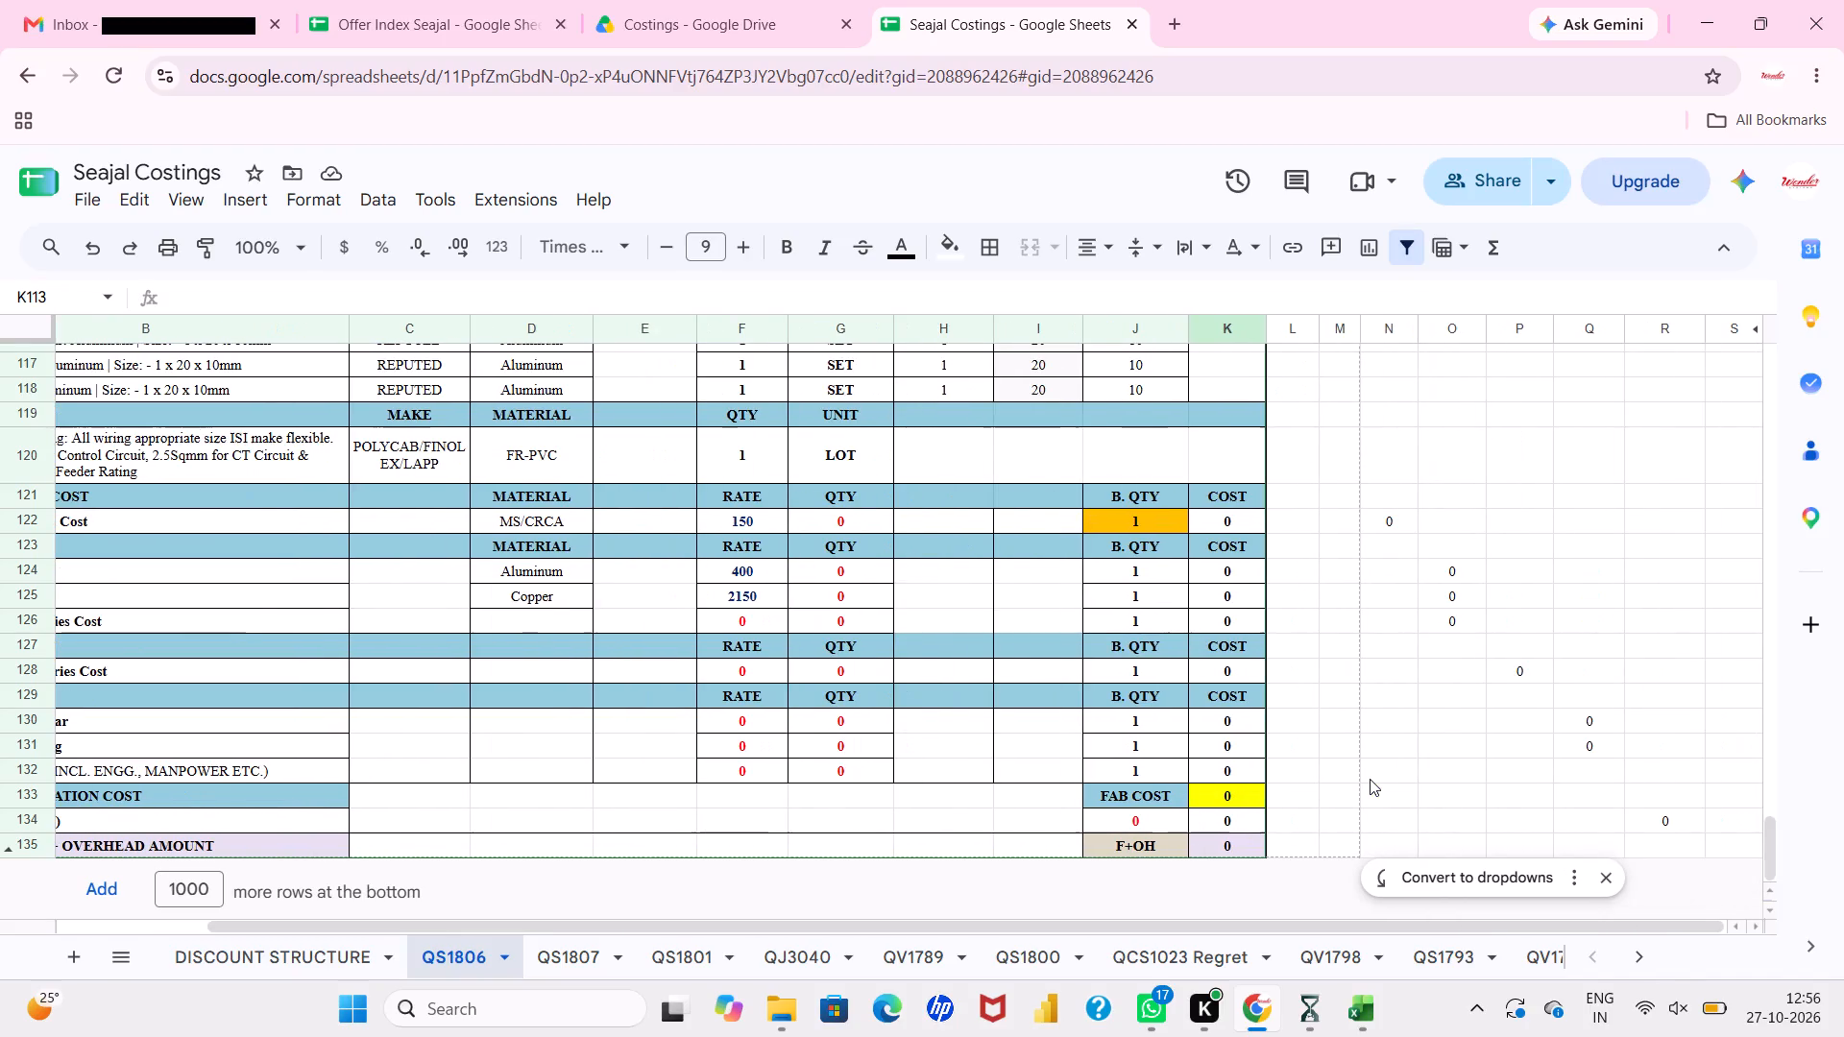
pyautogui.hscroll(1, 1370, 779)
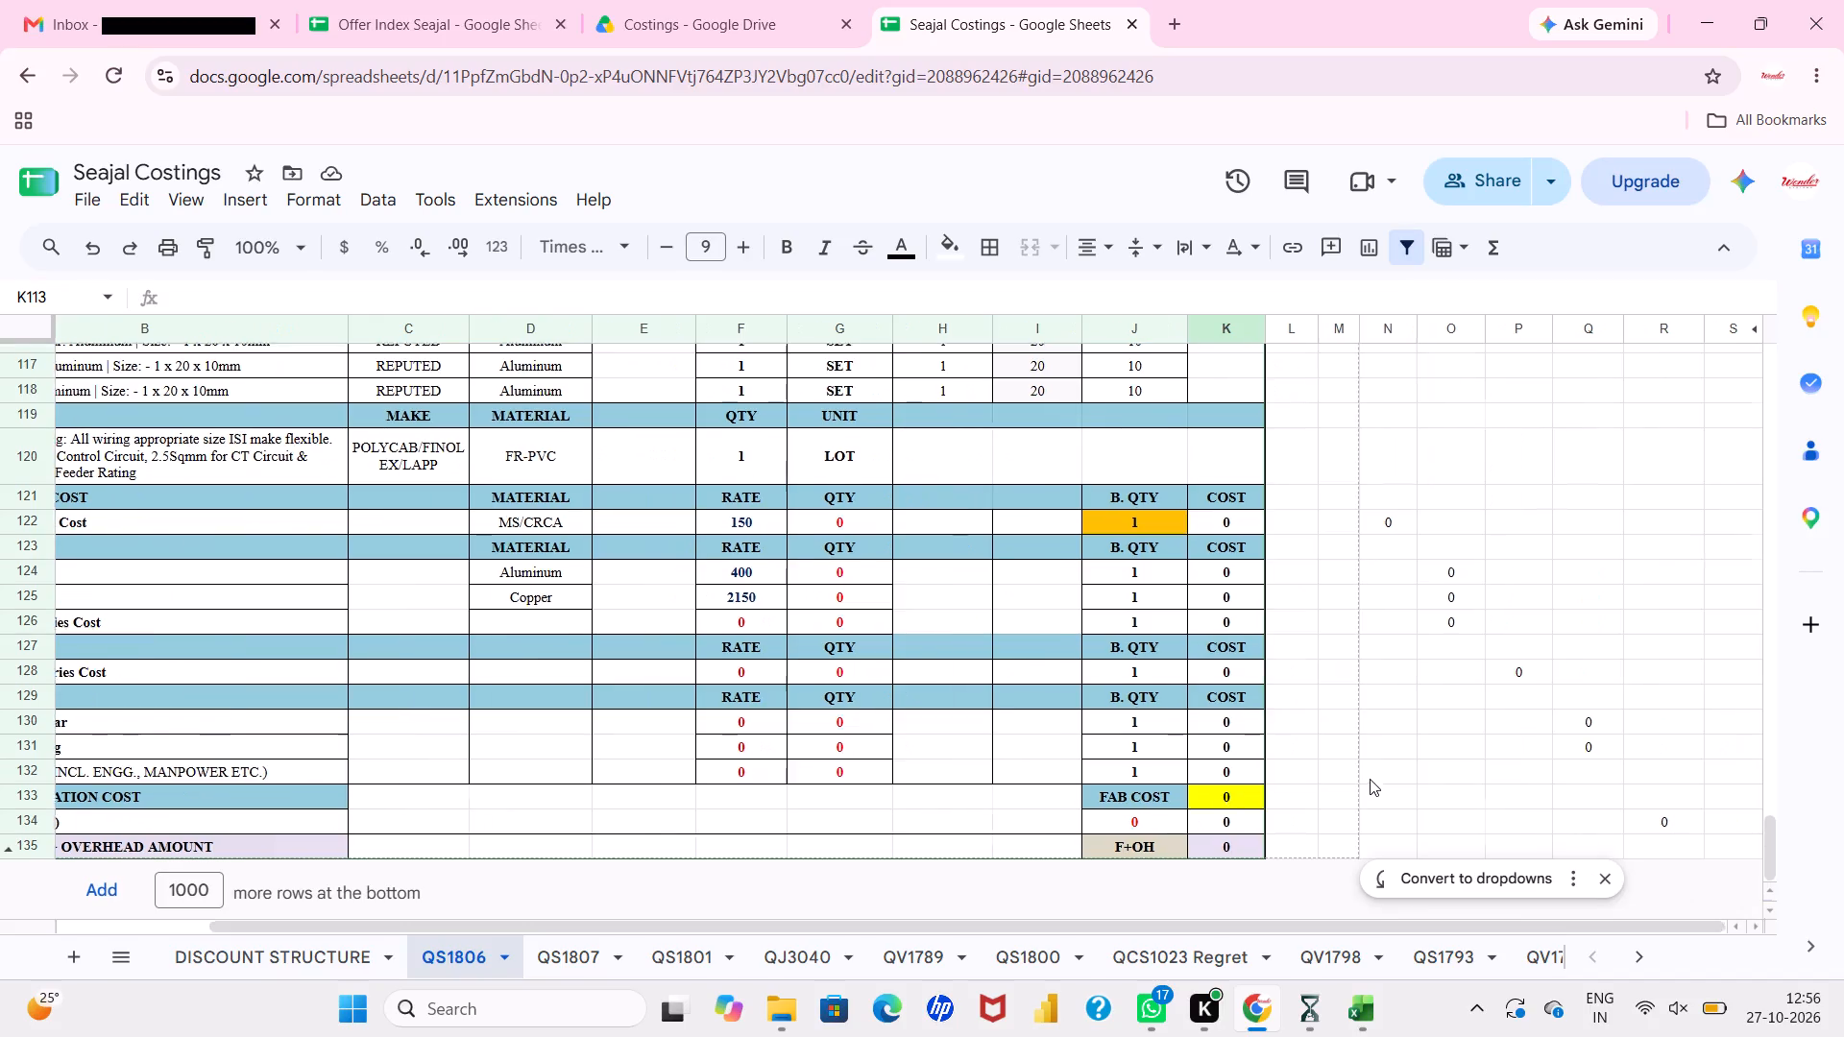
pyautogui.hscroll(1, 1370, 779)
# Widen column C, the MAKE column, slightly on the QS1806 sheet.
pyautogui.scroll(1, 1370, 779)
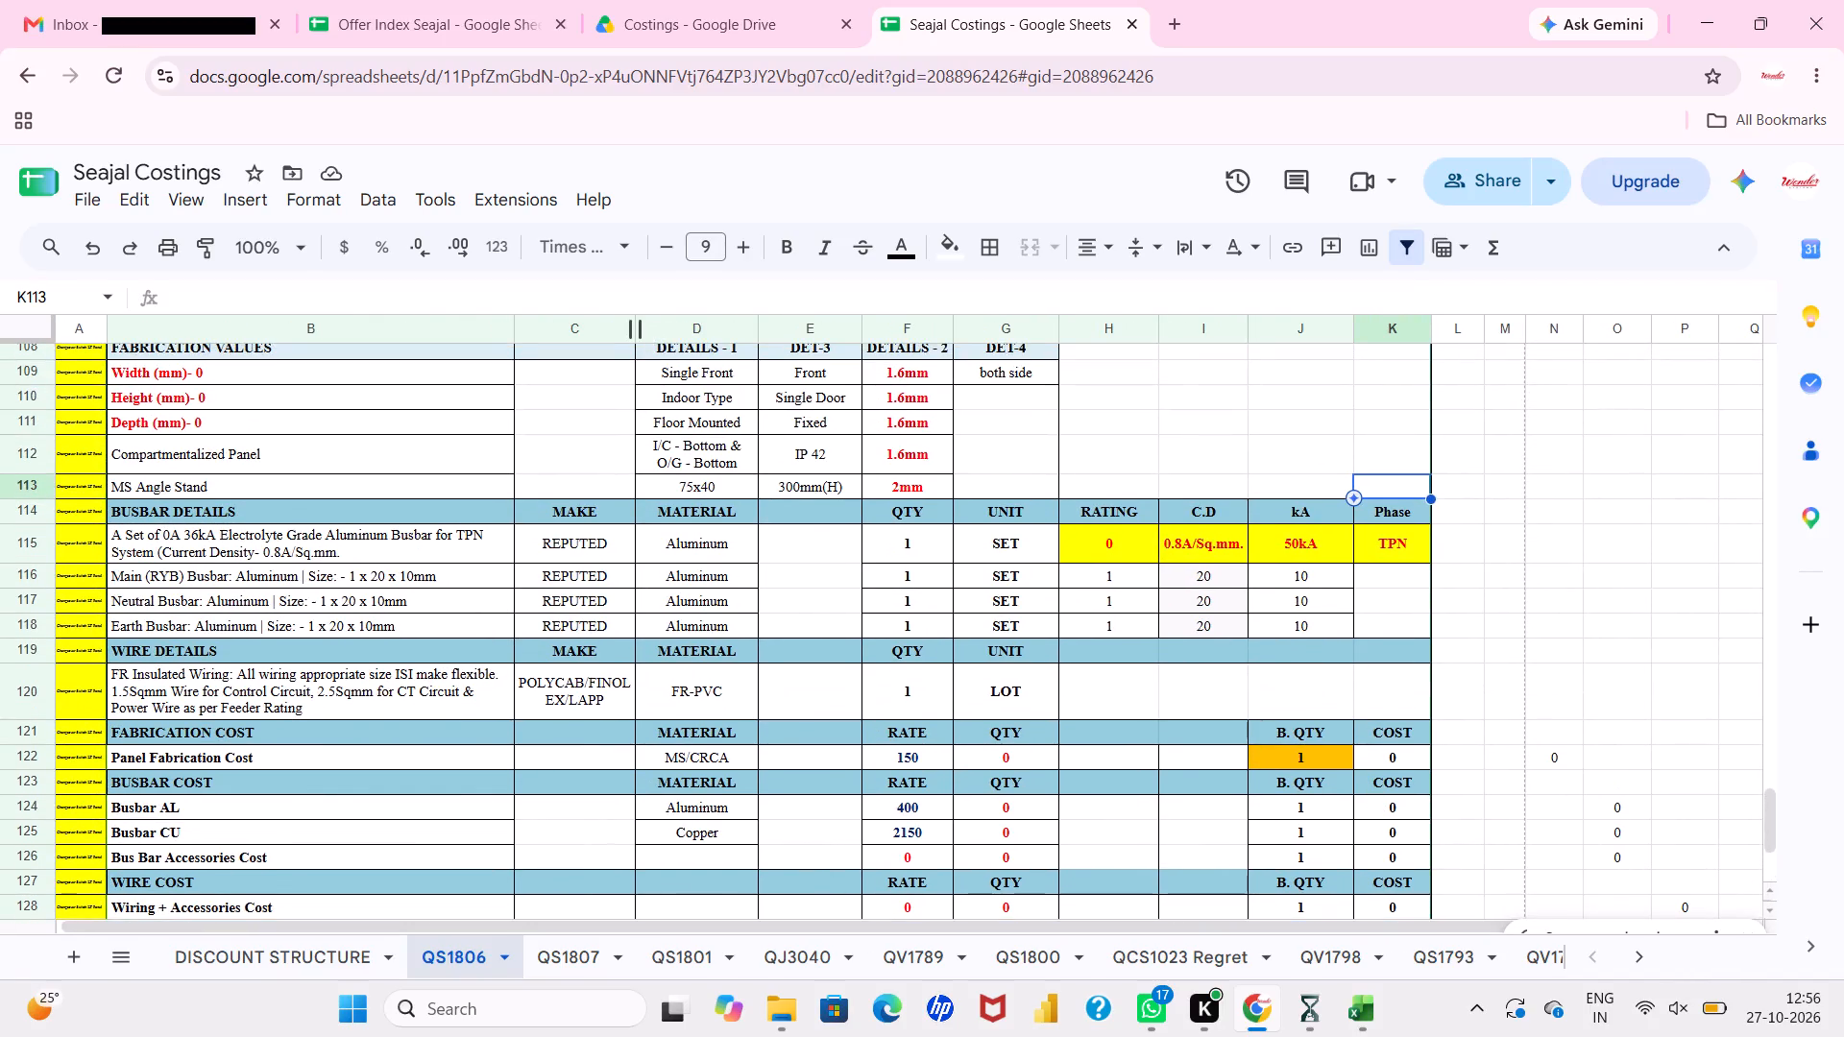
pyautogui.moveTo(638, 326); pyautogui.dragTo(648, 326)
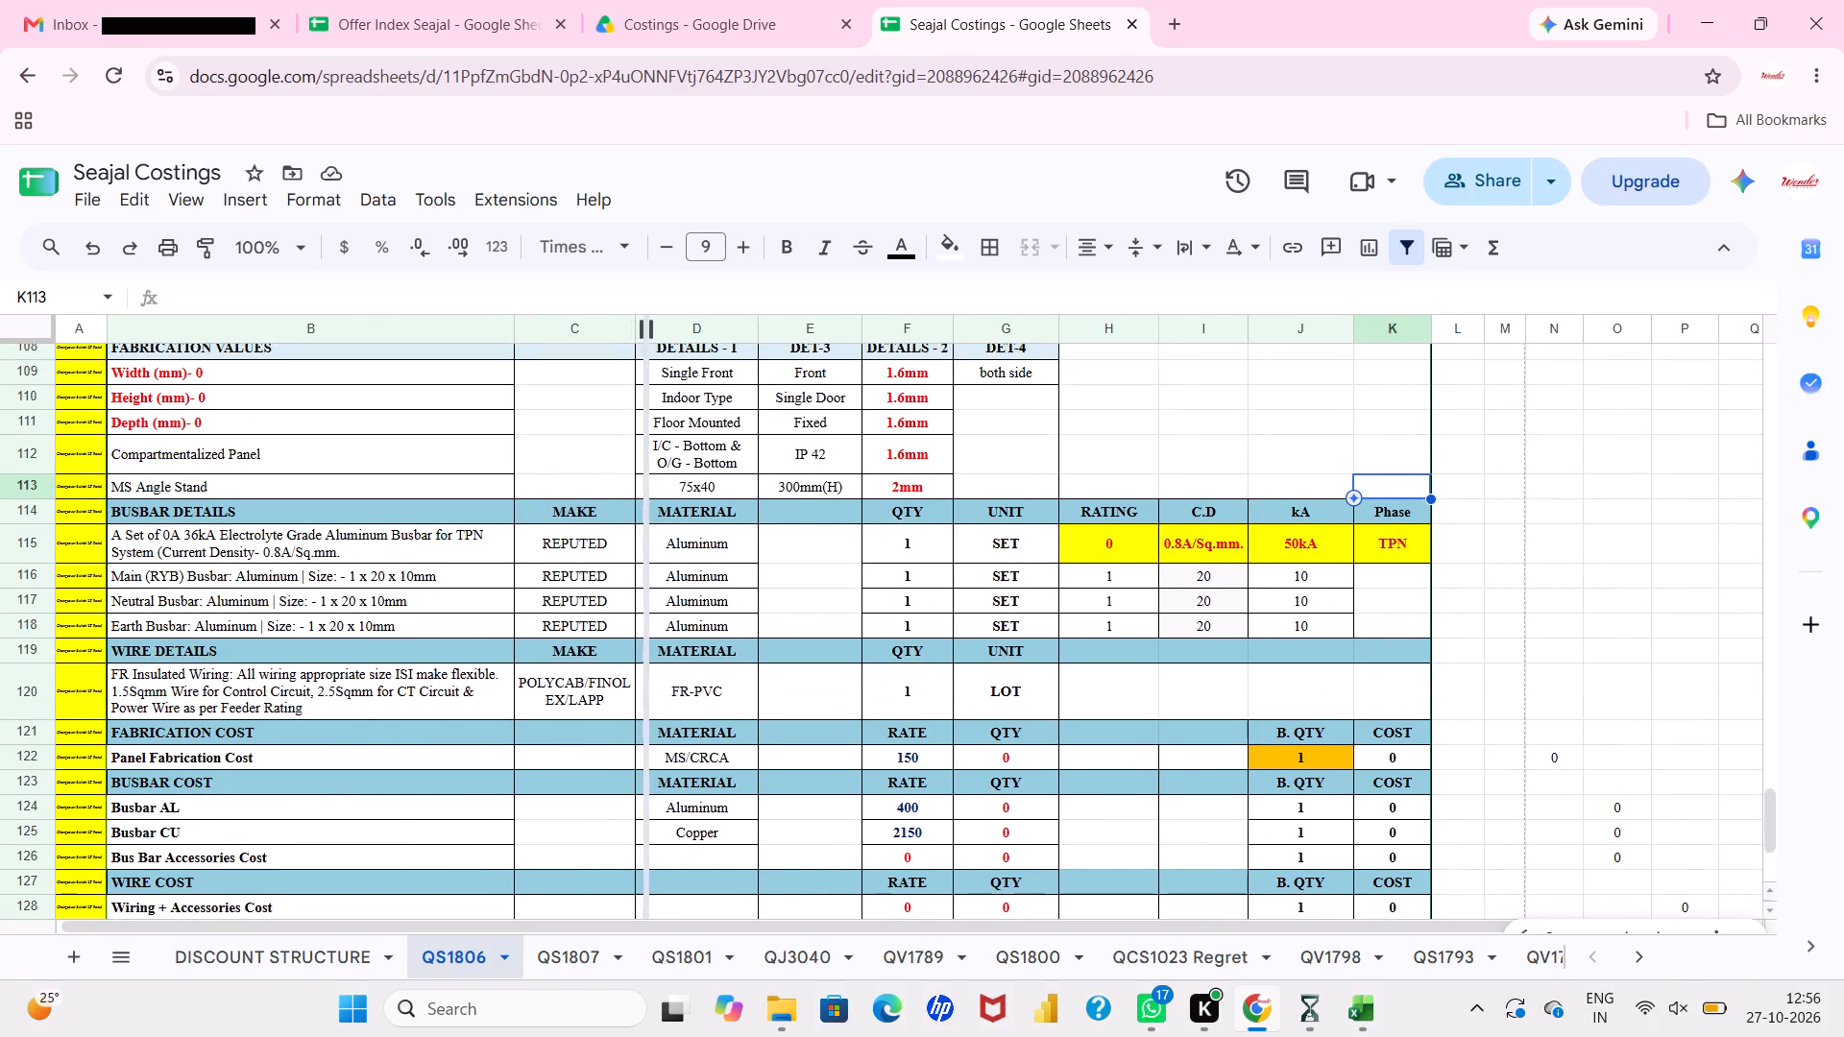
pyautogui.click(648, 326)
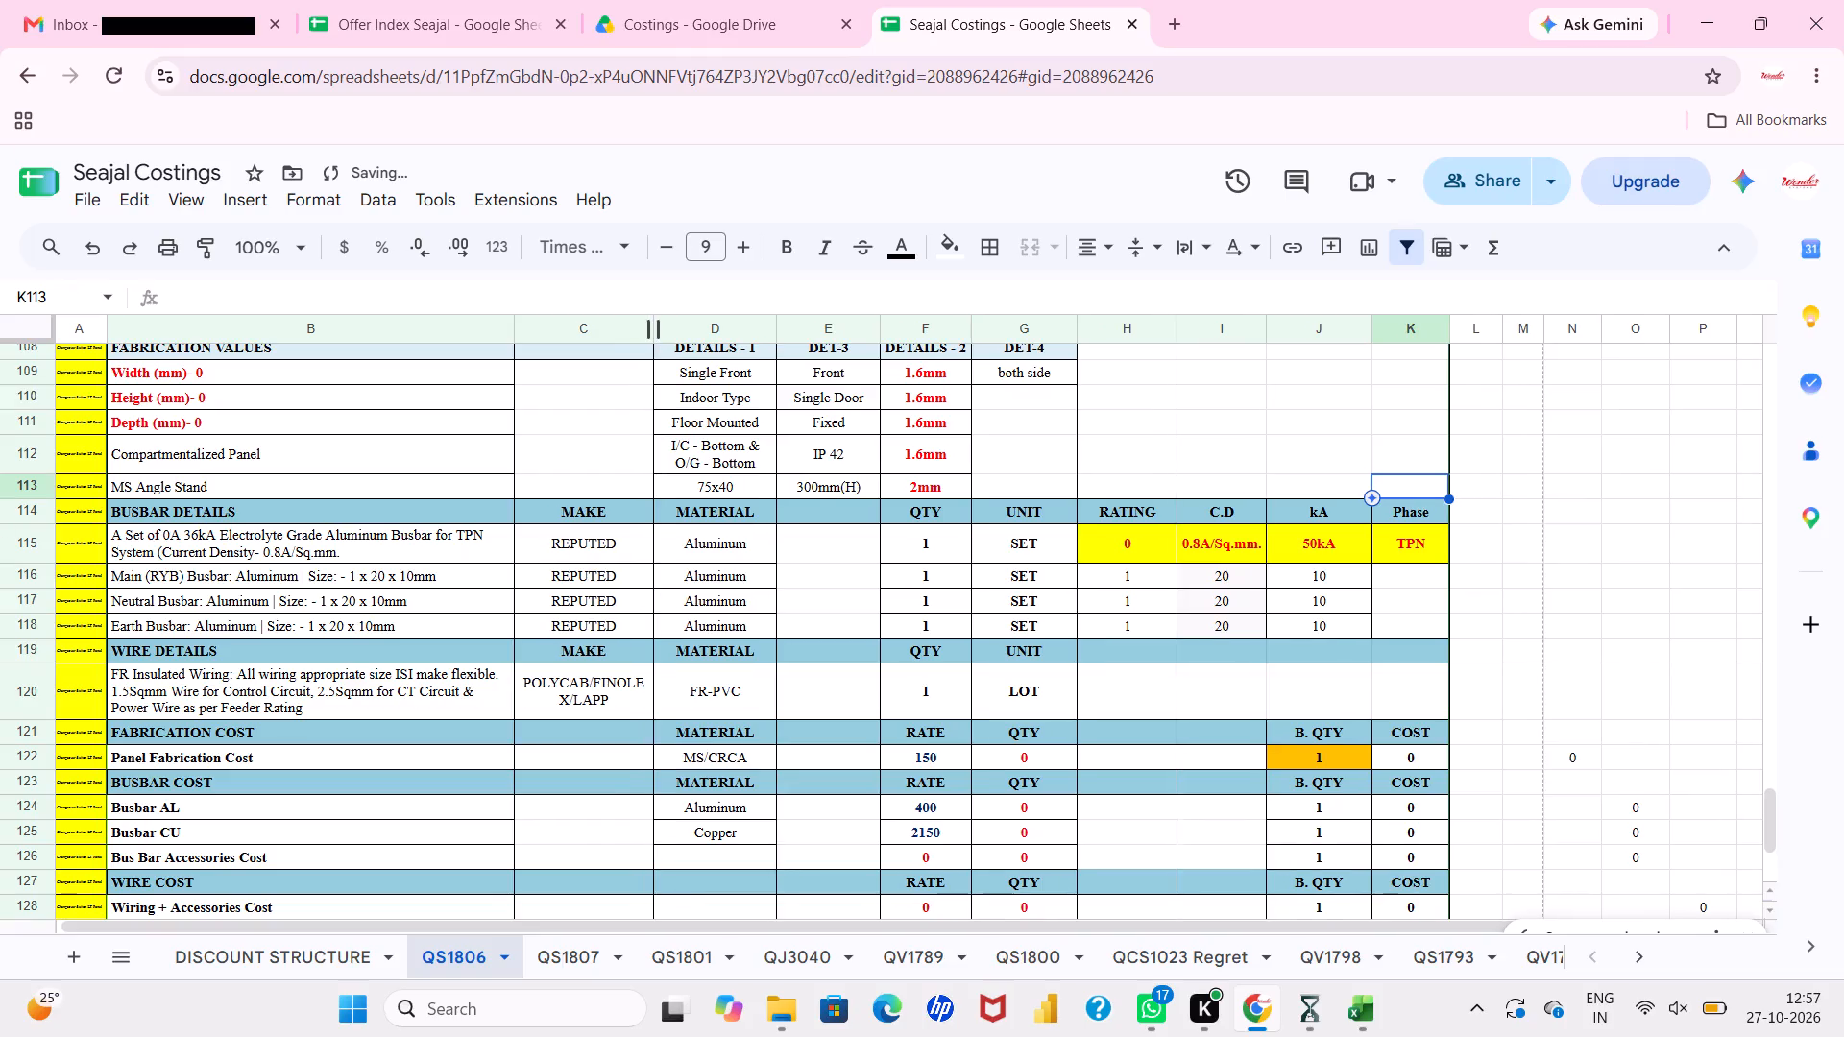
pyautogui.moveTo(654, 326); pyautogui.dragTo(665, 326)
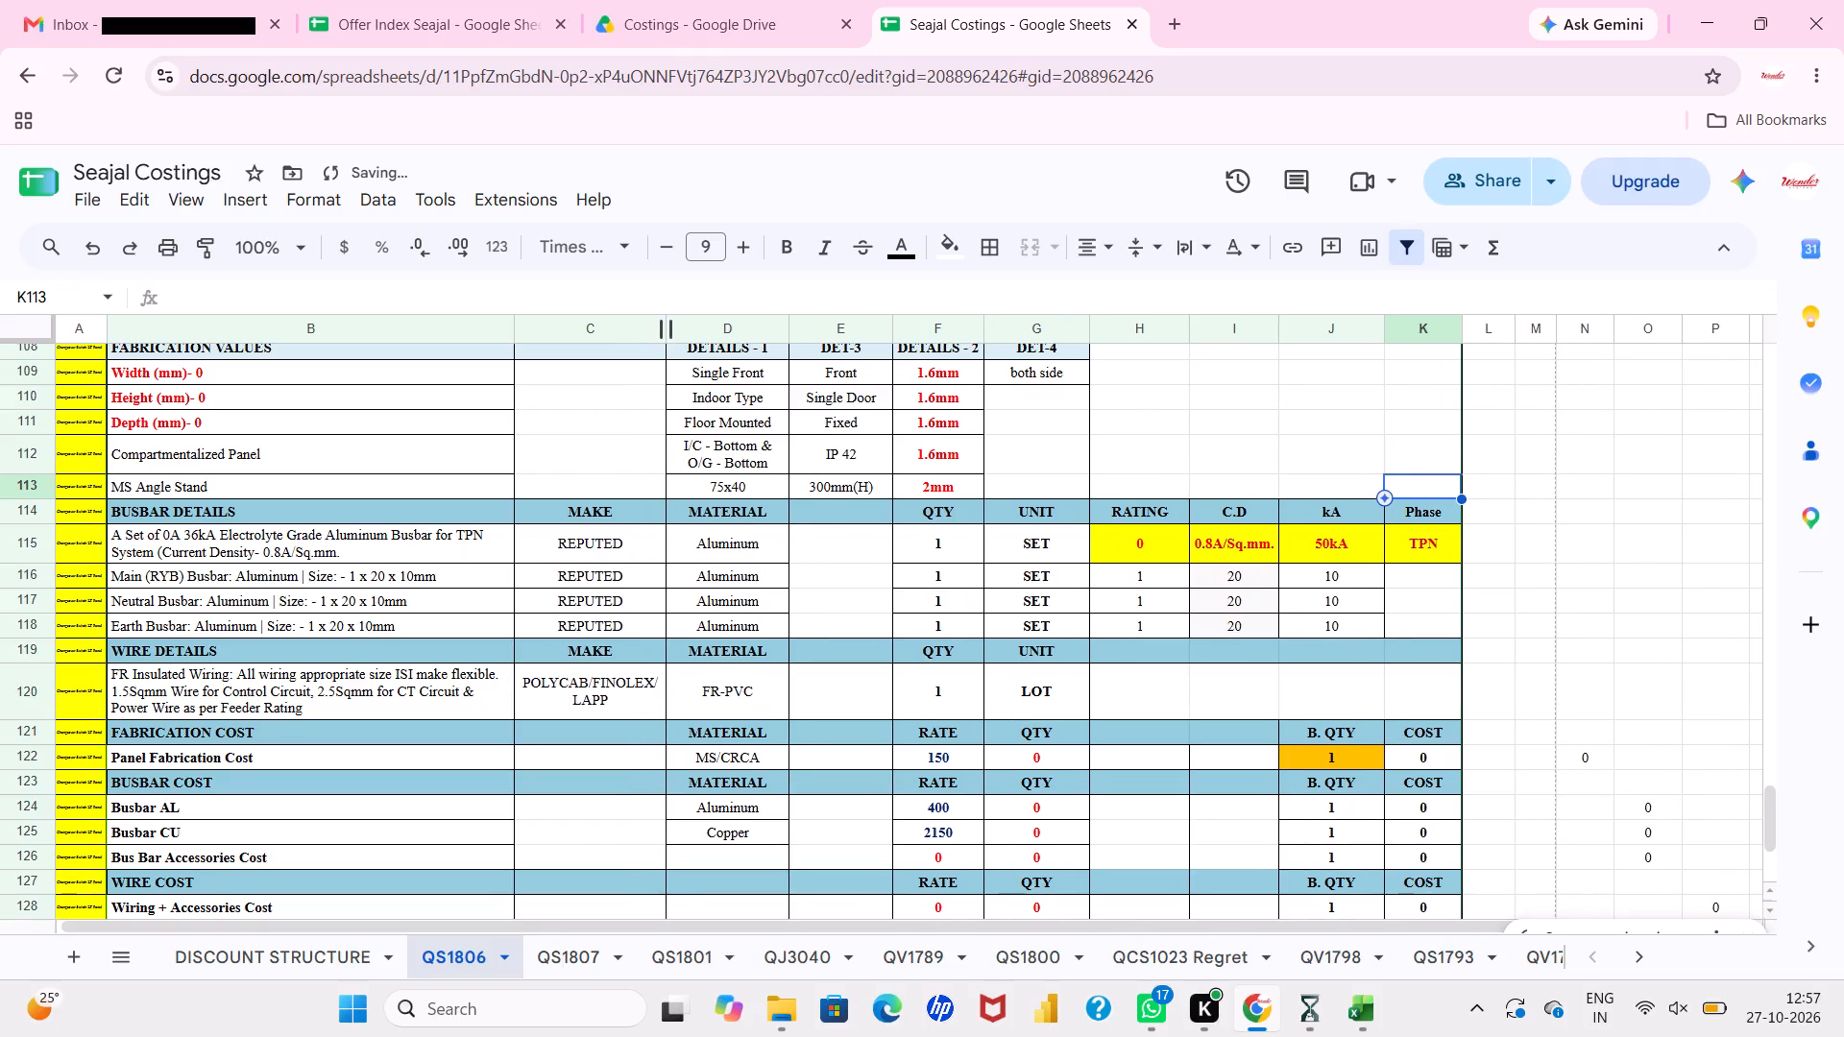
pyautogui.doubleClick(665, 326)
# Remove the filter from the BOQ description header row of the QS1806 sheet.
pyautogui.scroll(7, 798, 578)
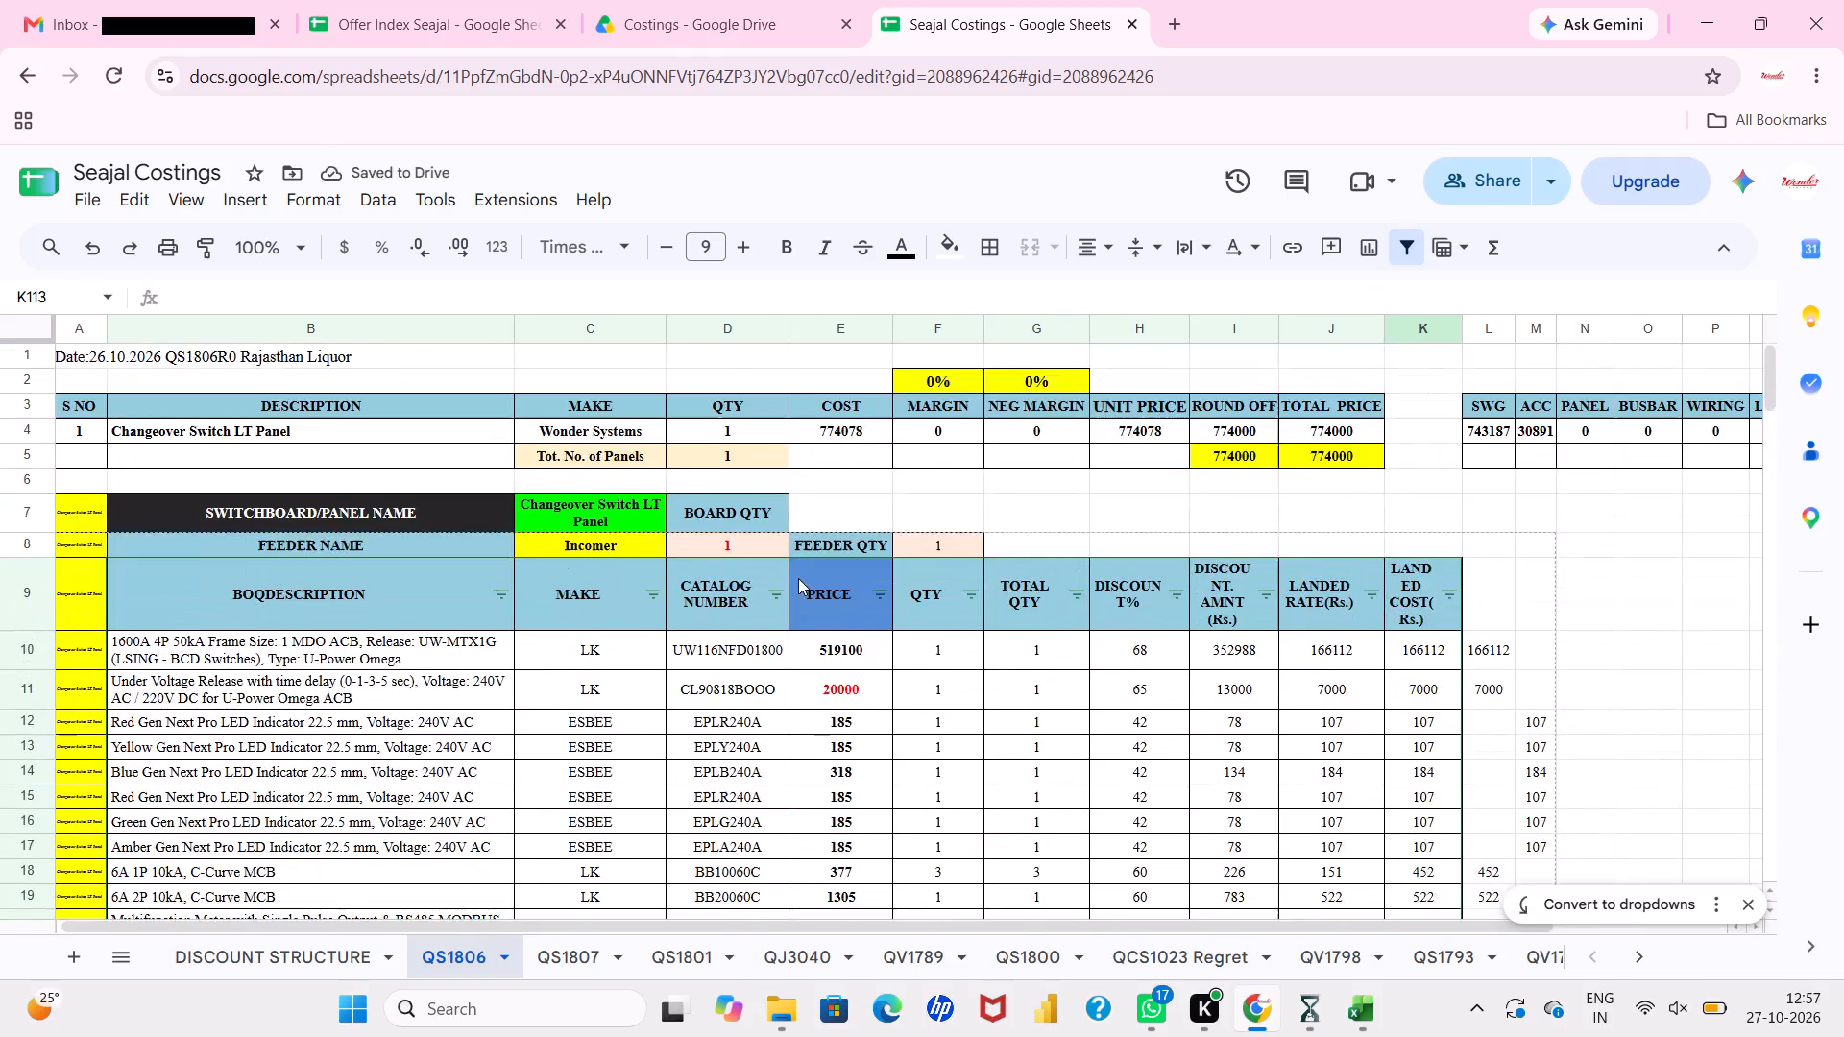
pyautogui.scroll(1, 798, 578)
pyautogui.click(801, 515)
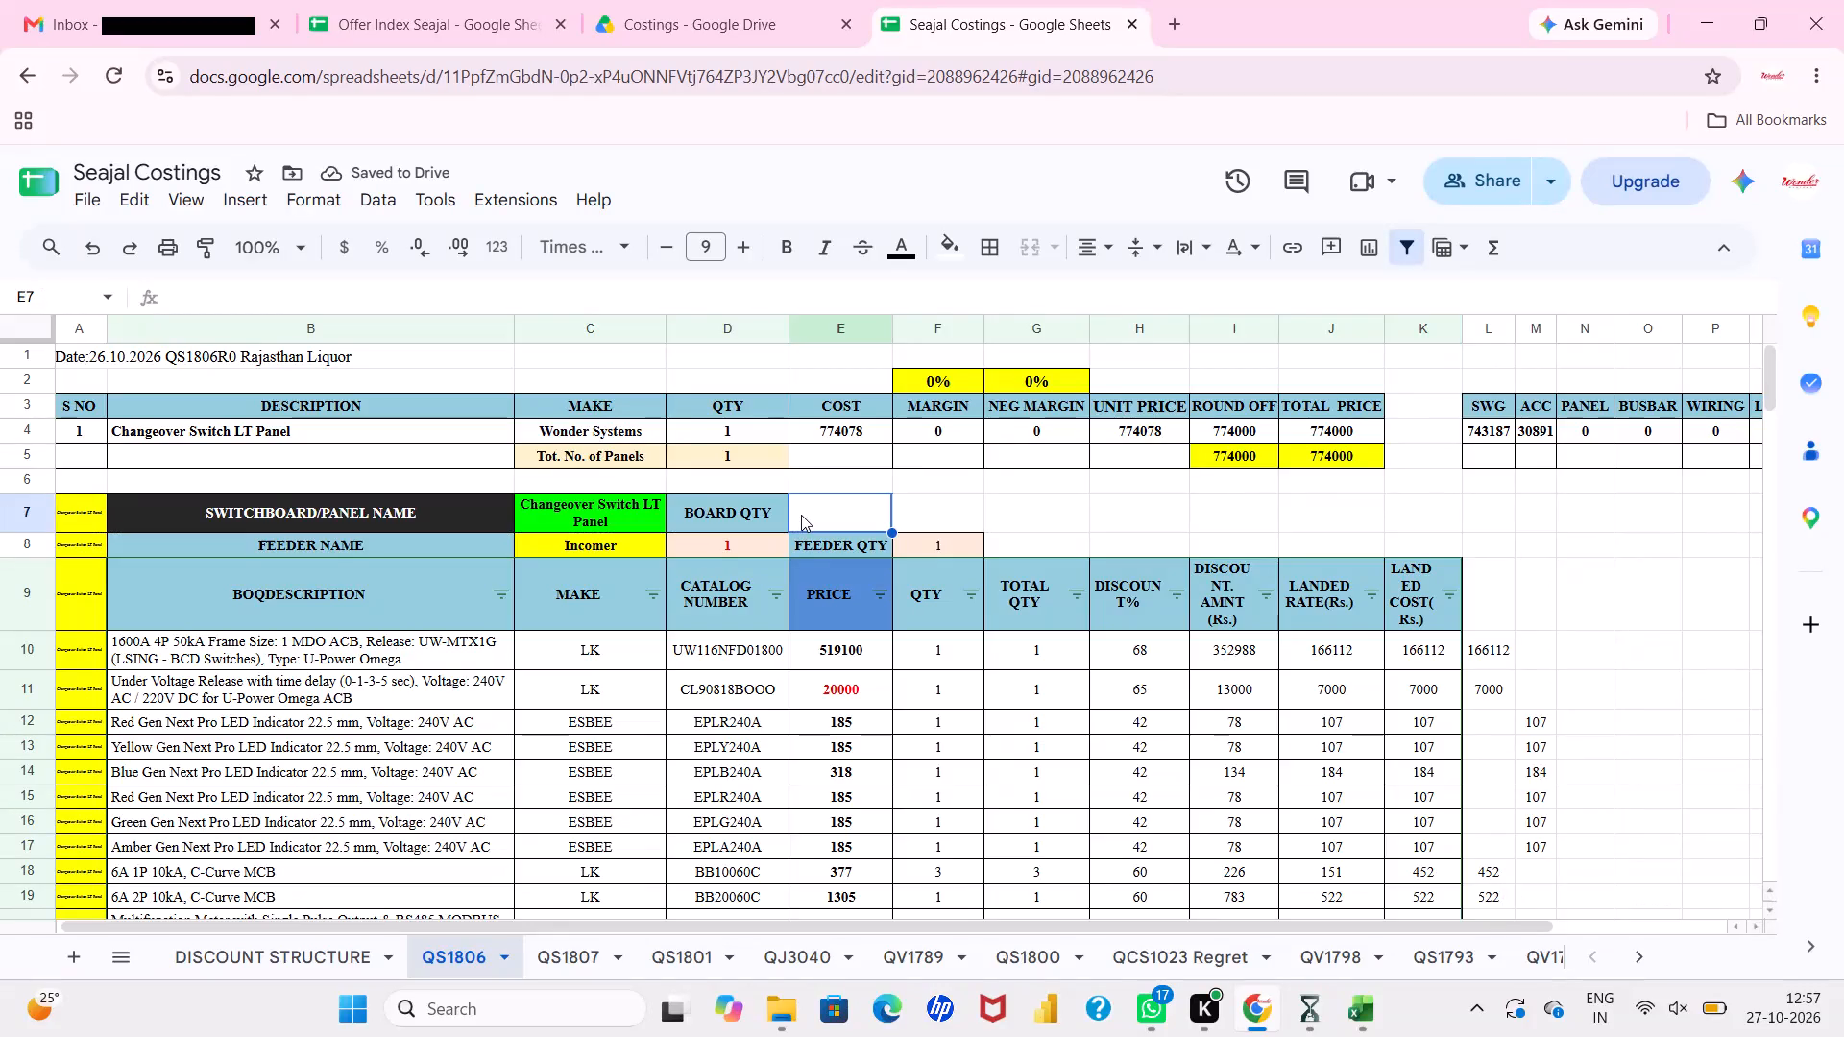
pyautogui.click(726, 503)
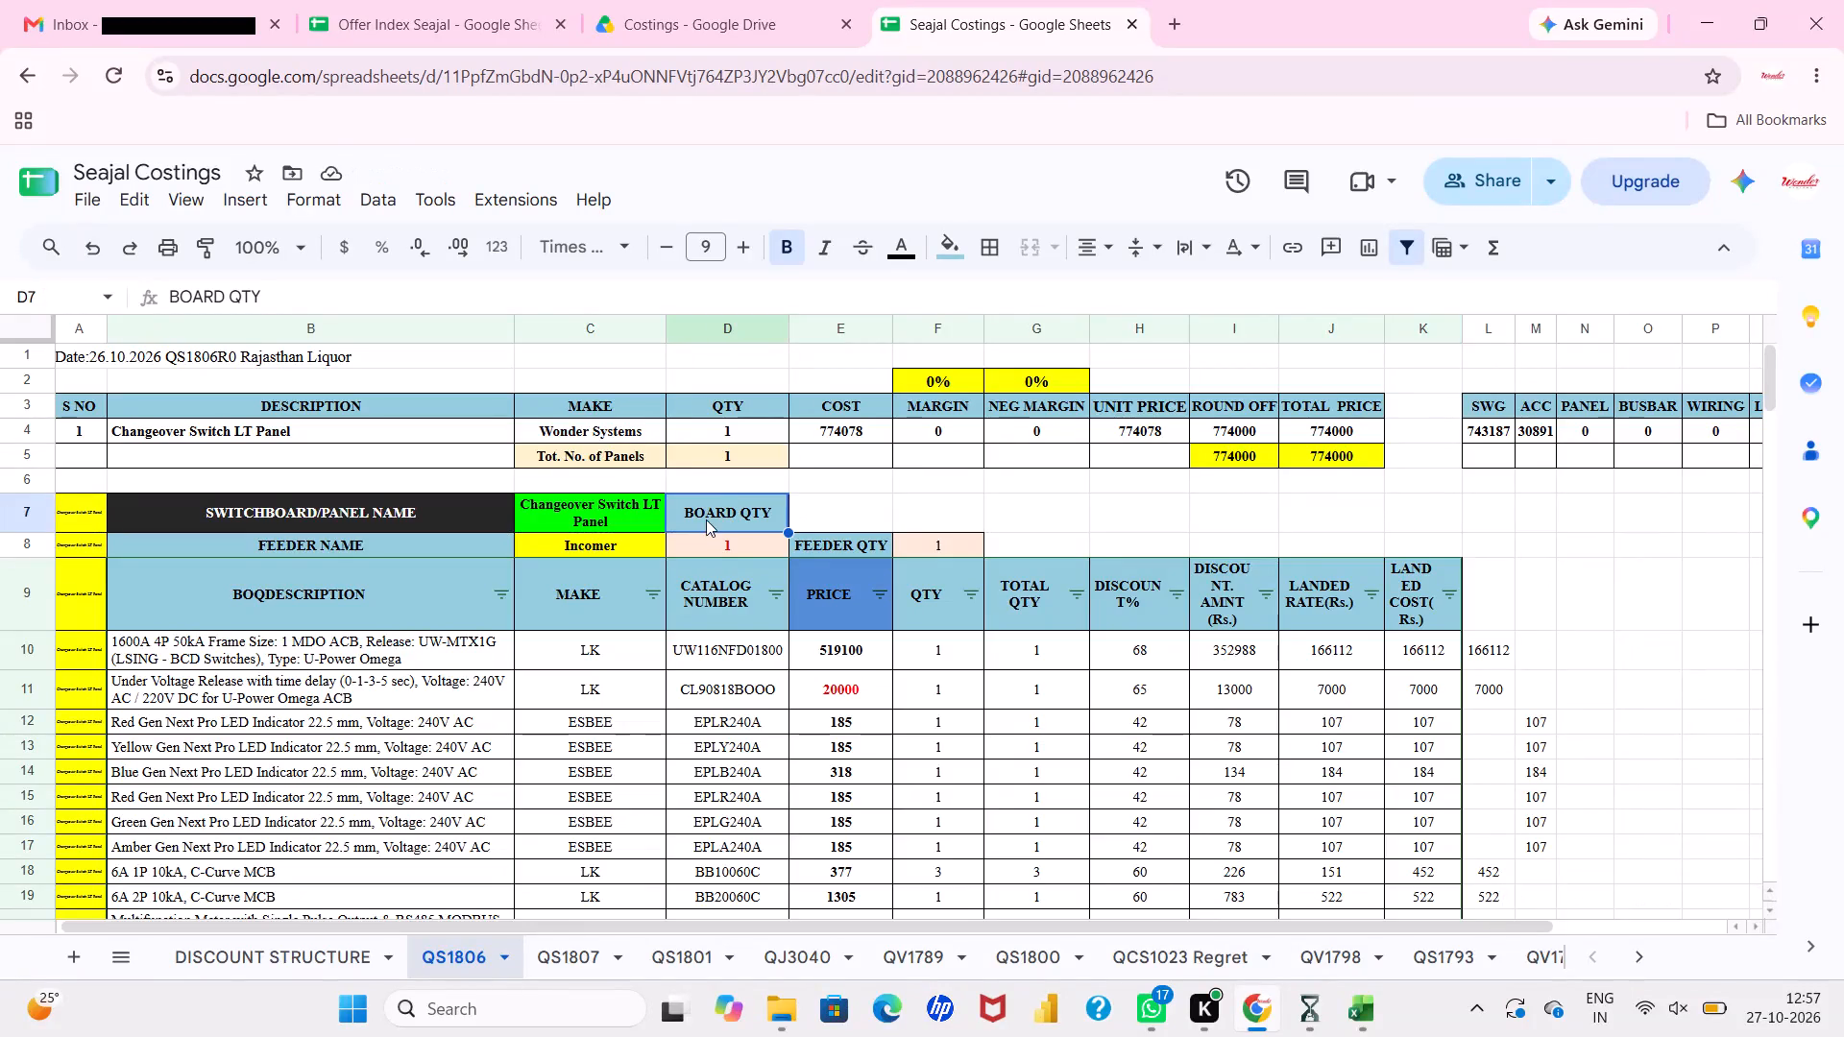
pyautogui.click(1412, 251)
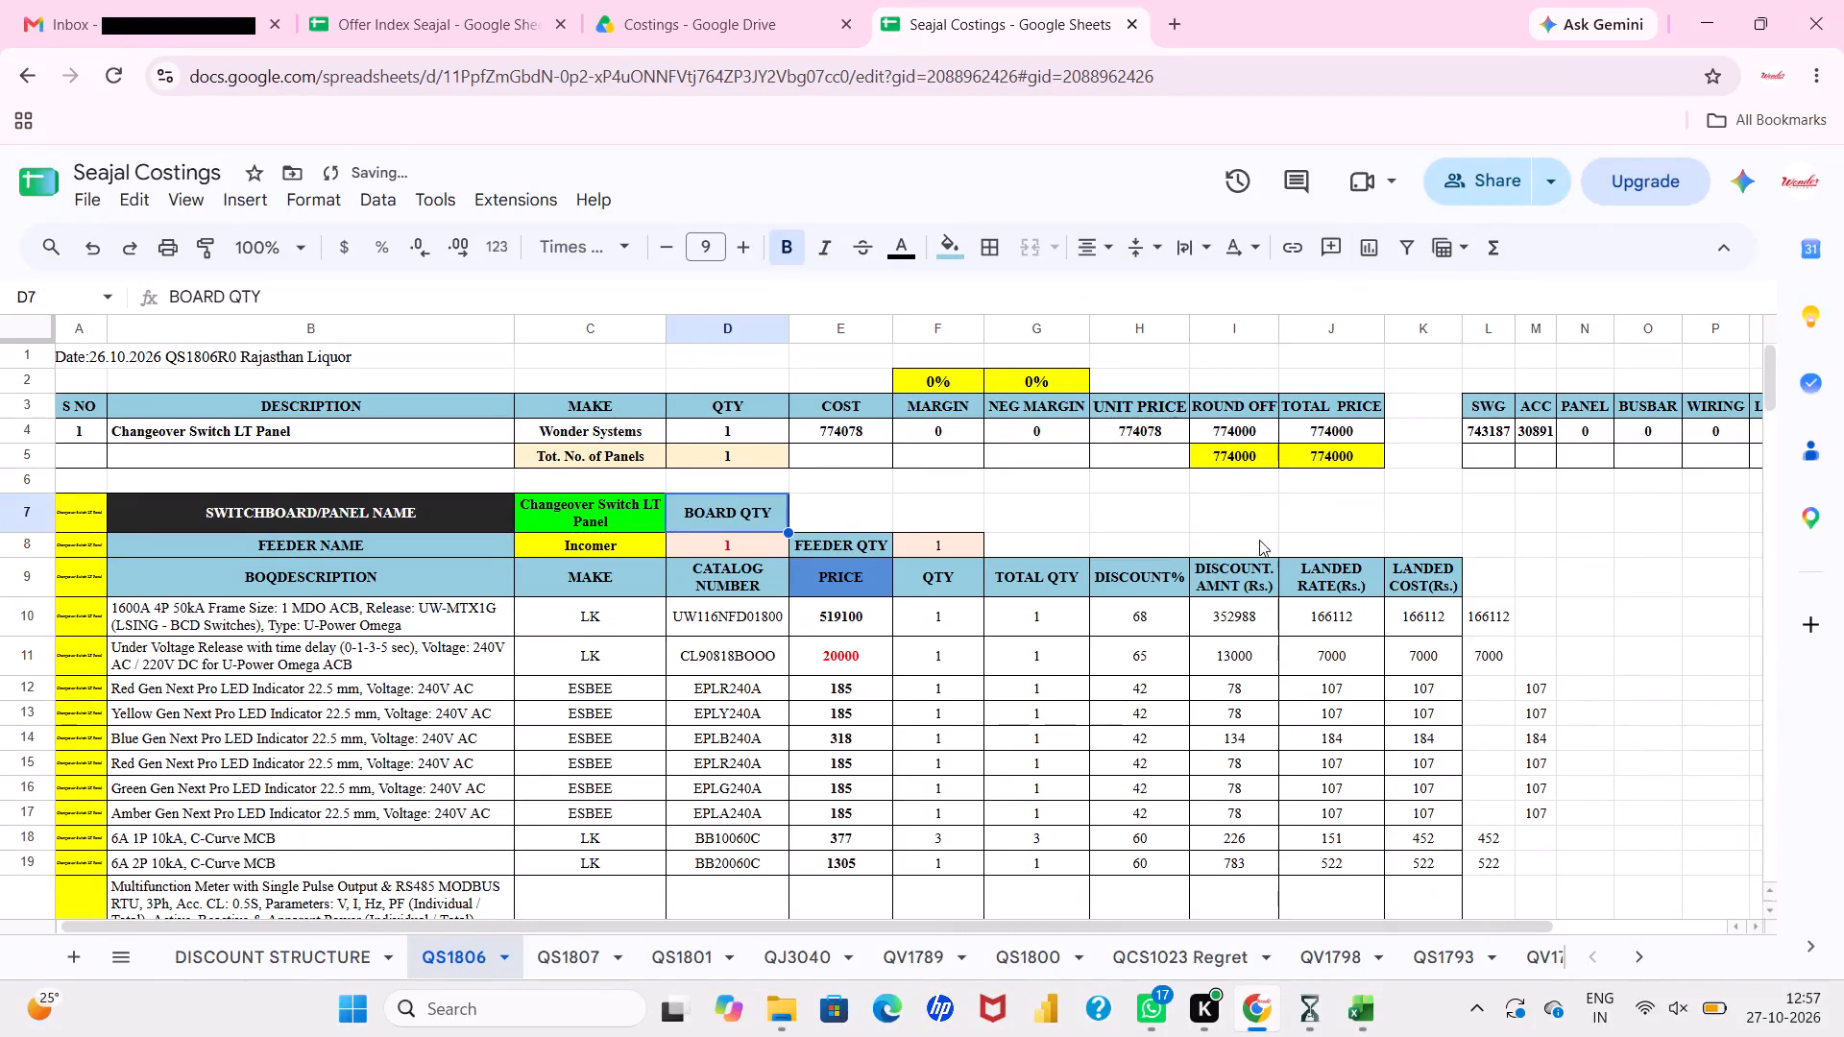
pyautogui.click(655, 520)
pyautogui.click(506, 517)
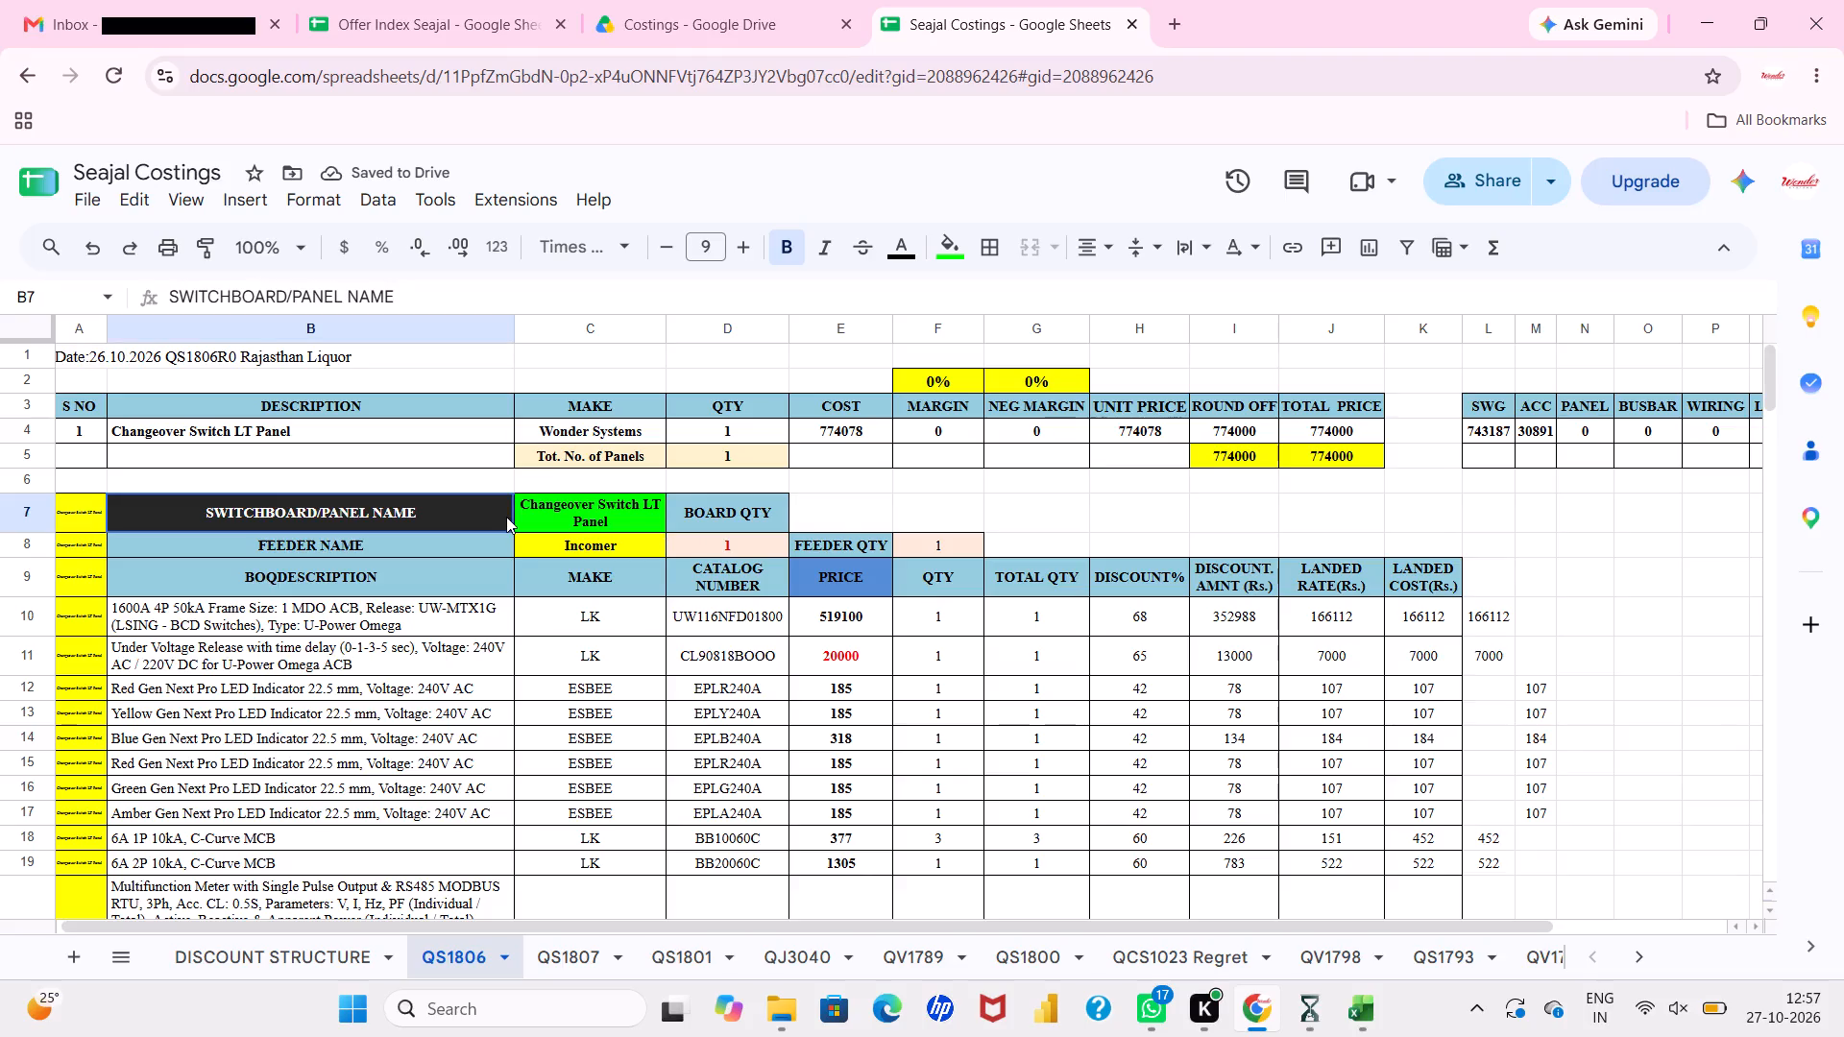
# Examine the QS1806 sheet's MAKE column and BOQ rows from the Incomer feeder through the switchgear, fabrication and busbar details.
pyautogui.click(563, 569)
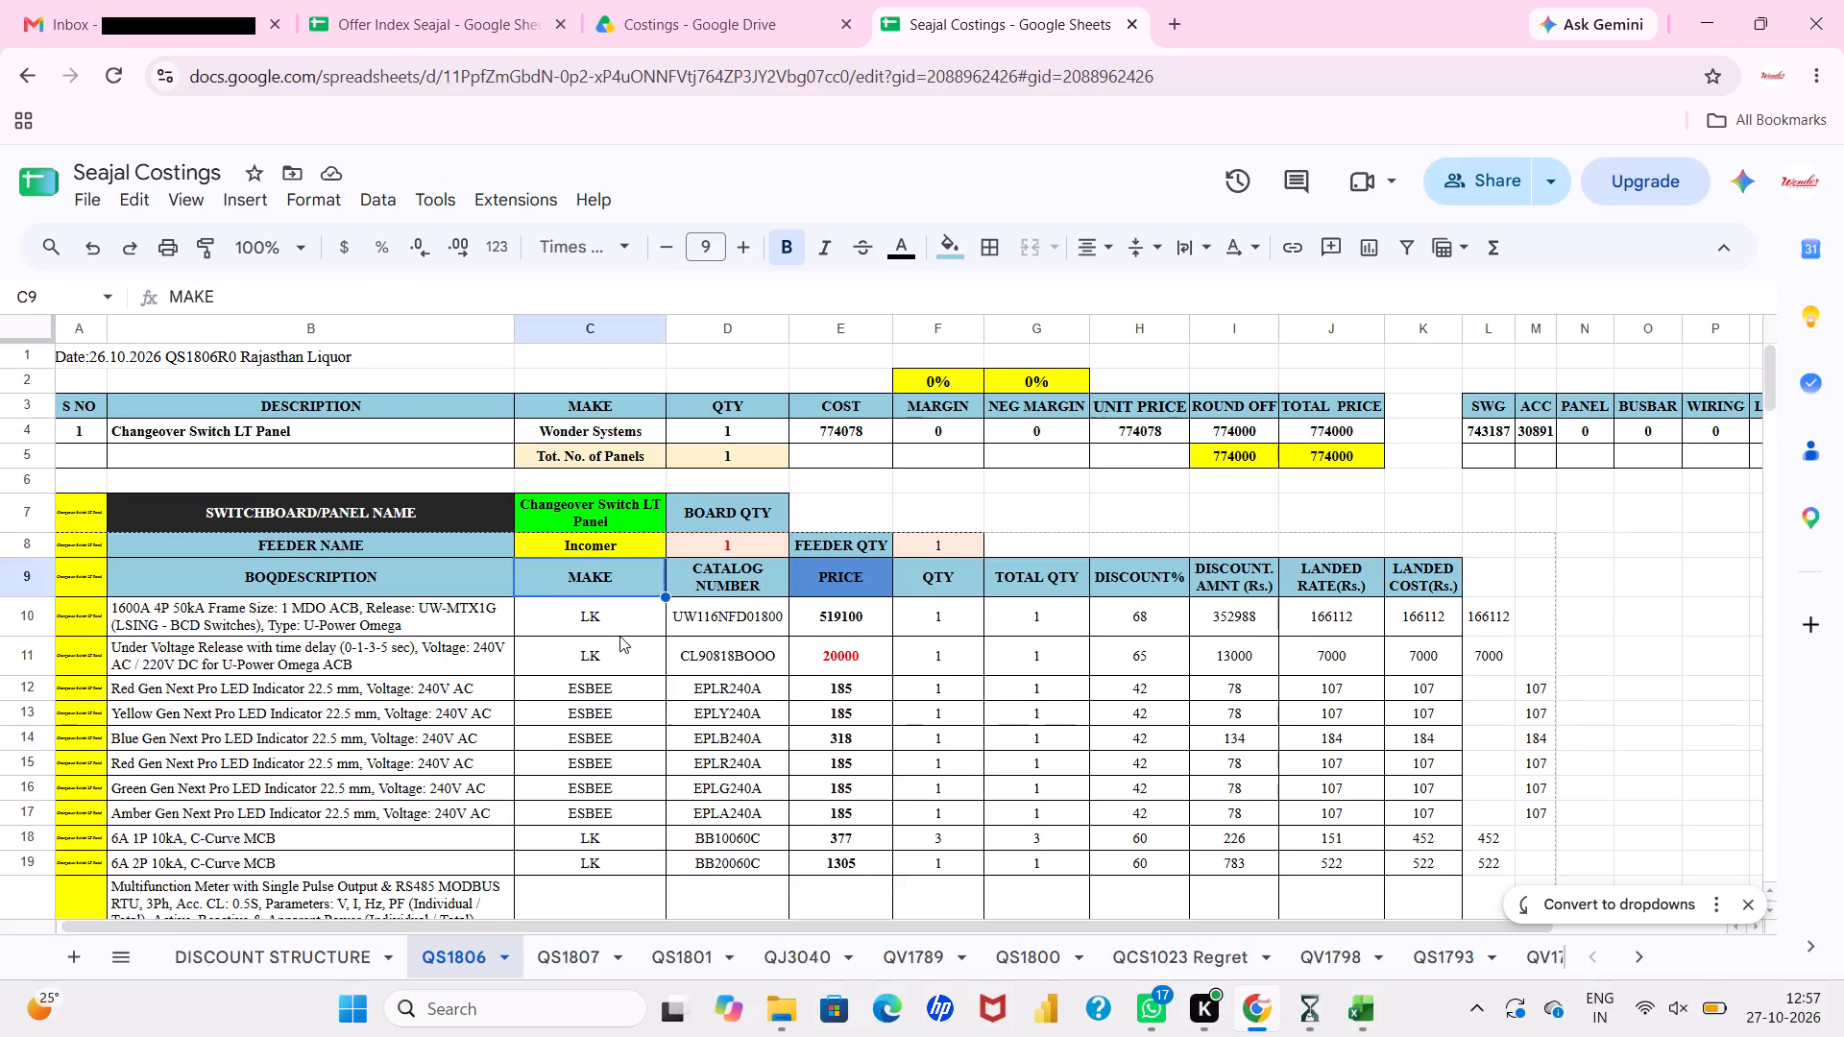
pyautogui.scroll(-3, 619, 636)
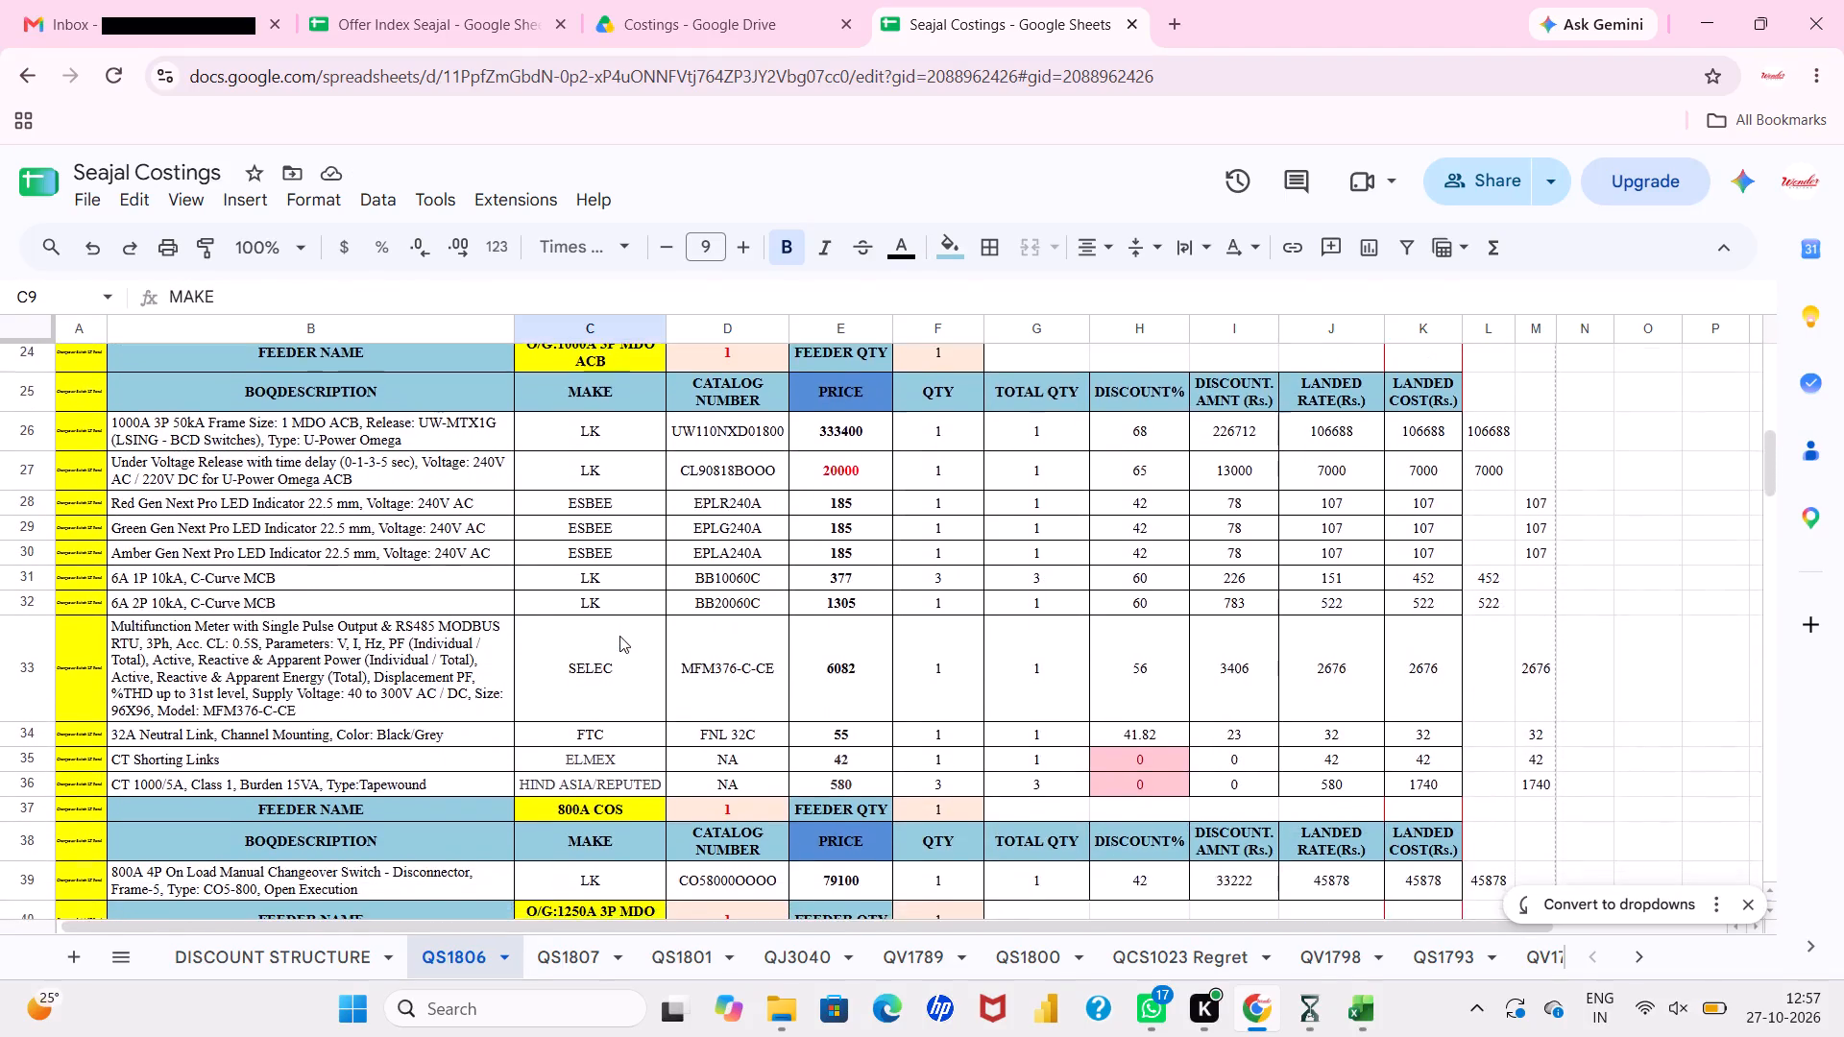
pyautogui.scroll(-3, 619, 636)
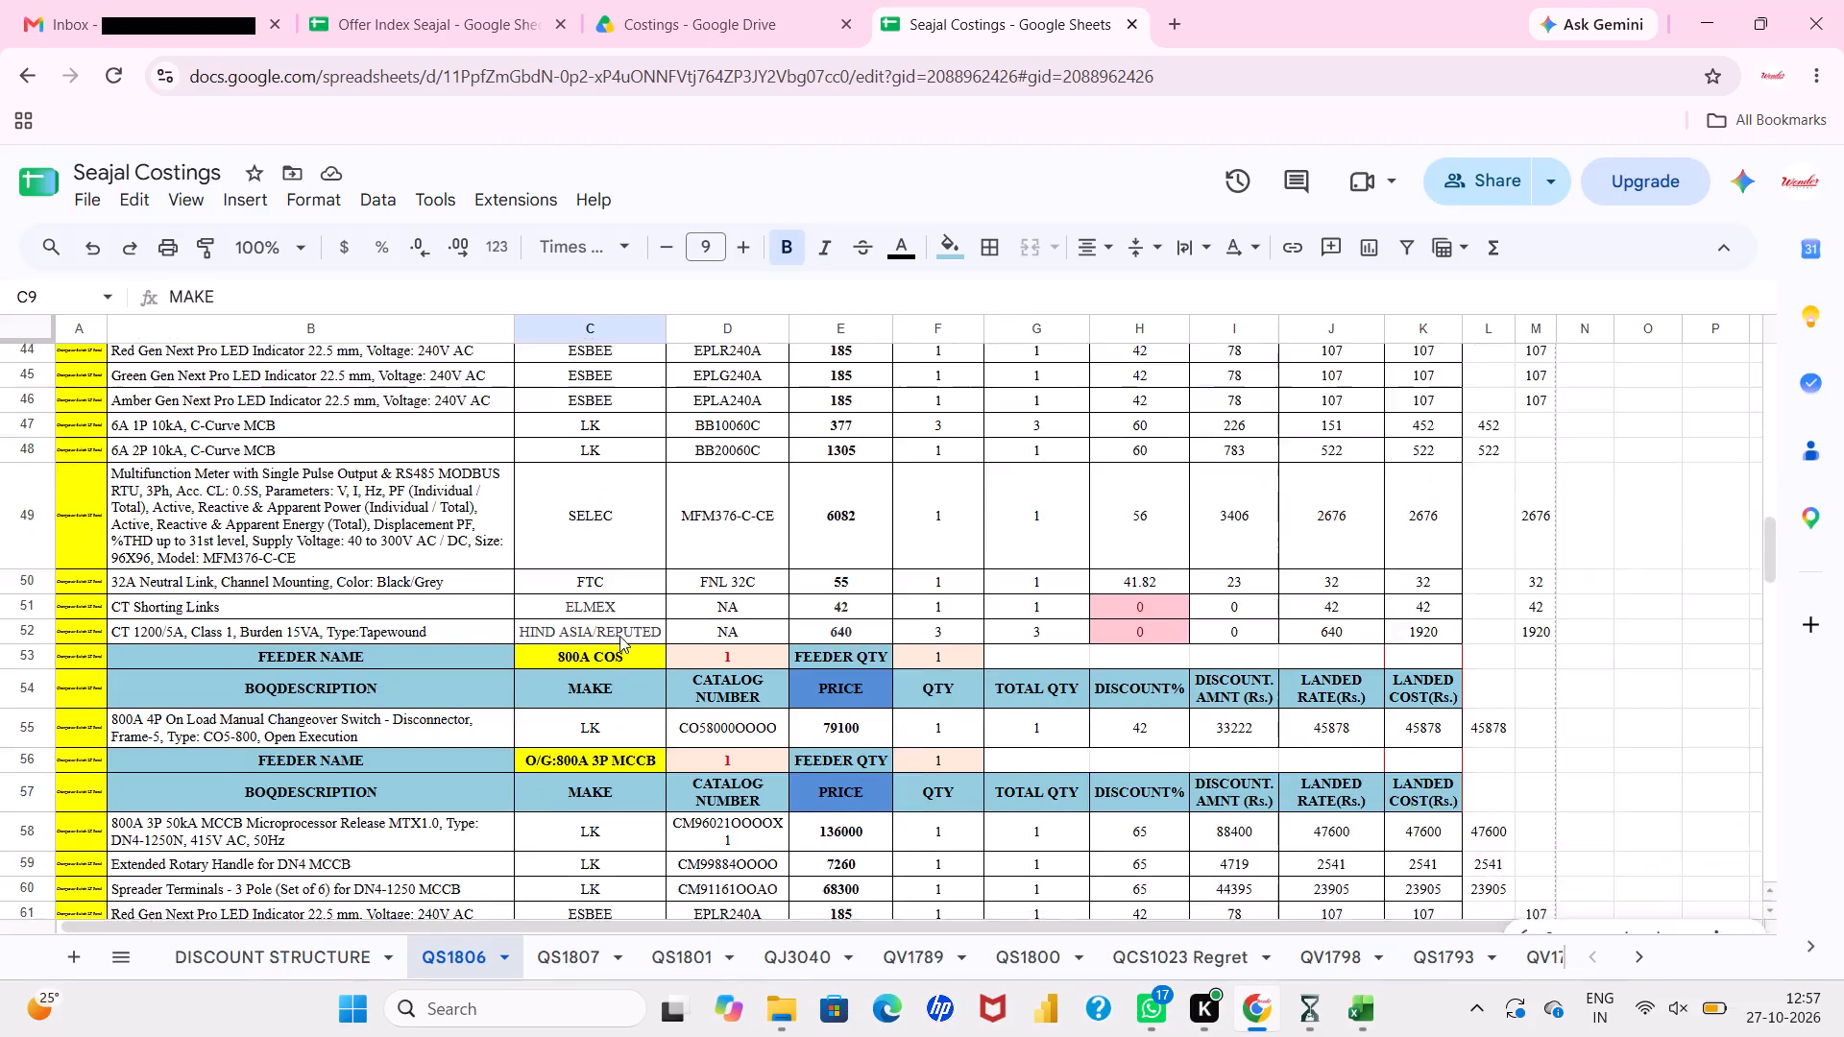
pyautogui.scroll(-2, 619, 636)
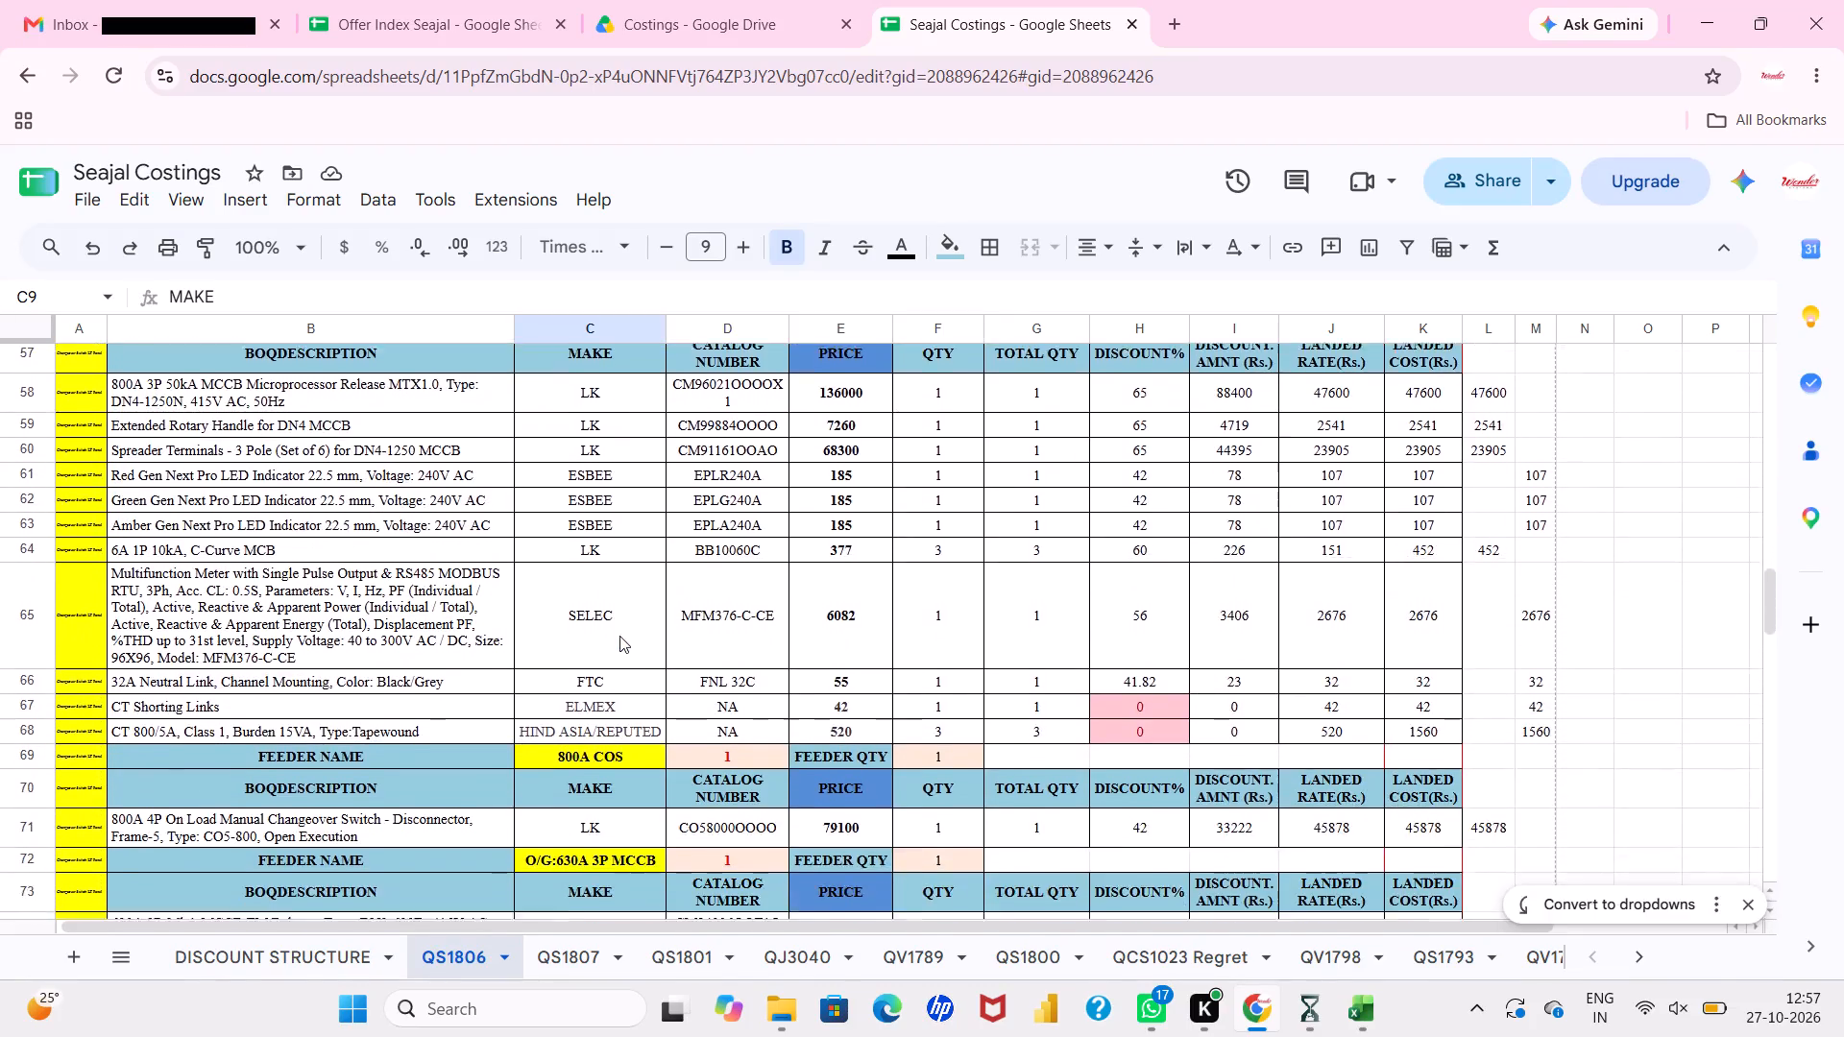
pyautogui.scroll(-3, 619, 636)
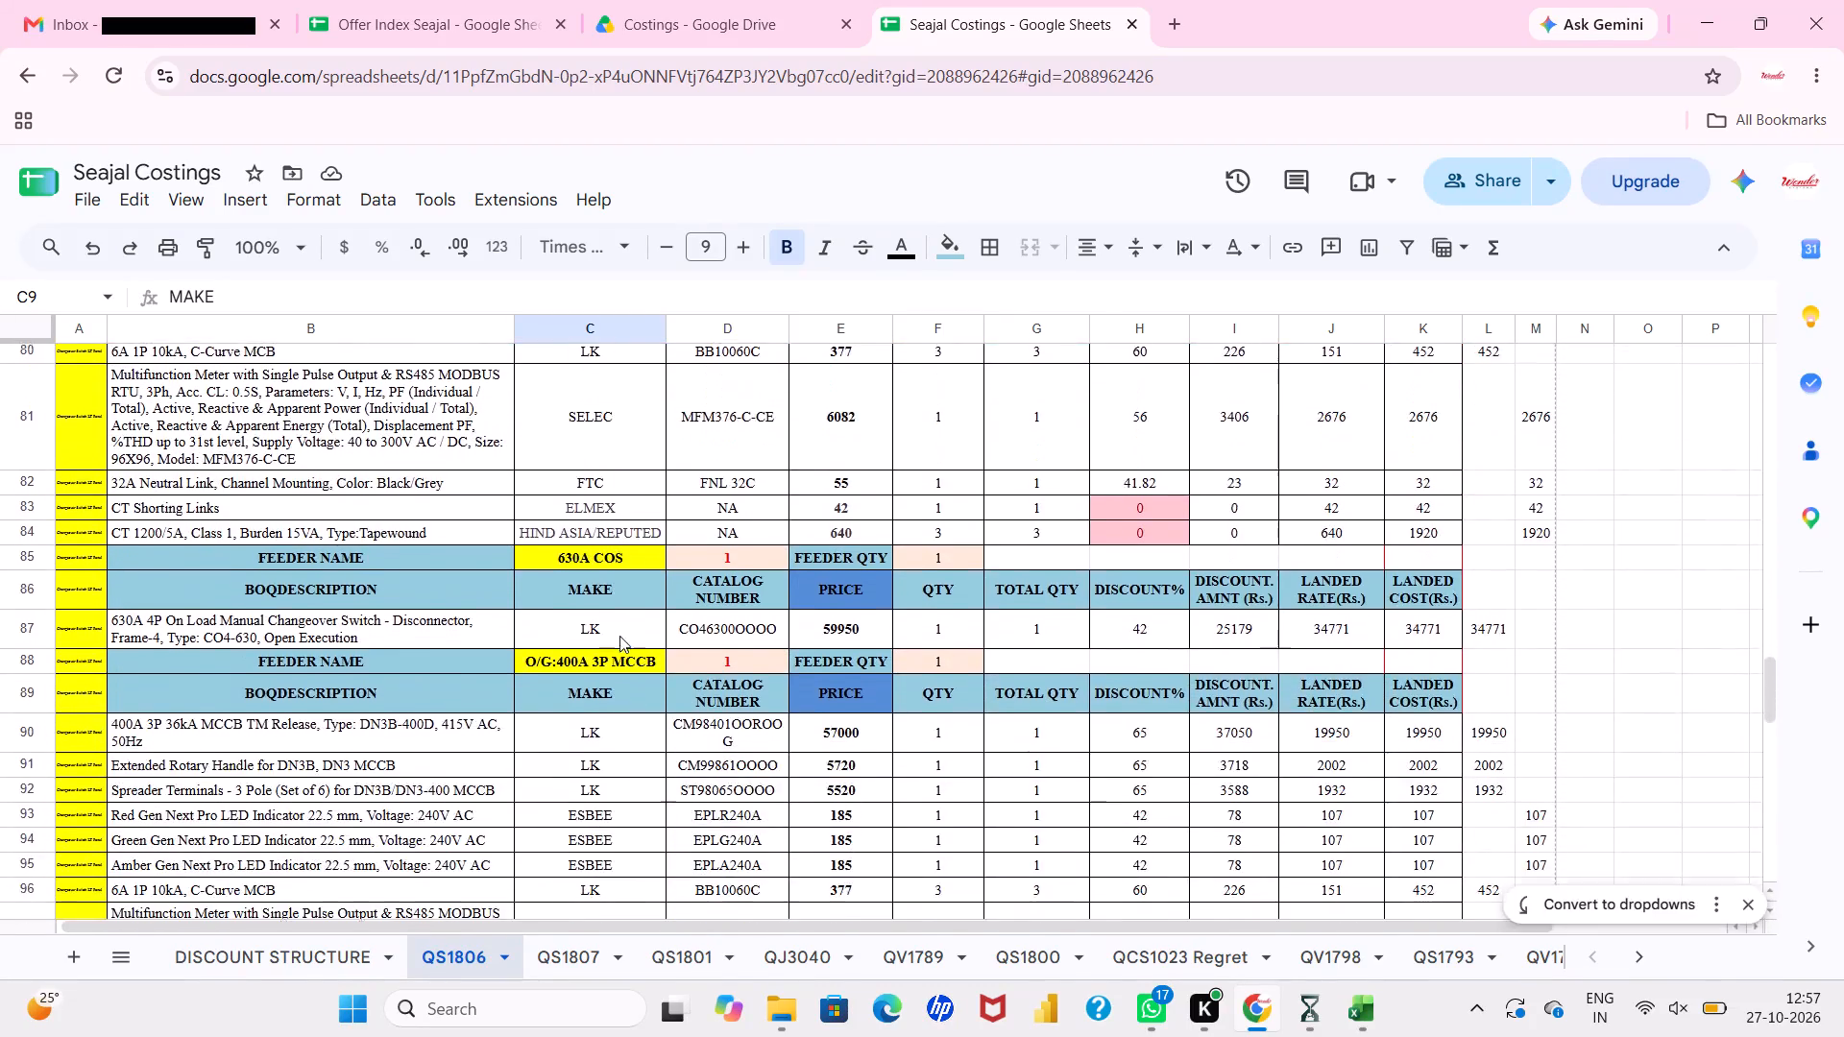
pyautogui.scroll(-3, 619, 636)
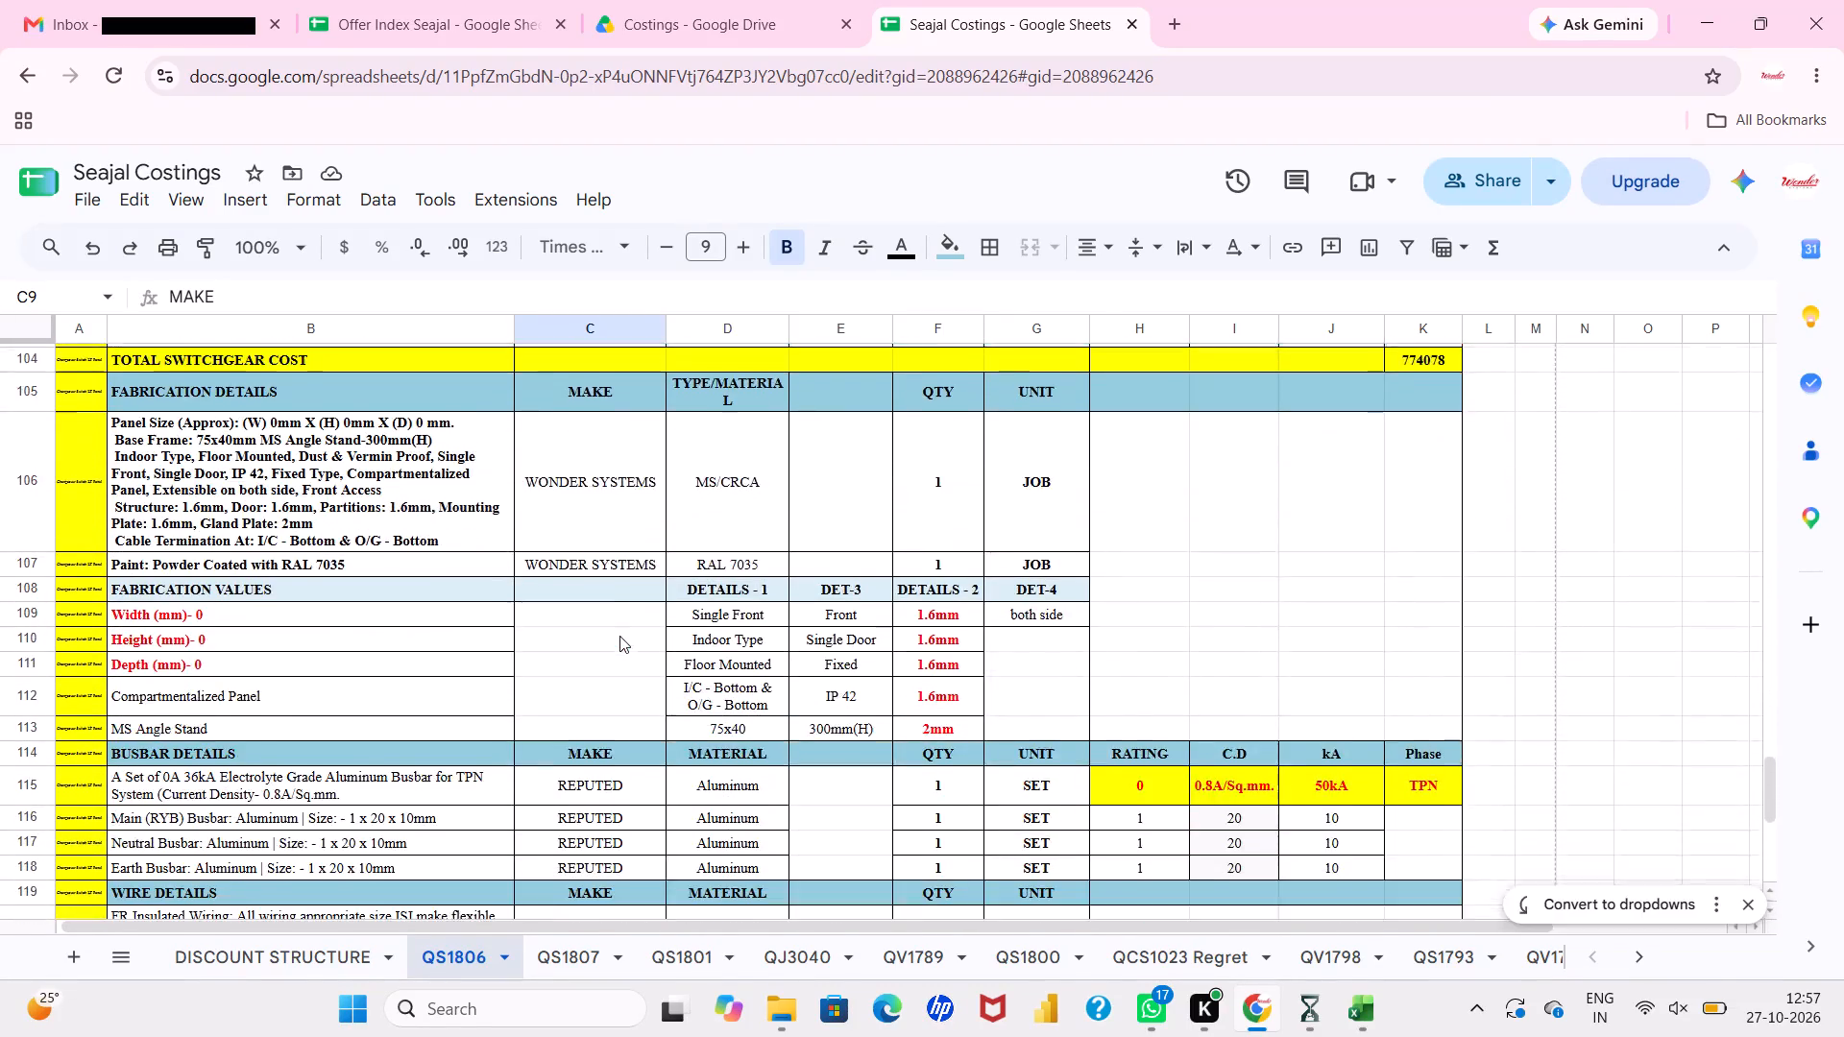
pyautogui.scroll(-2, 619, 636)
pyautogui.scroll(3, 619, 636)
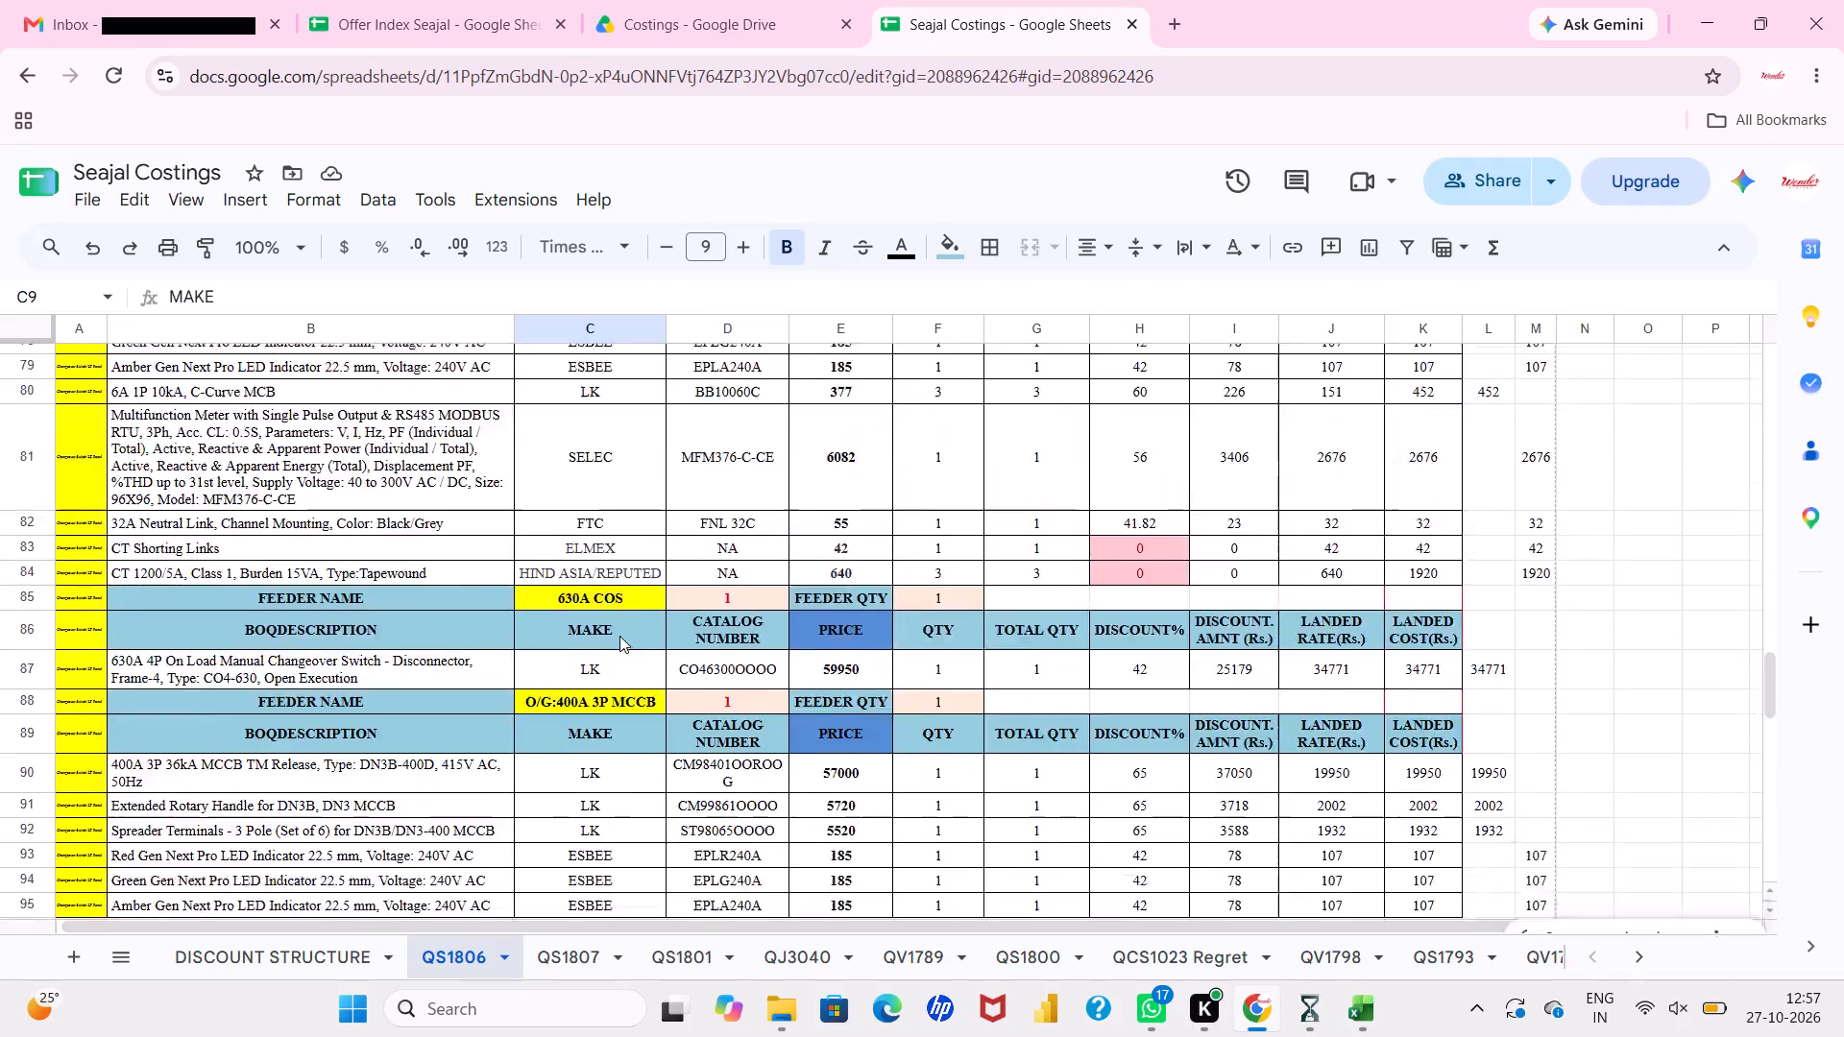
pyautogui.scroll(7, 619, 636)
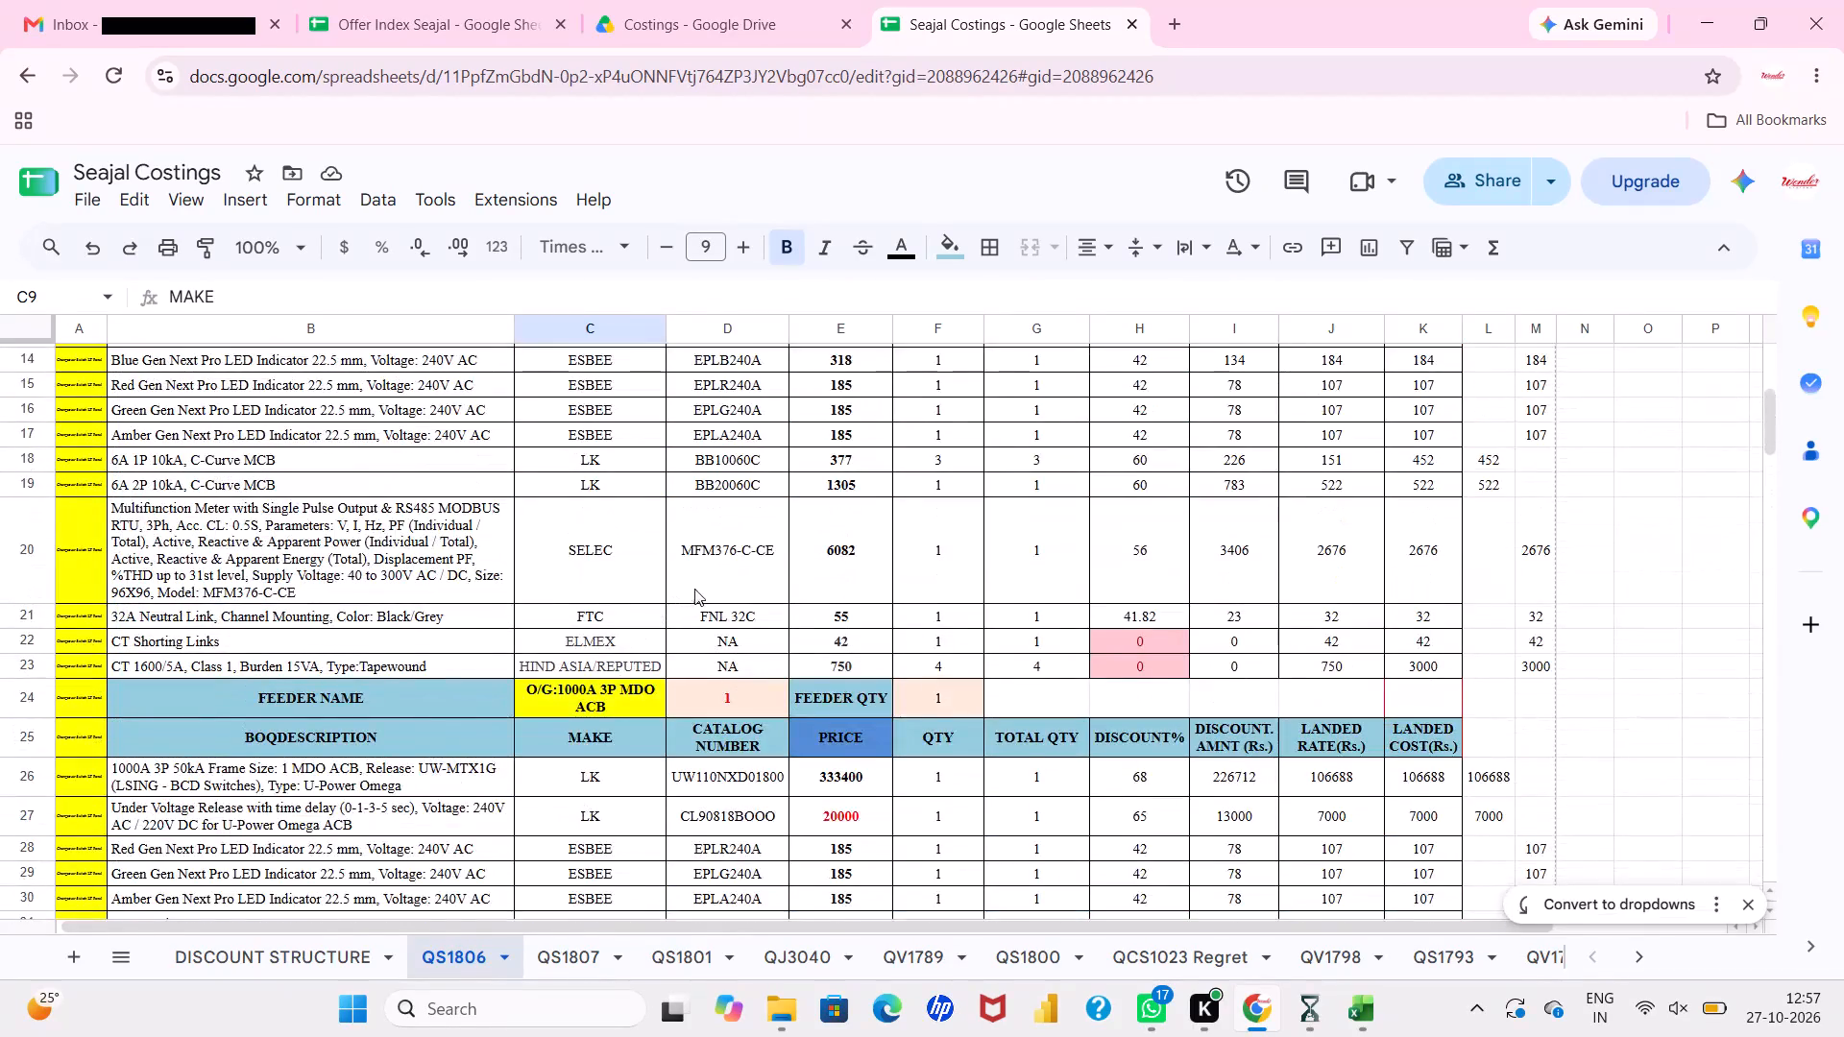
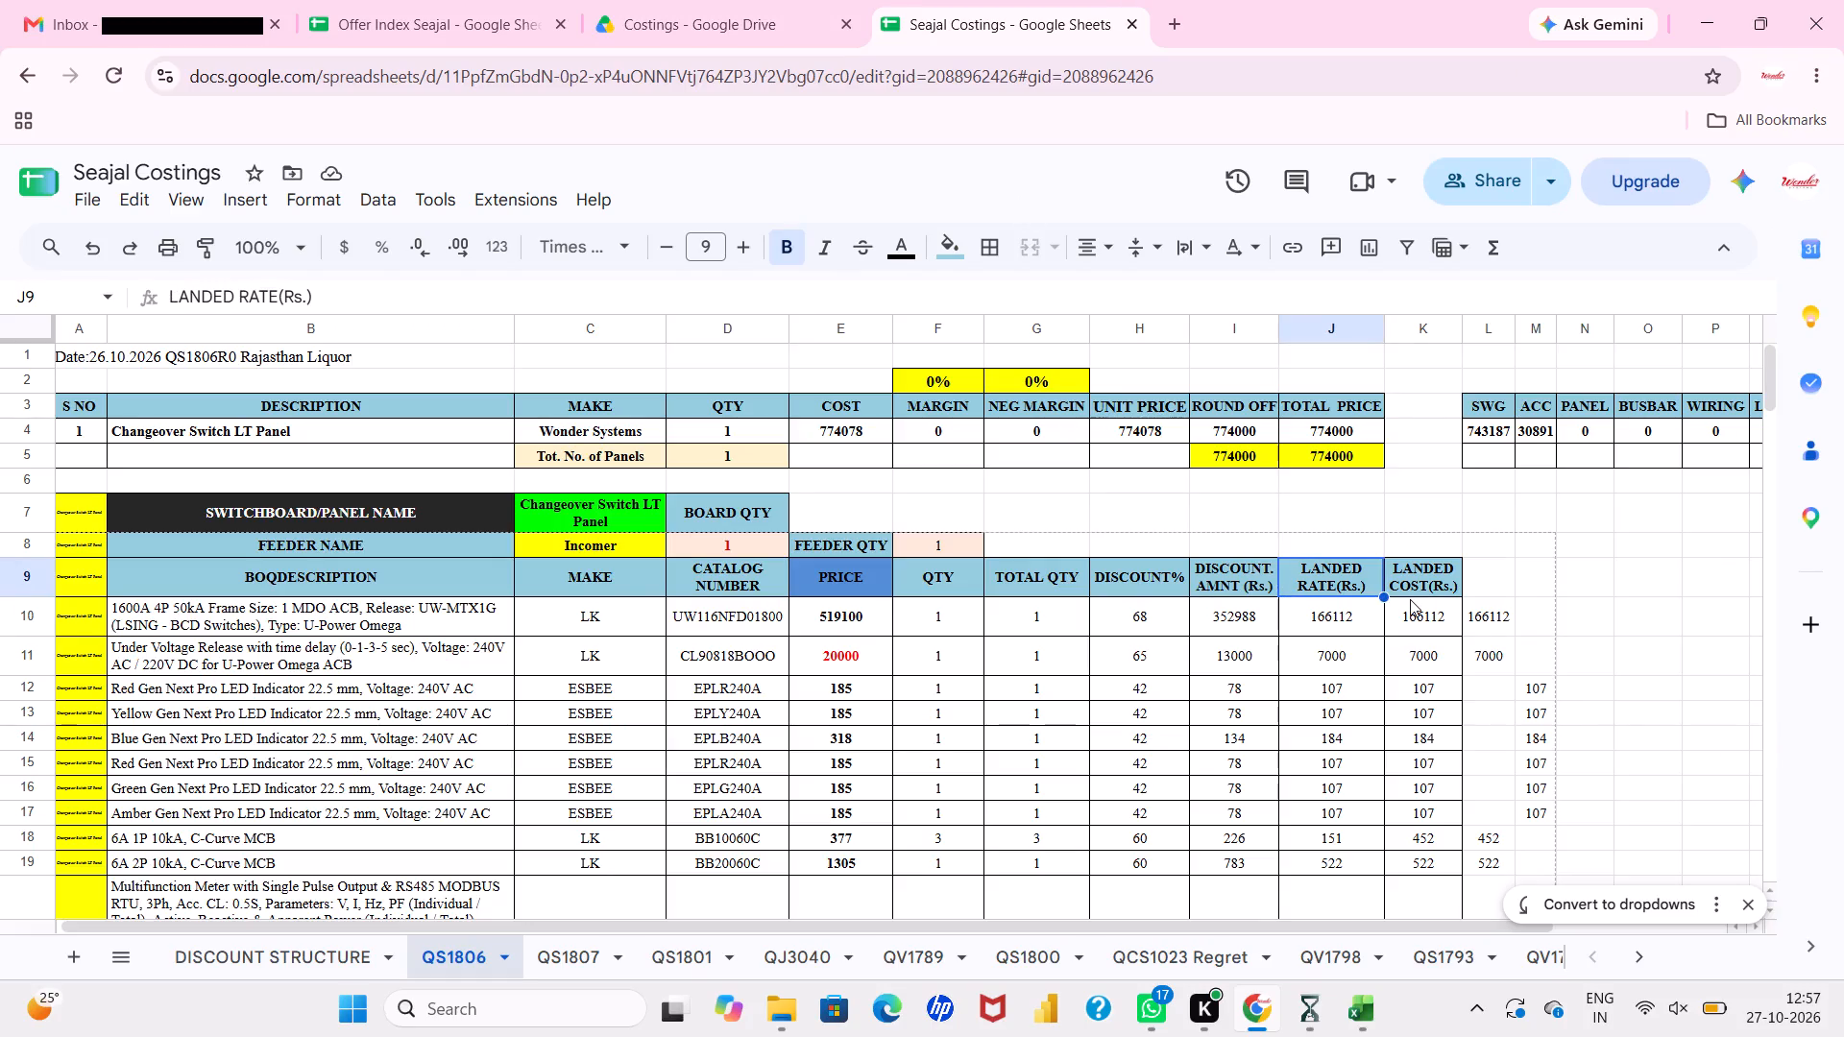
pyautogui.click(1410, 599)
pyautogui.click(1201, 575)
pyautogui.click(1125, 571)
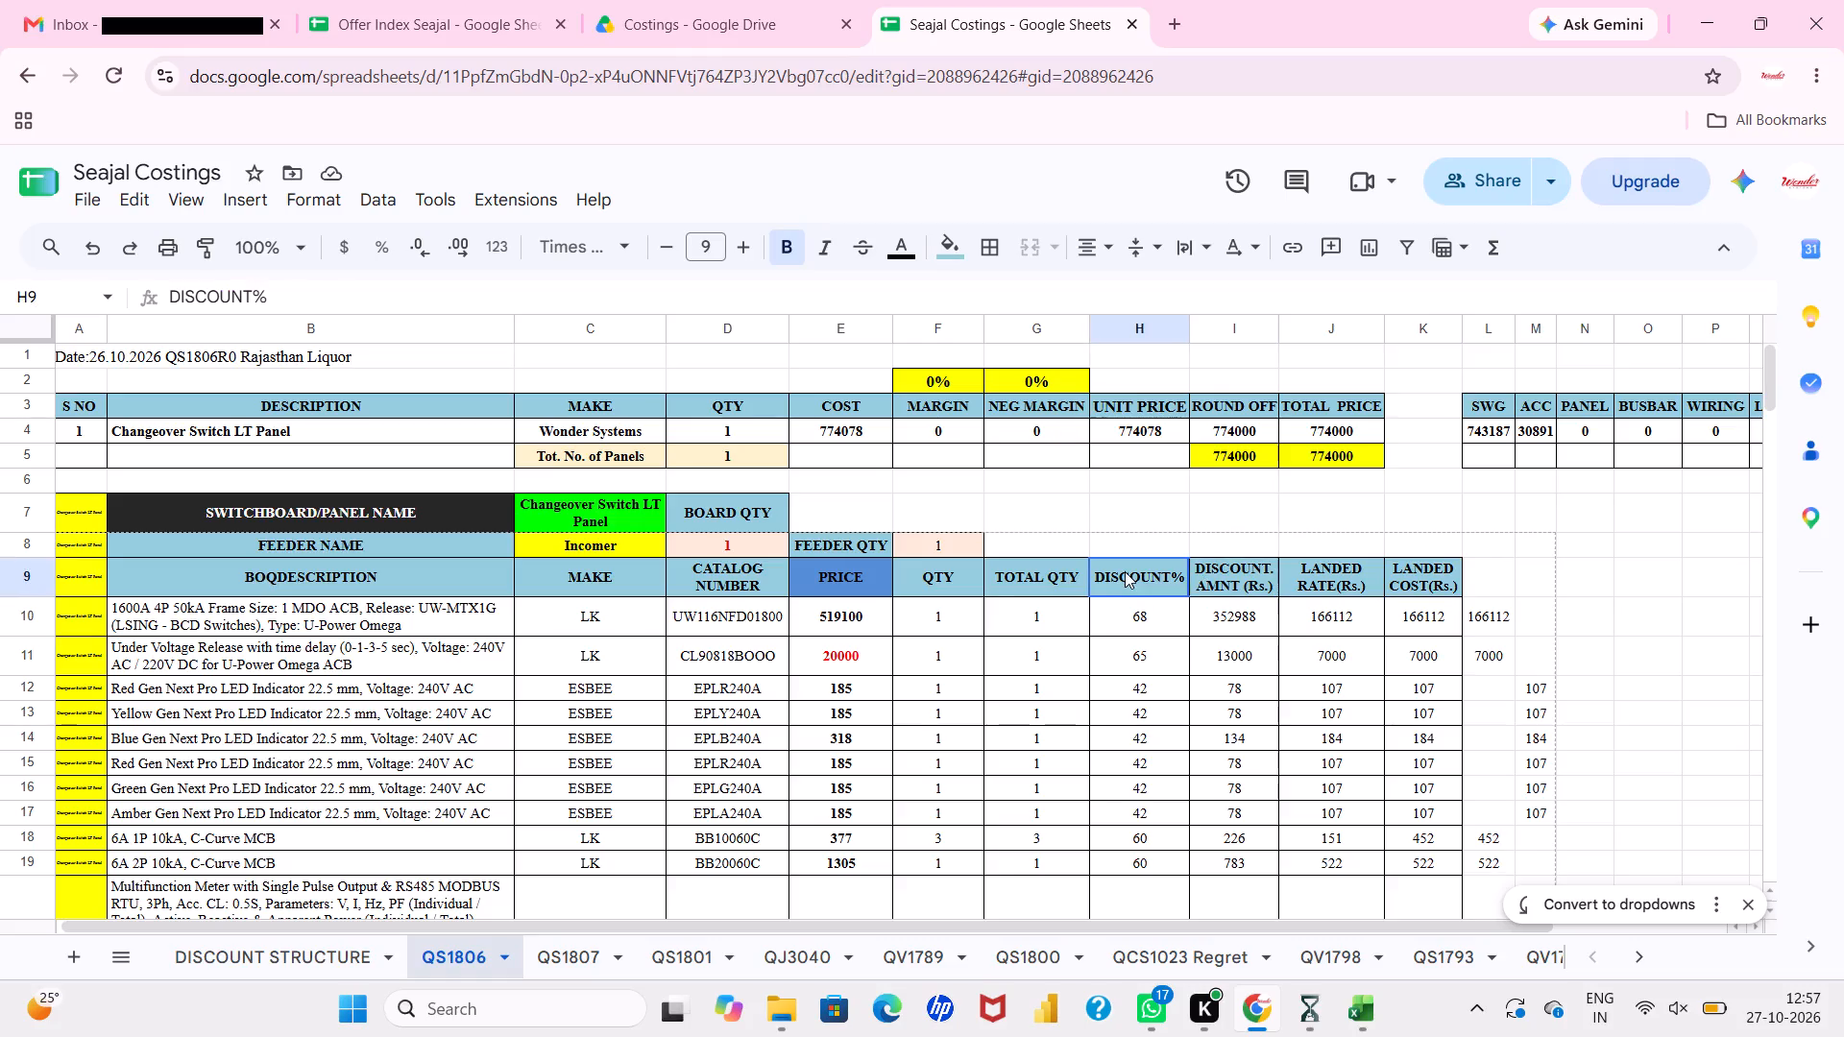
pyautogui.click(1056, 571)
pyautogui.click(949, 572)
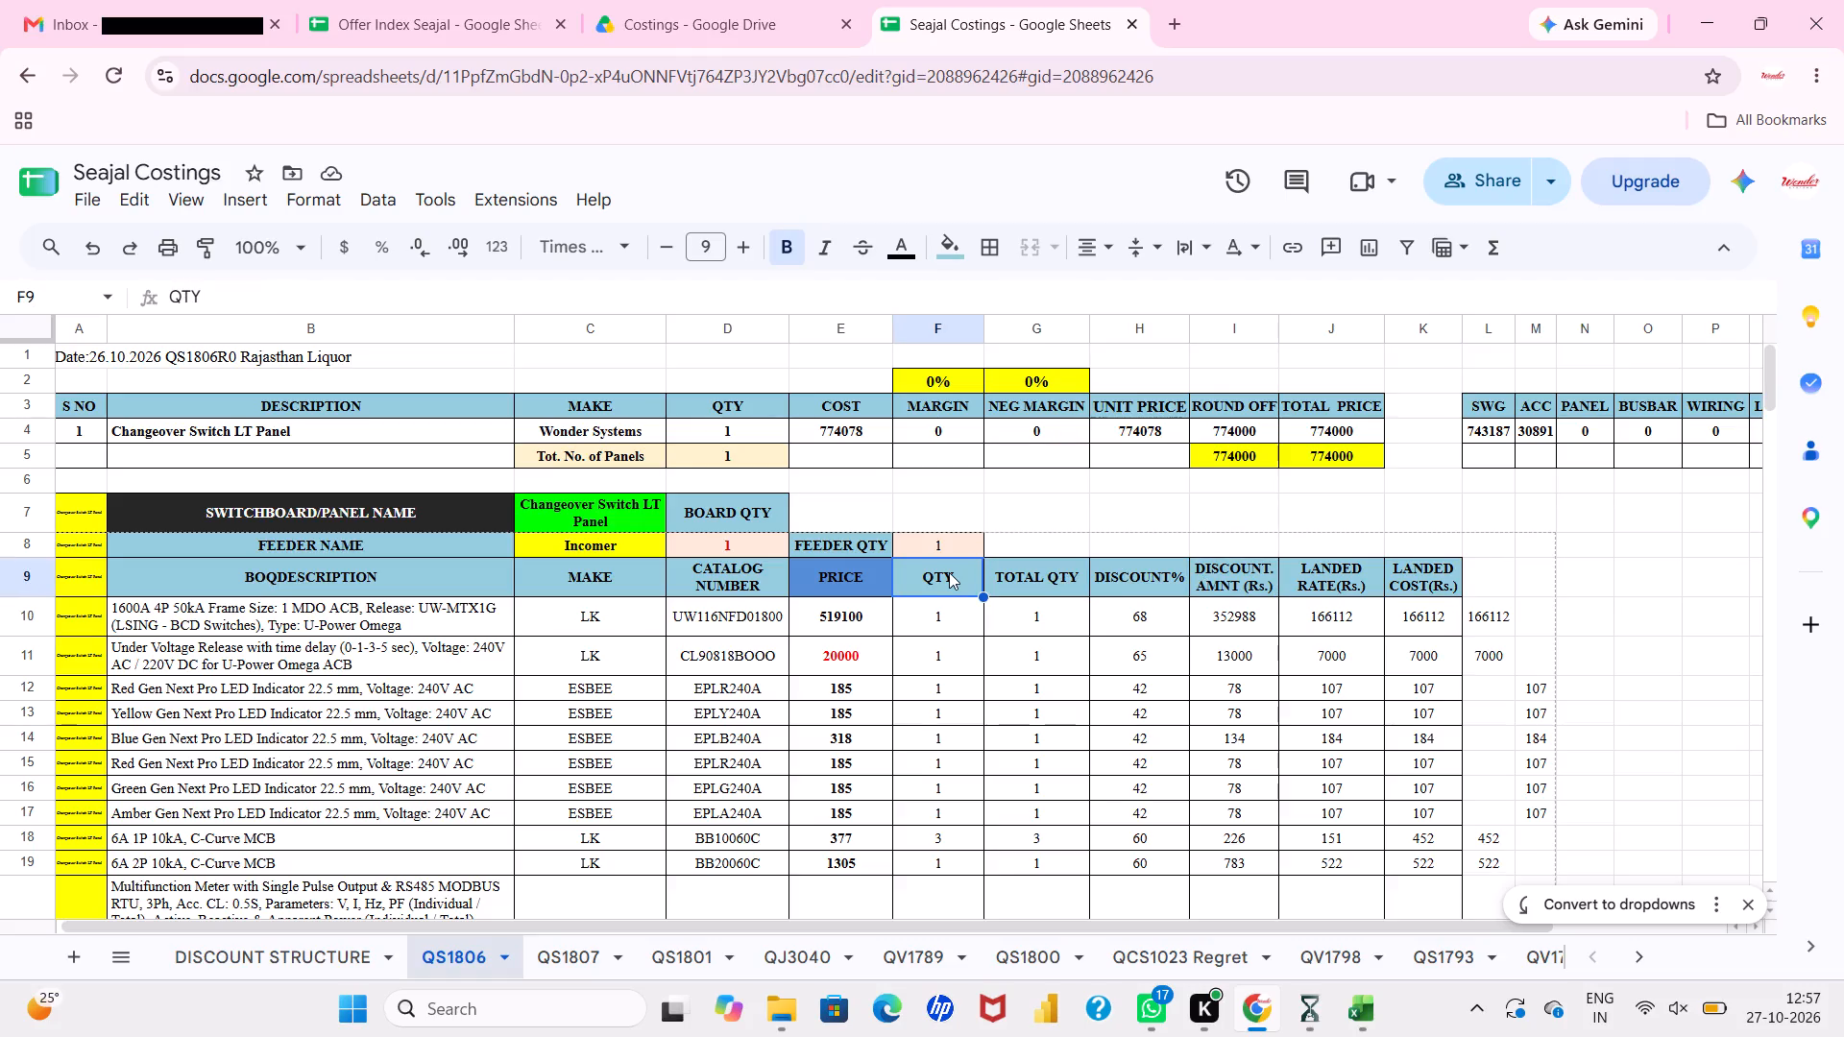
# Select the PRICE header cell in the BOQ description header row of the QS1806 sheet.
pyautogui.click(855, 579)
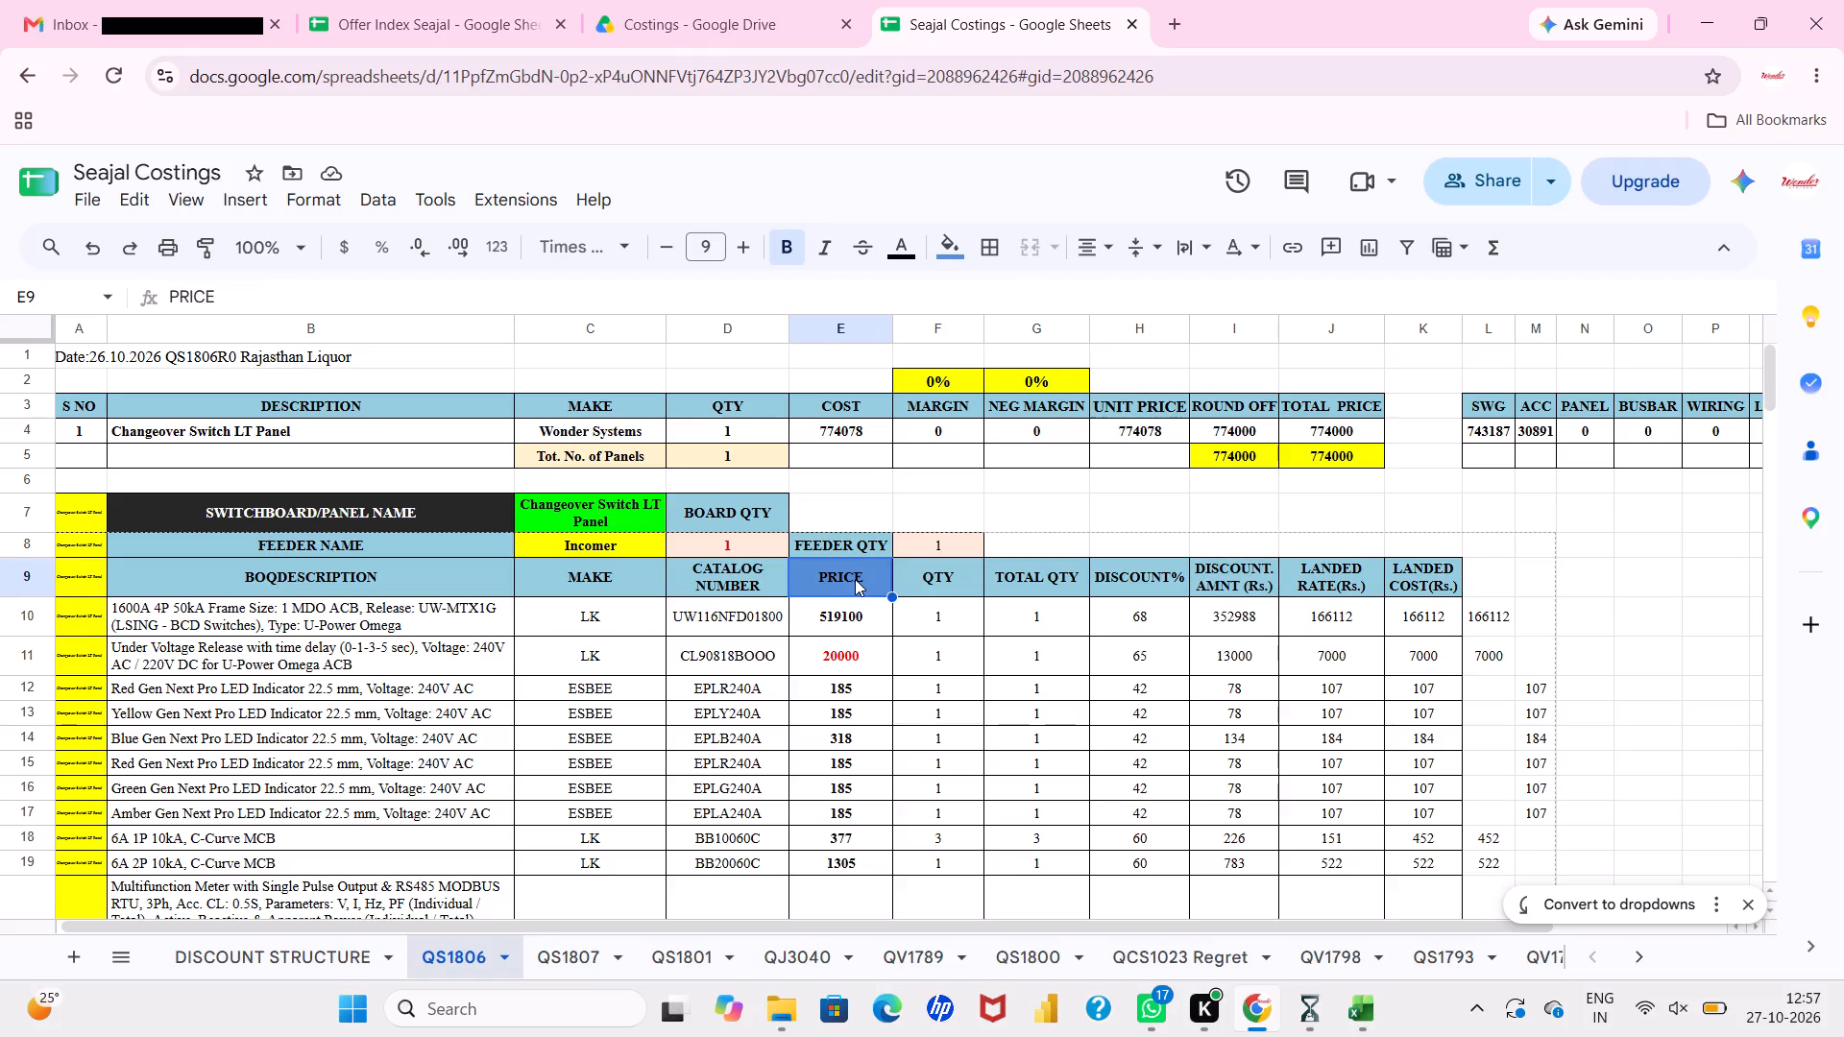
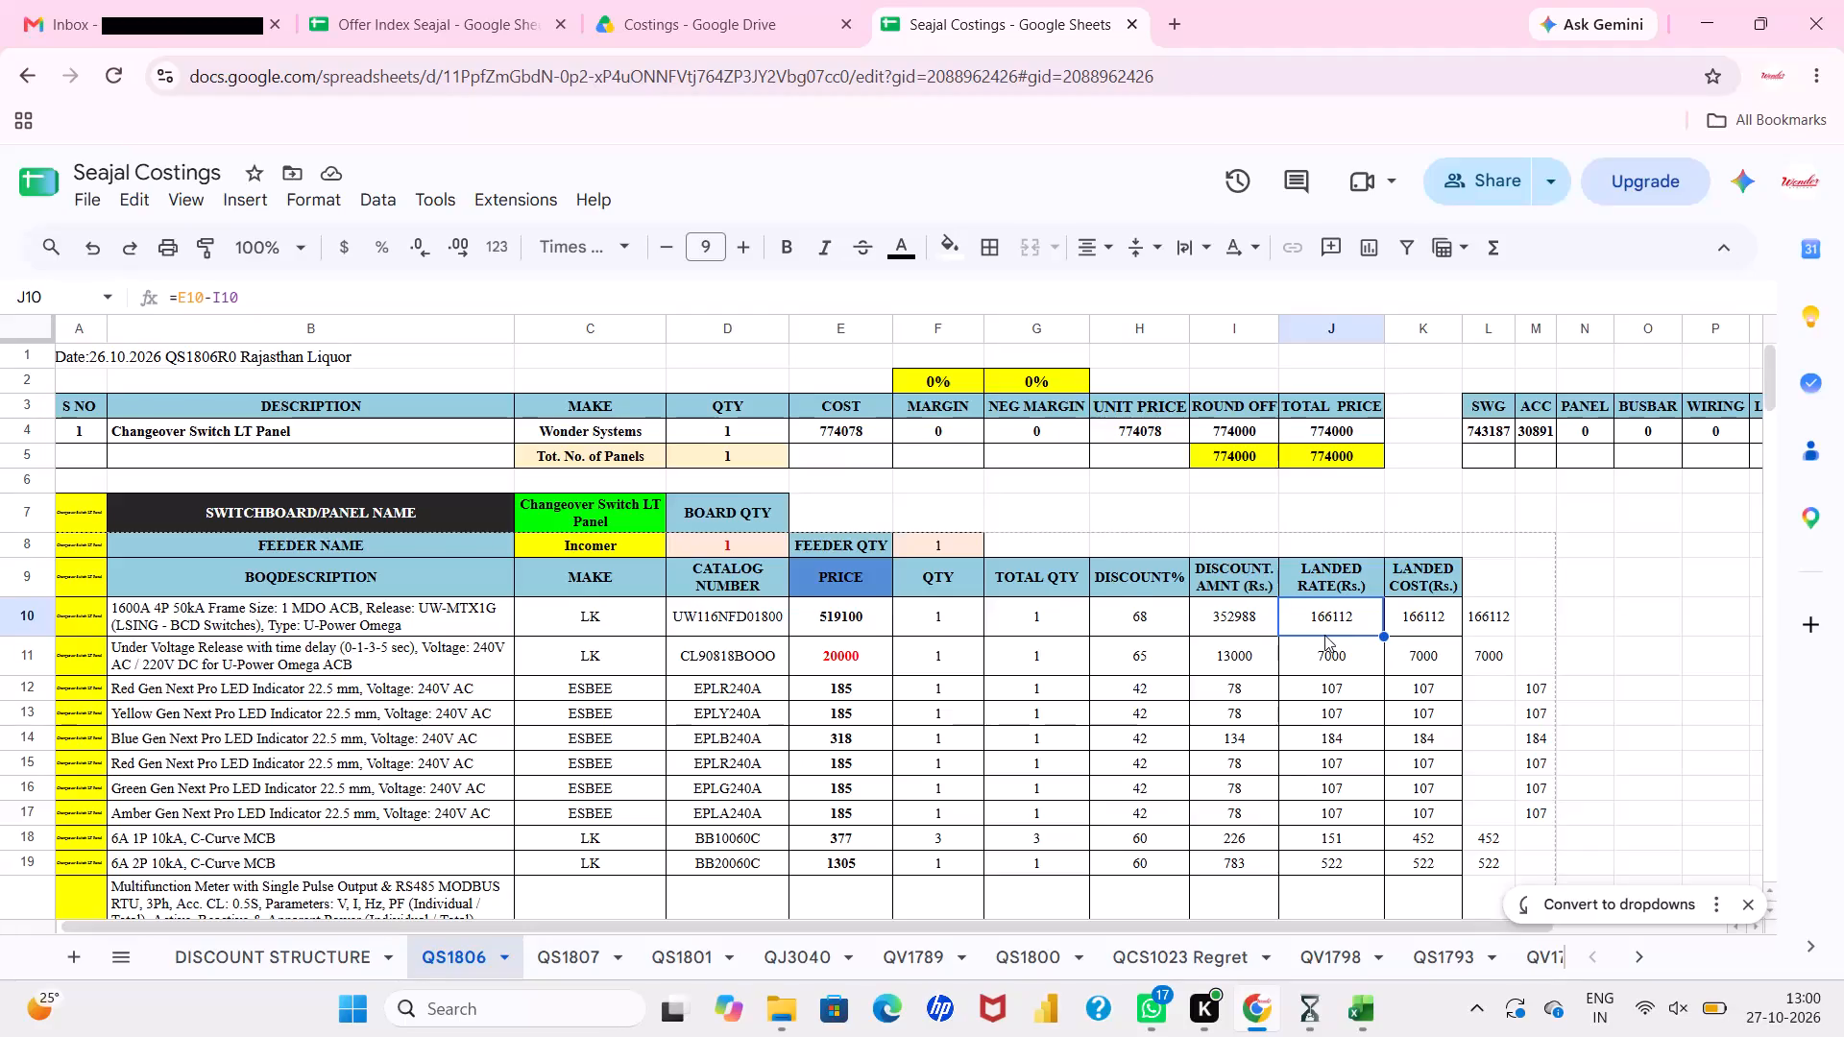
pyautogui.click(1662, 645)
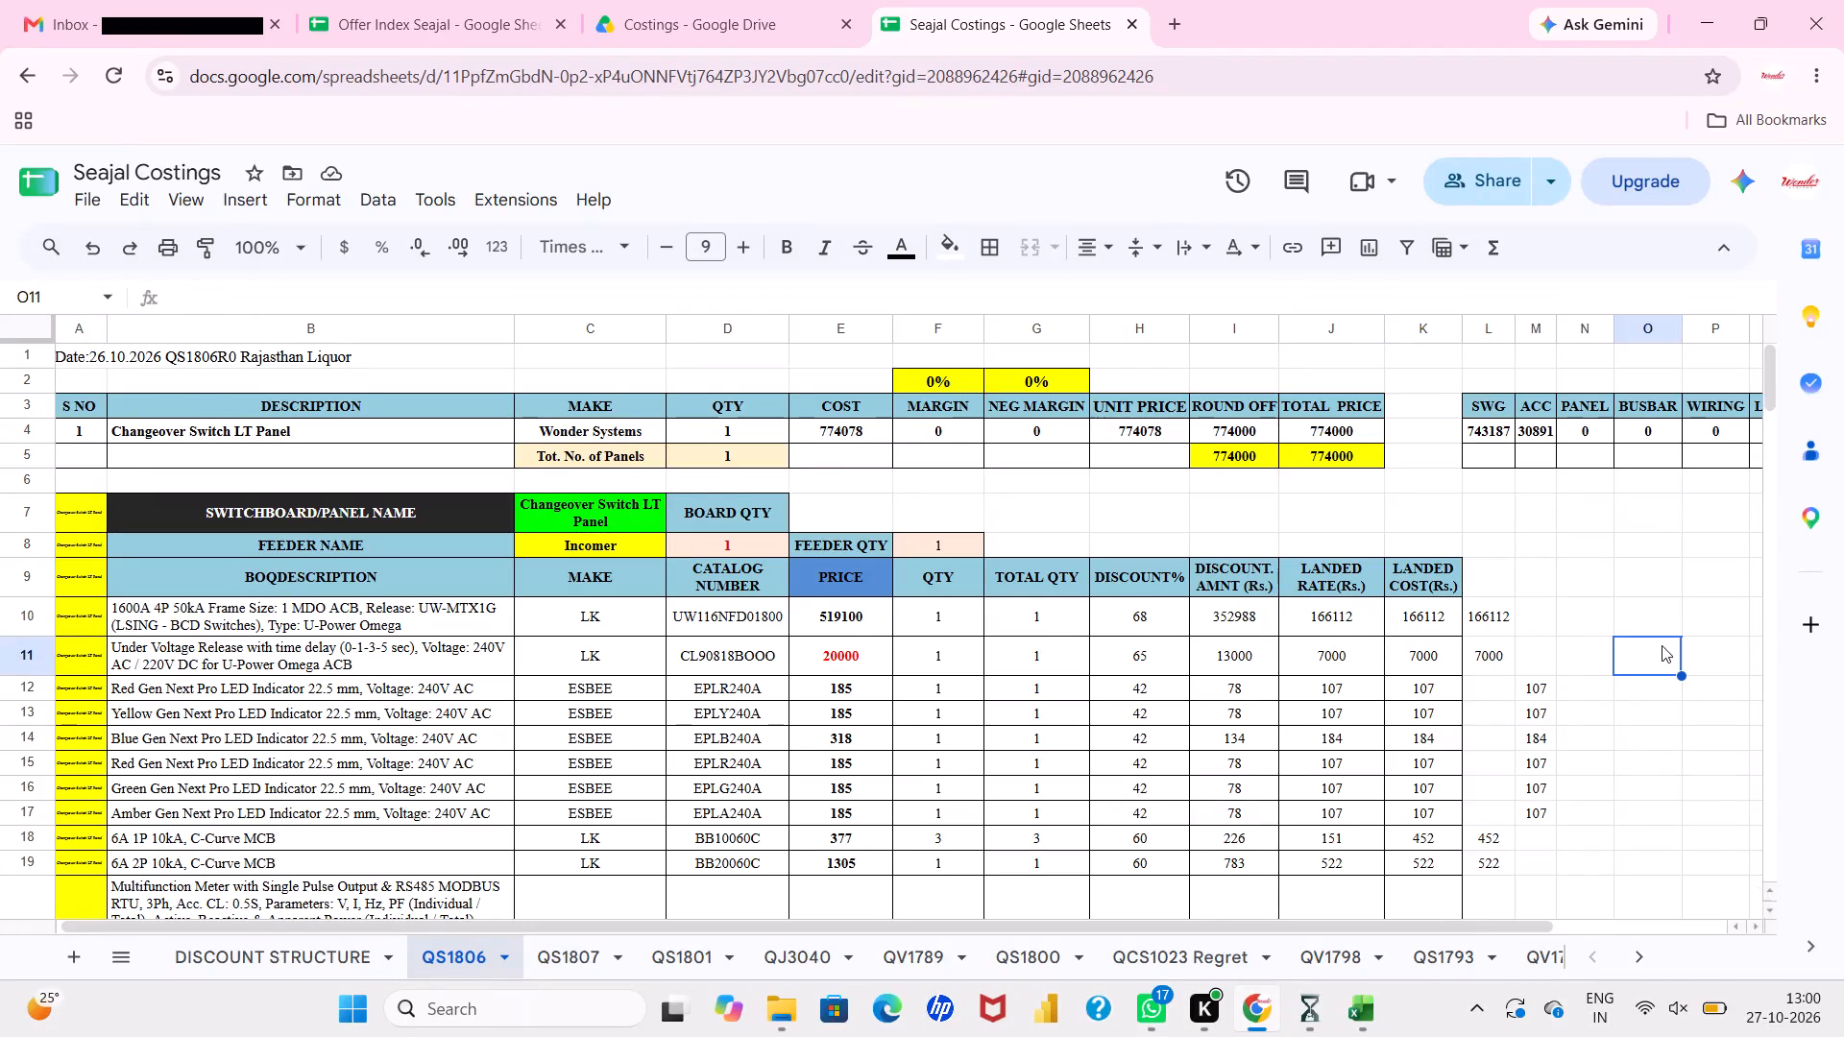